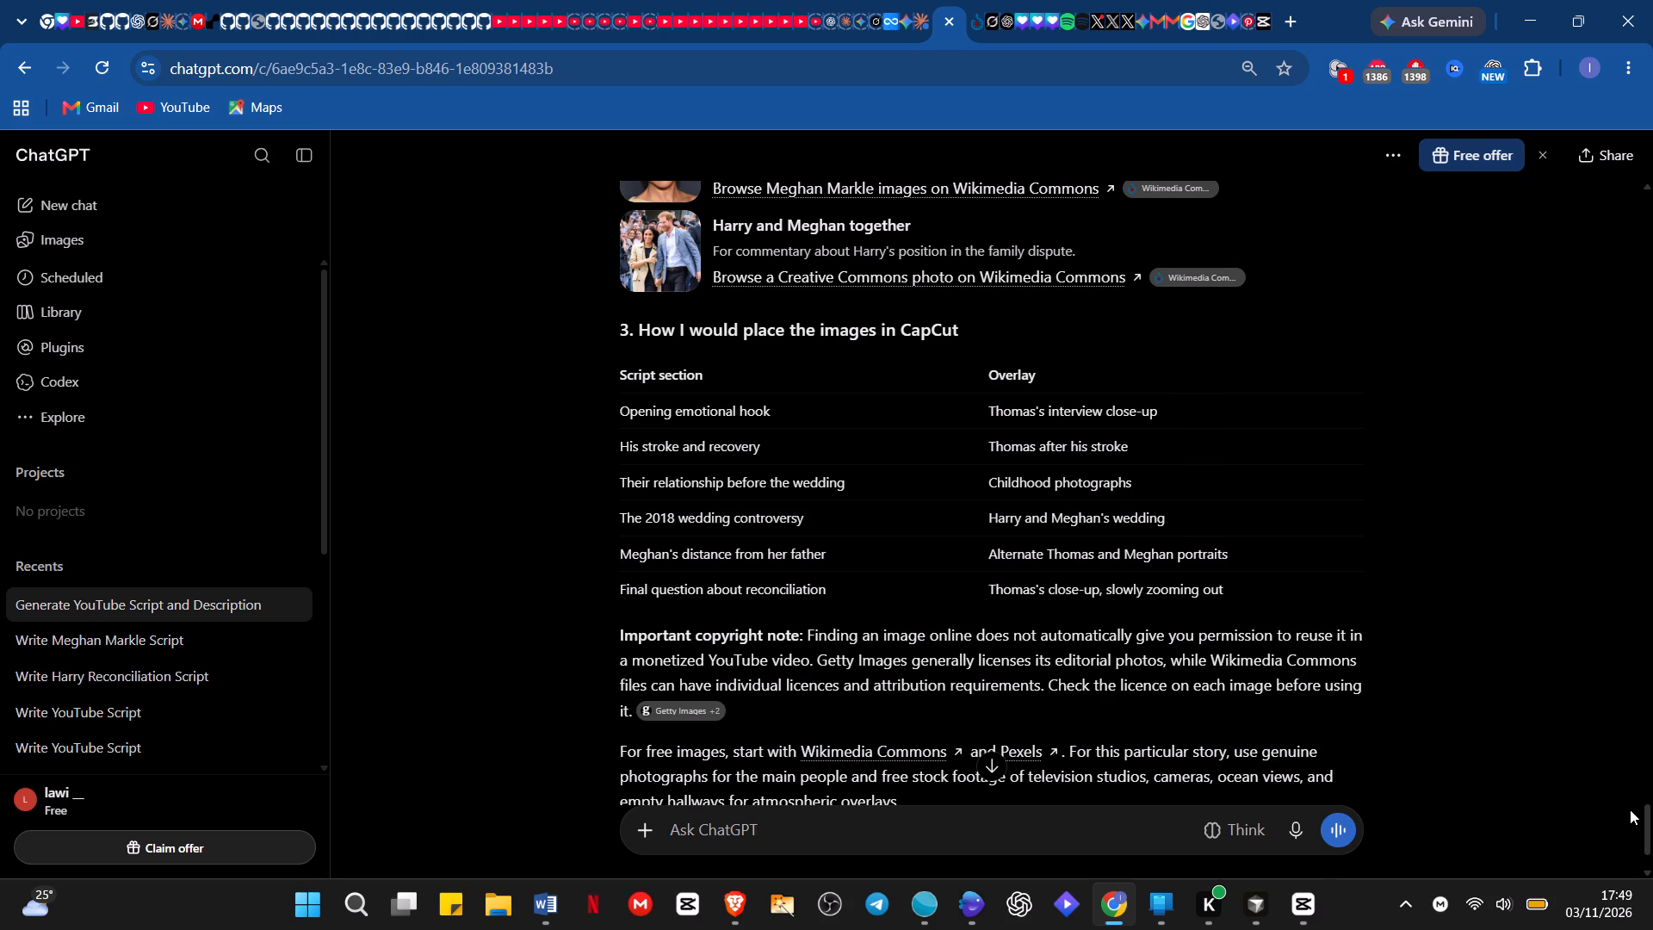
Switch to CapCut and place Clip01 from the split scenes on a new track above the start of the invideo clip.
left_click(1297, 916)
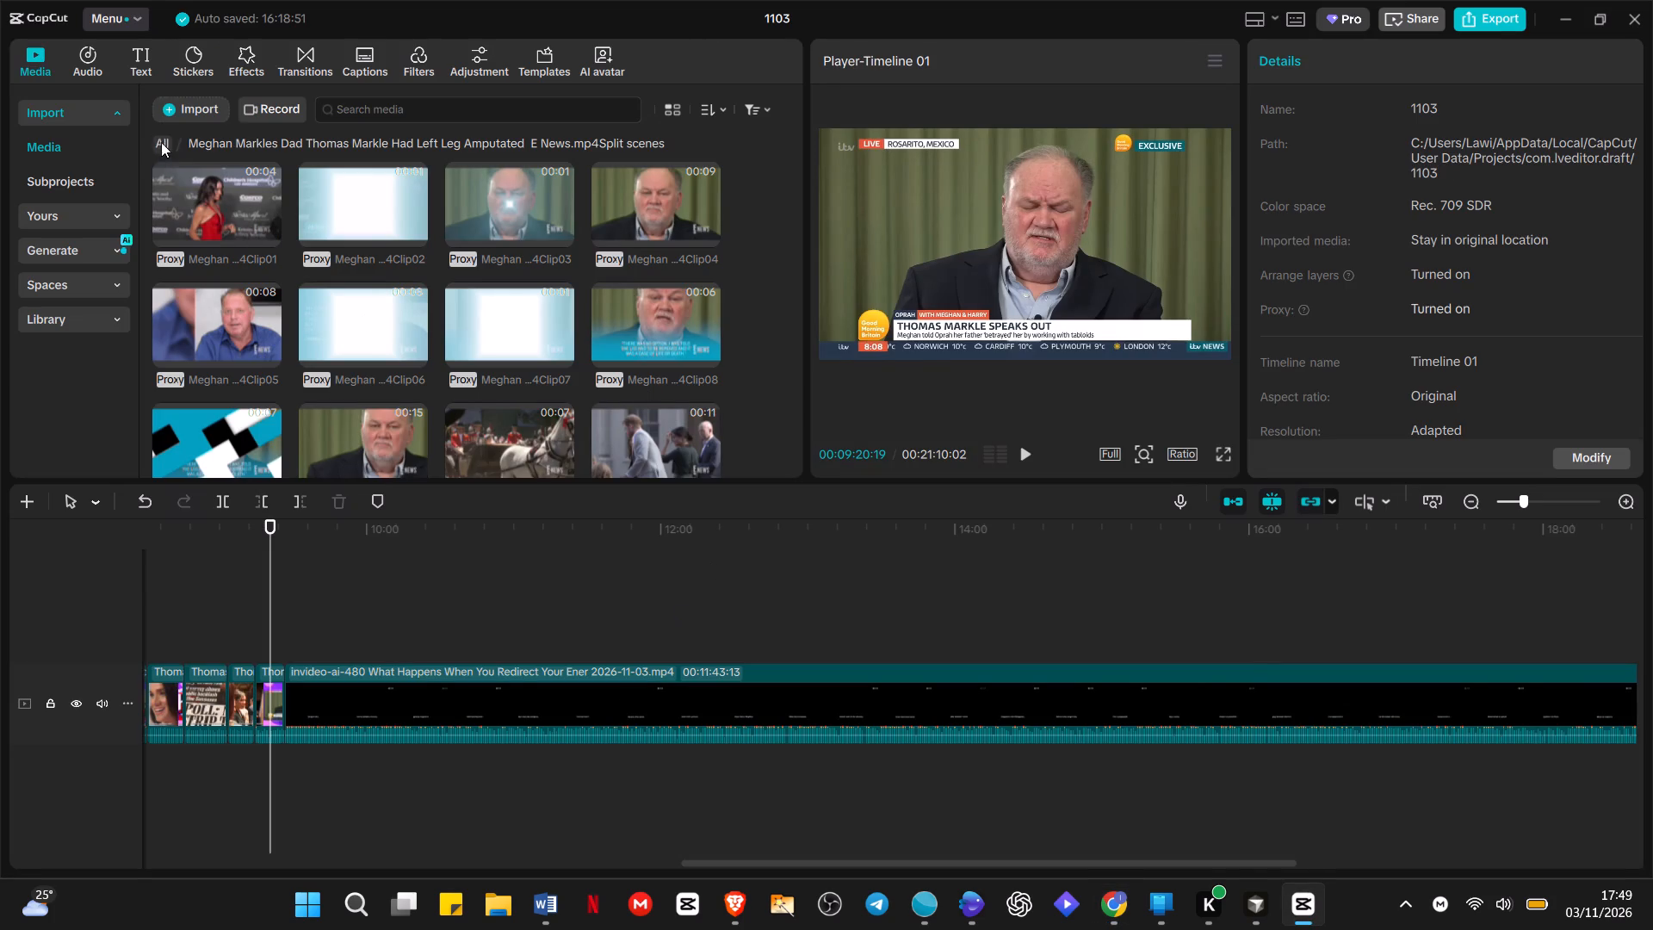
left_click_drag(207, 200, 284, 629)
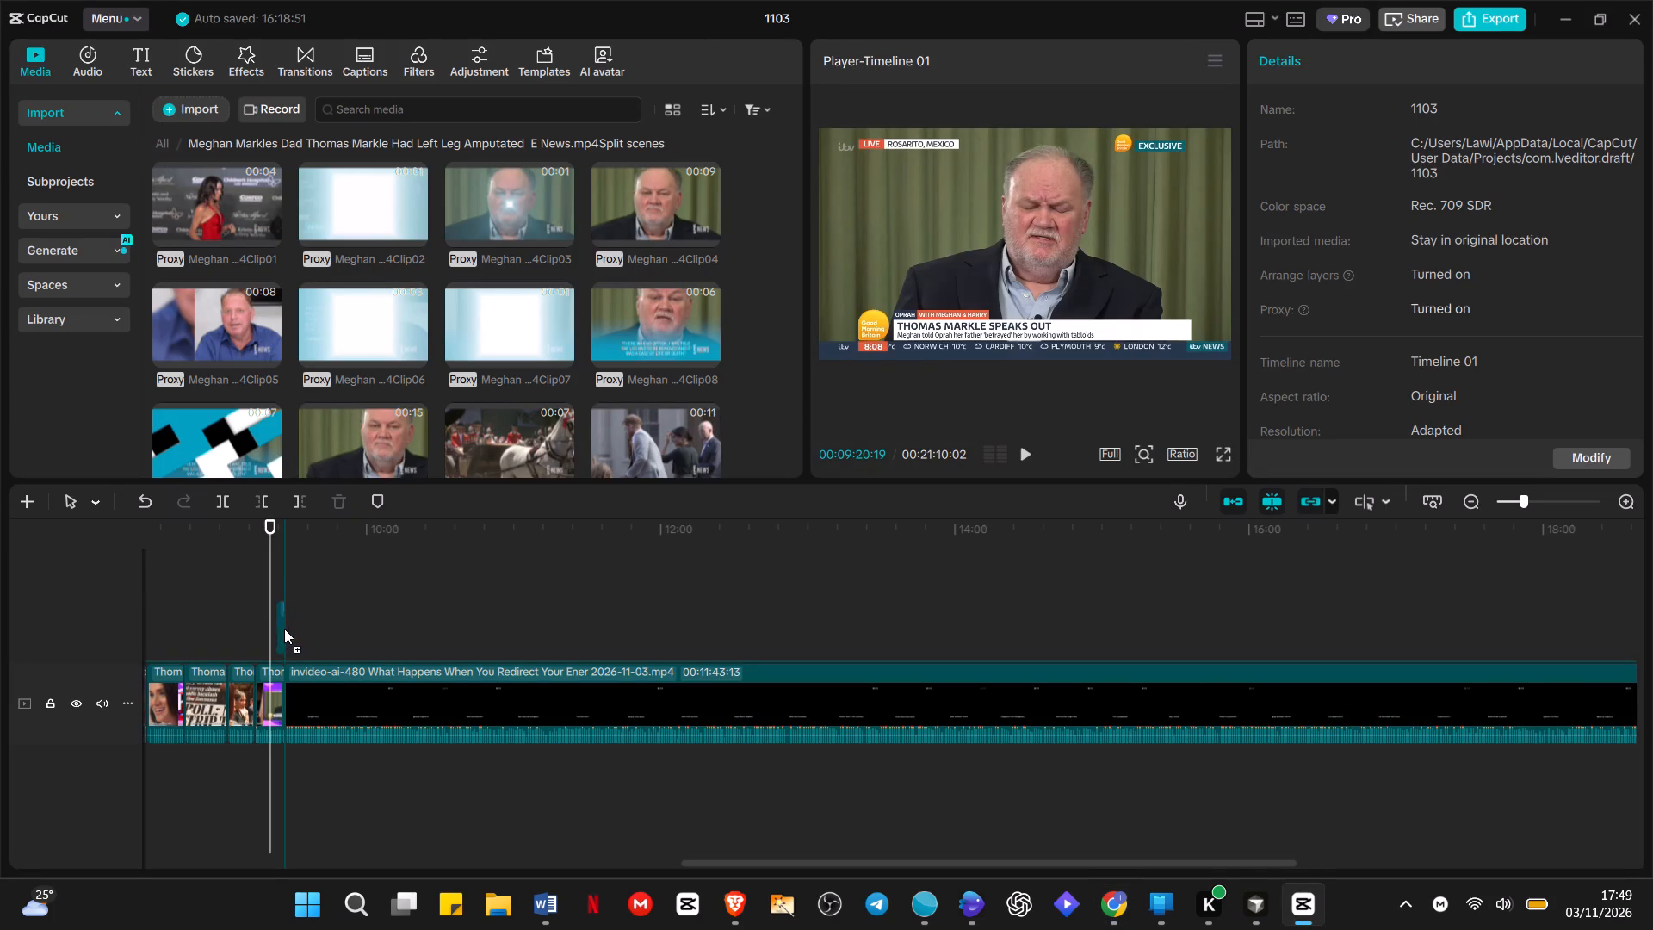
left_click_drag(284, 629, 285, 629)
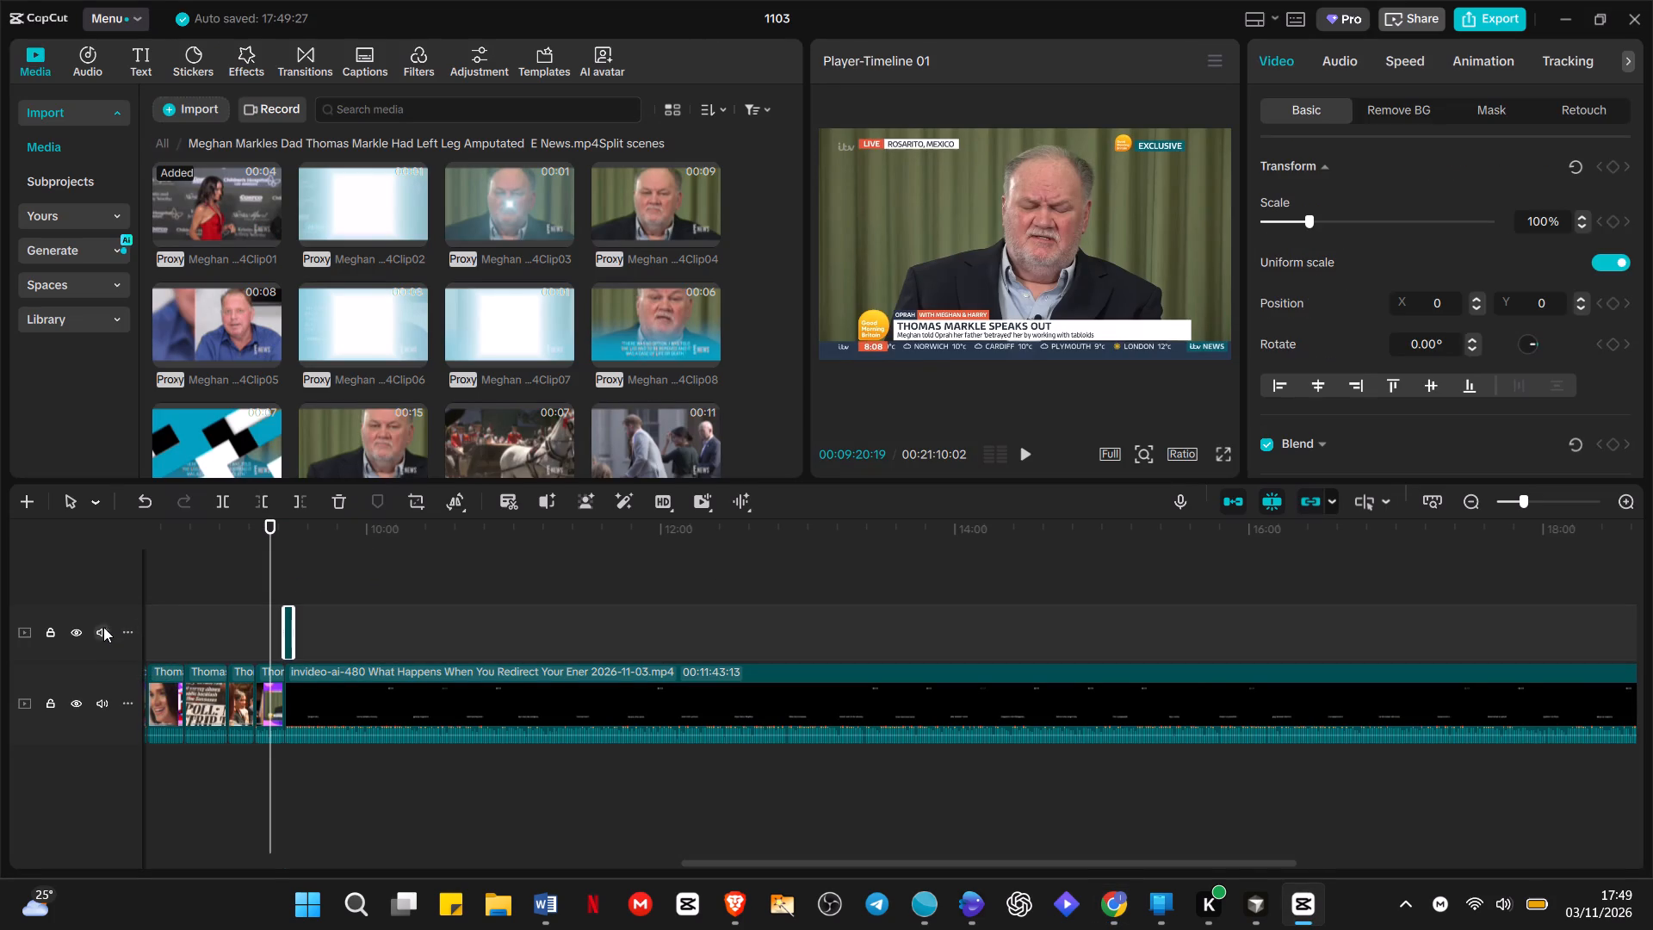
Mute the new overlay track.
left_click(102, 627)
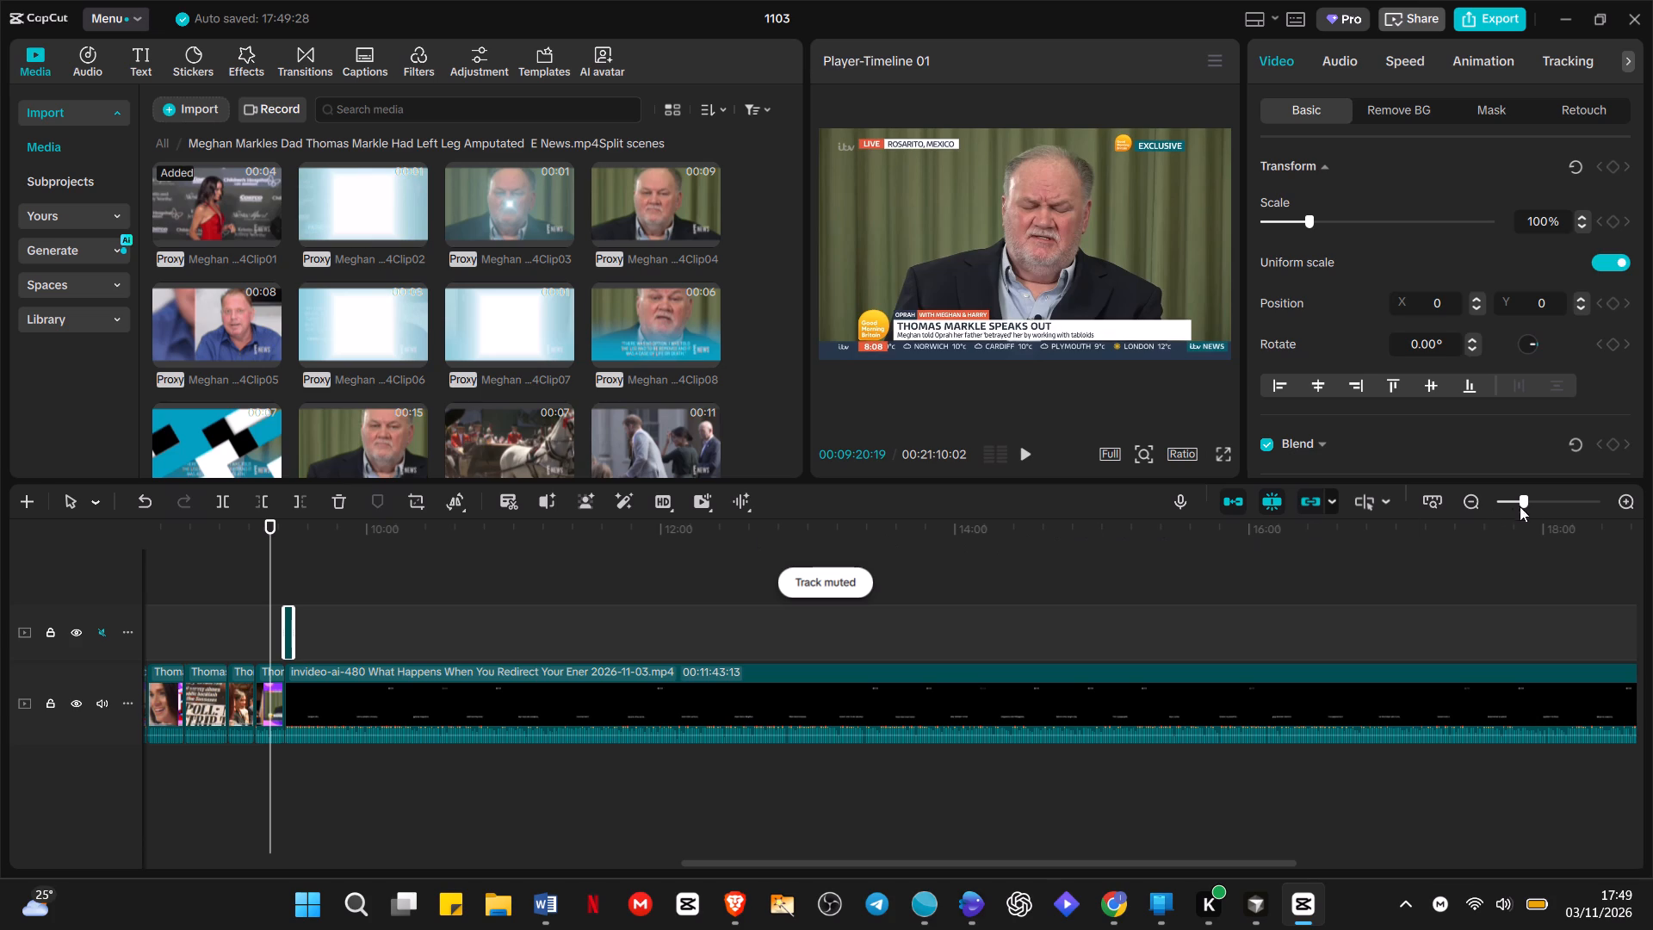
Align Clip01 on the overlay track precisely with the start of the invideo clip.
left_click(1623, 500)
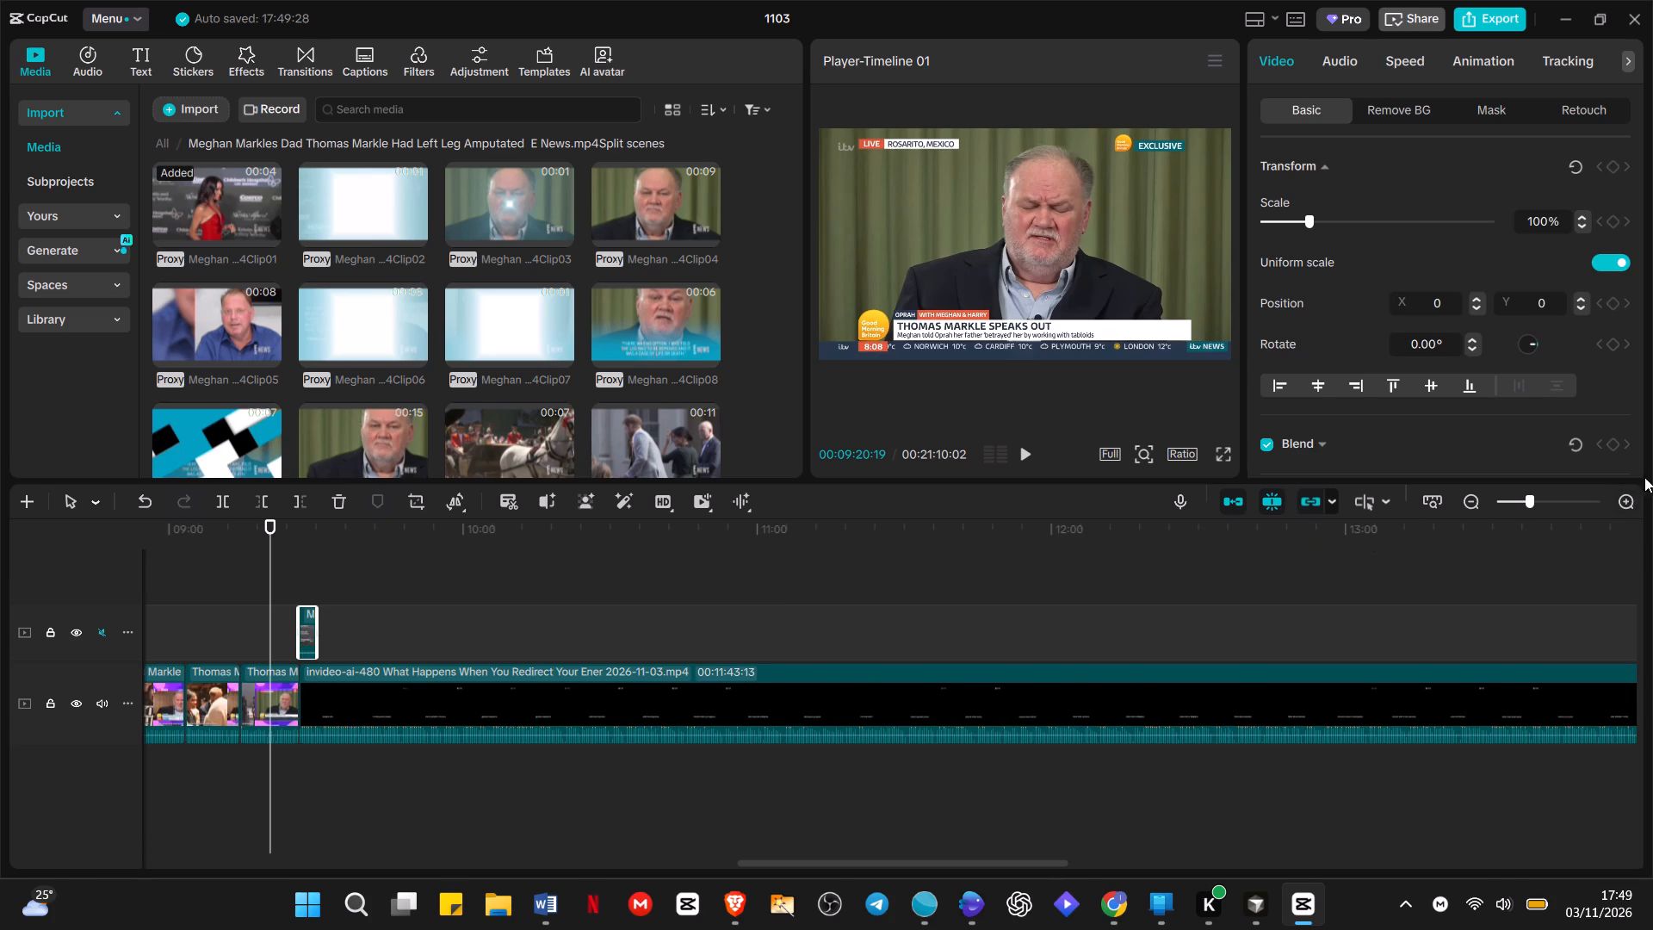
left_click(1621, 495)
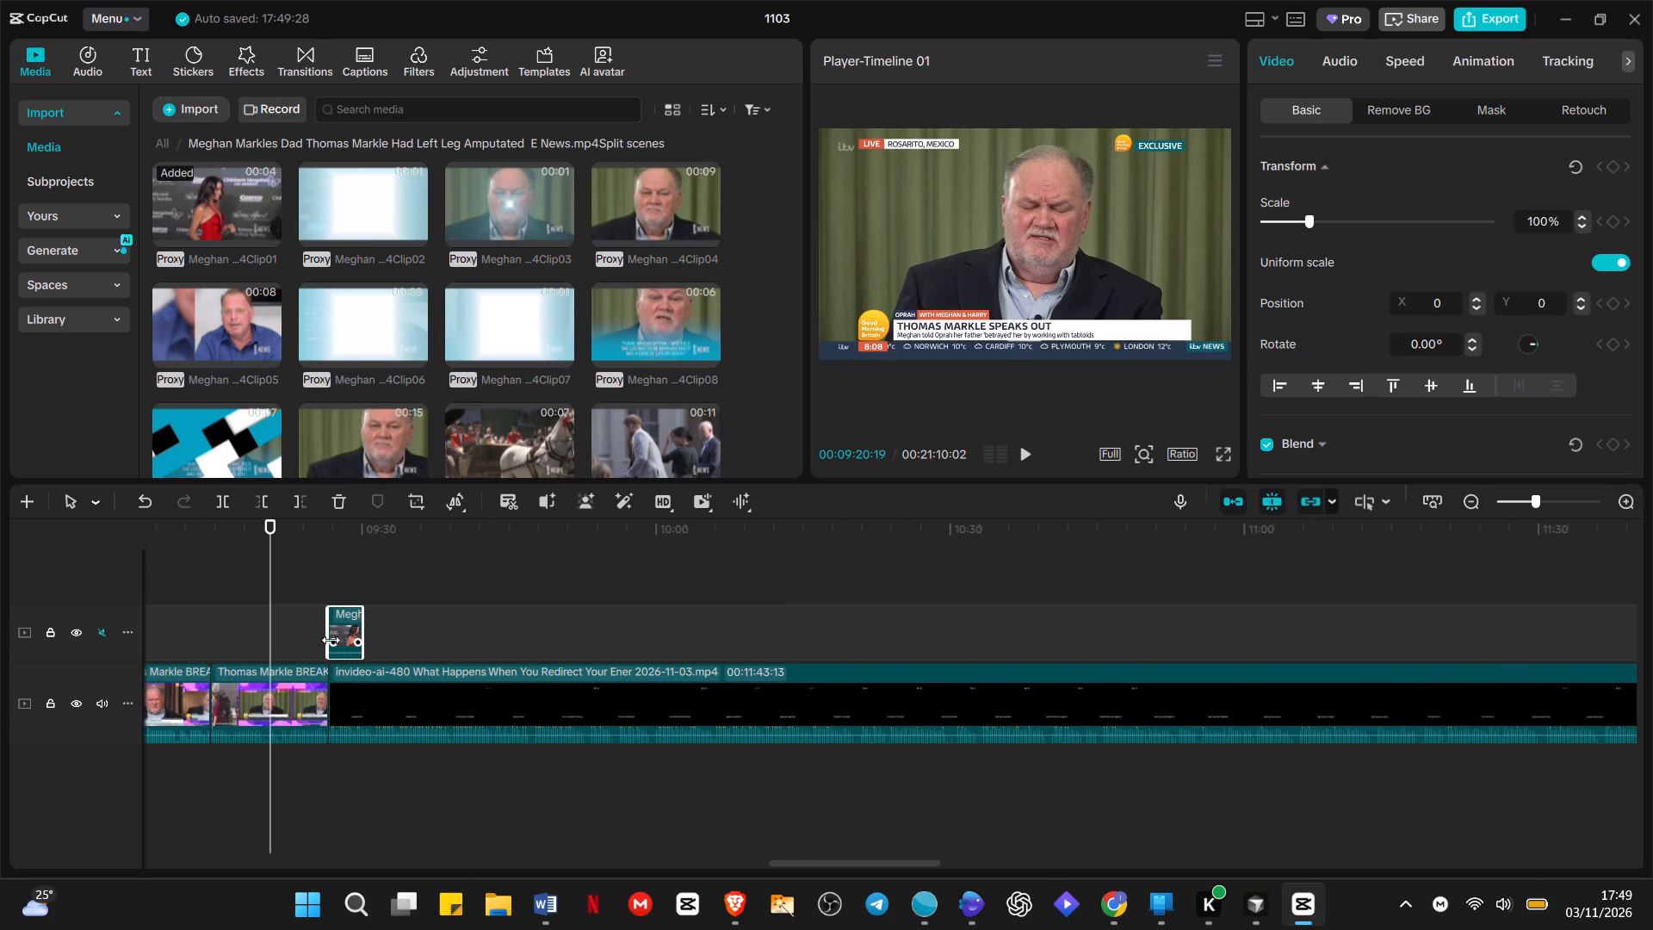
left_click(342, 630)
Append Clip05, Clip04, Clip12, Clip11 and Clip10 end to end after Clip01 on the overlay track.
left_click_drag(235, 309, 449, 499)
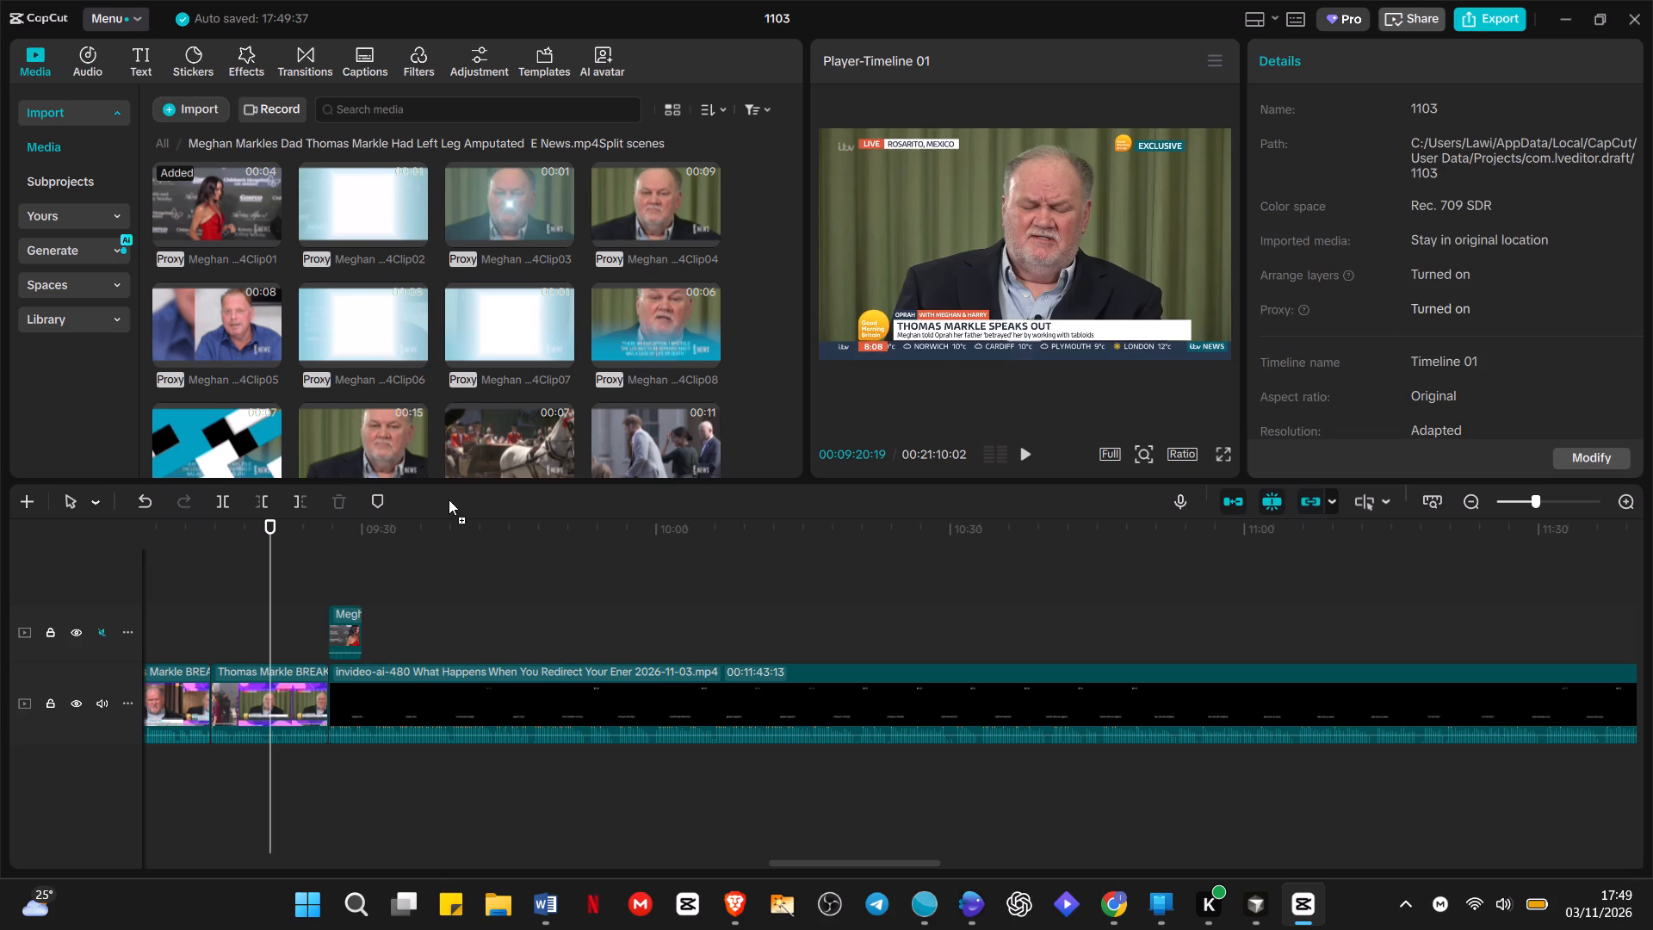
left_click_drag(449, 499, 367, 622)
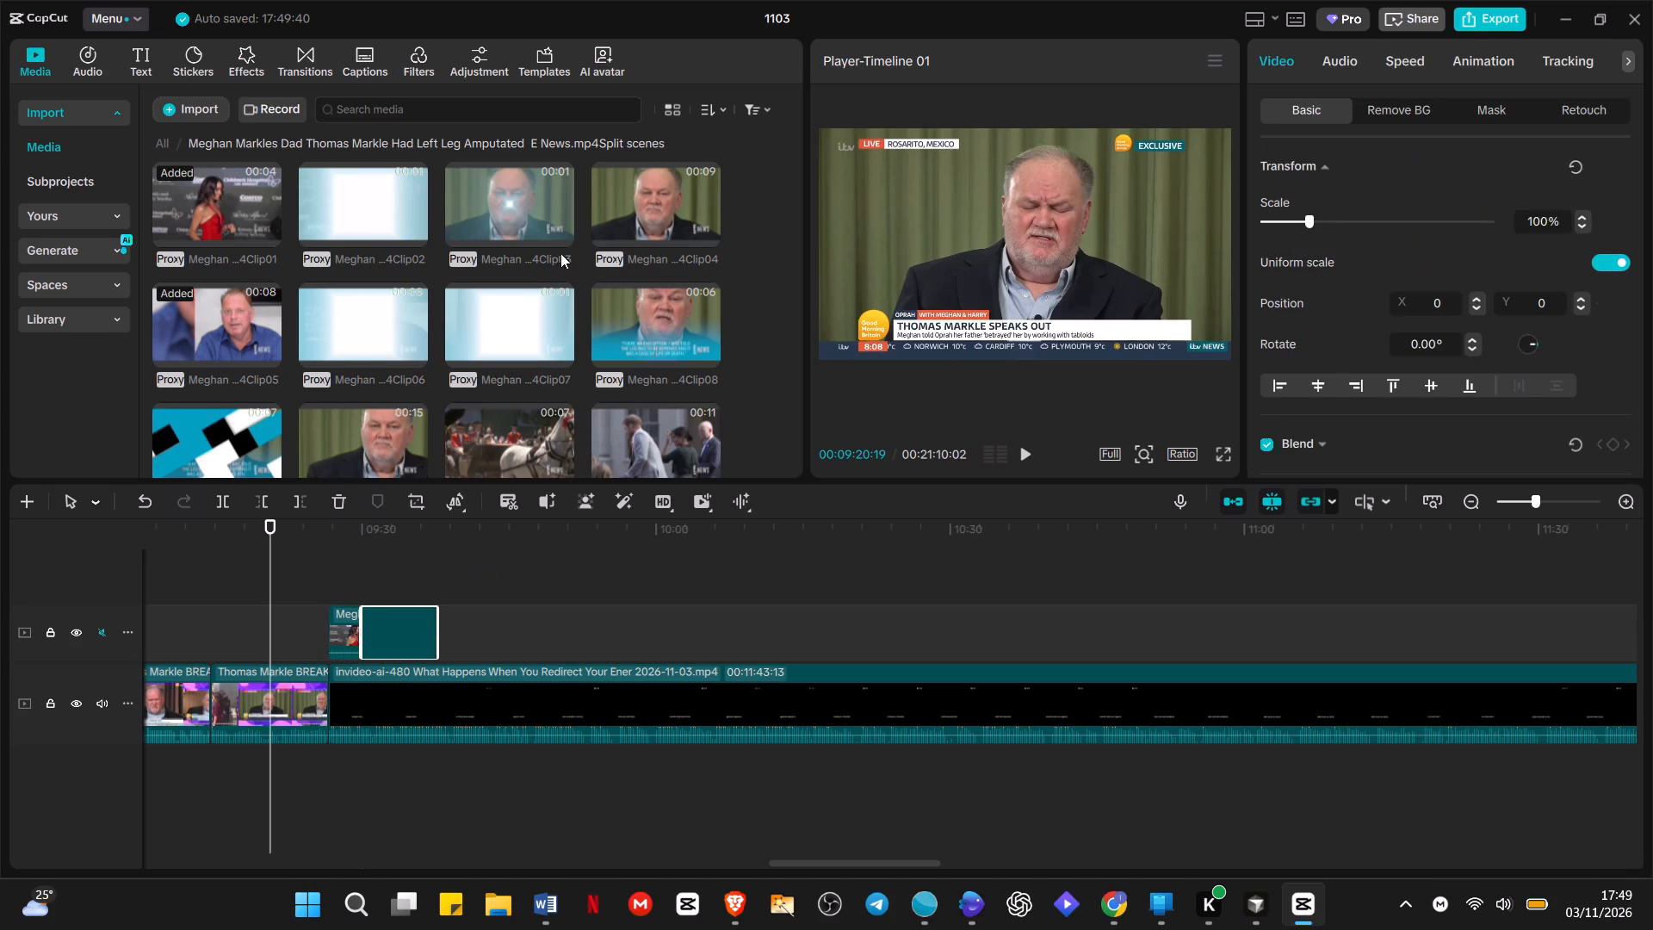
left_click_drag(620, 212, 436, 633)
left_click_drag(649, 437, 557, 598)
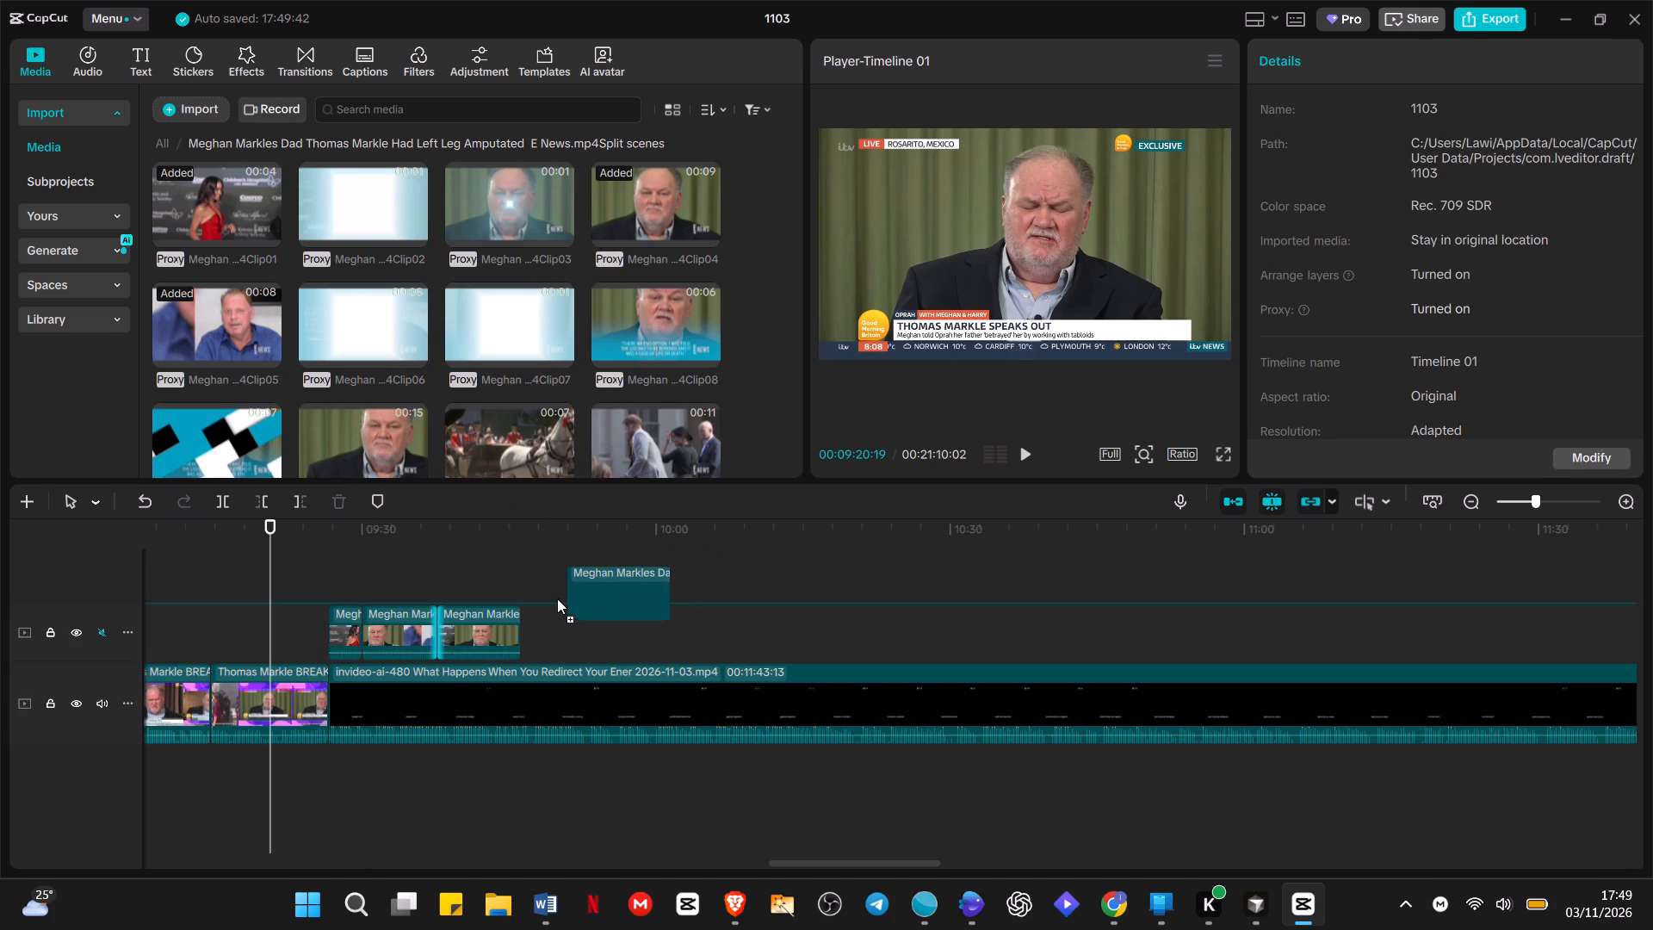
left_click_drag(557, 598, 528, 619)
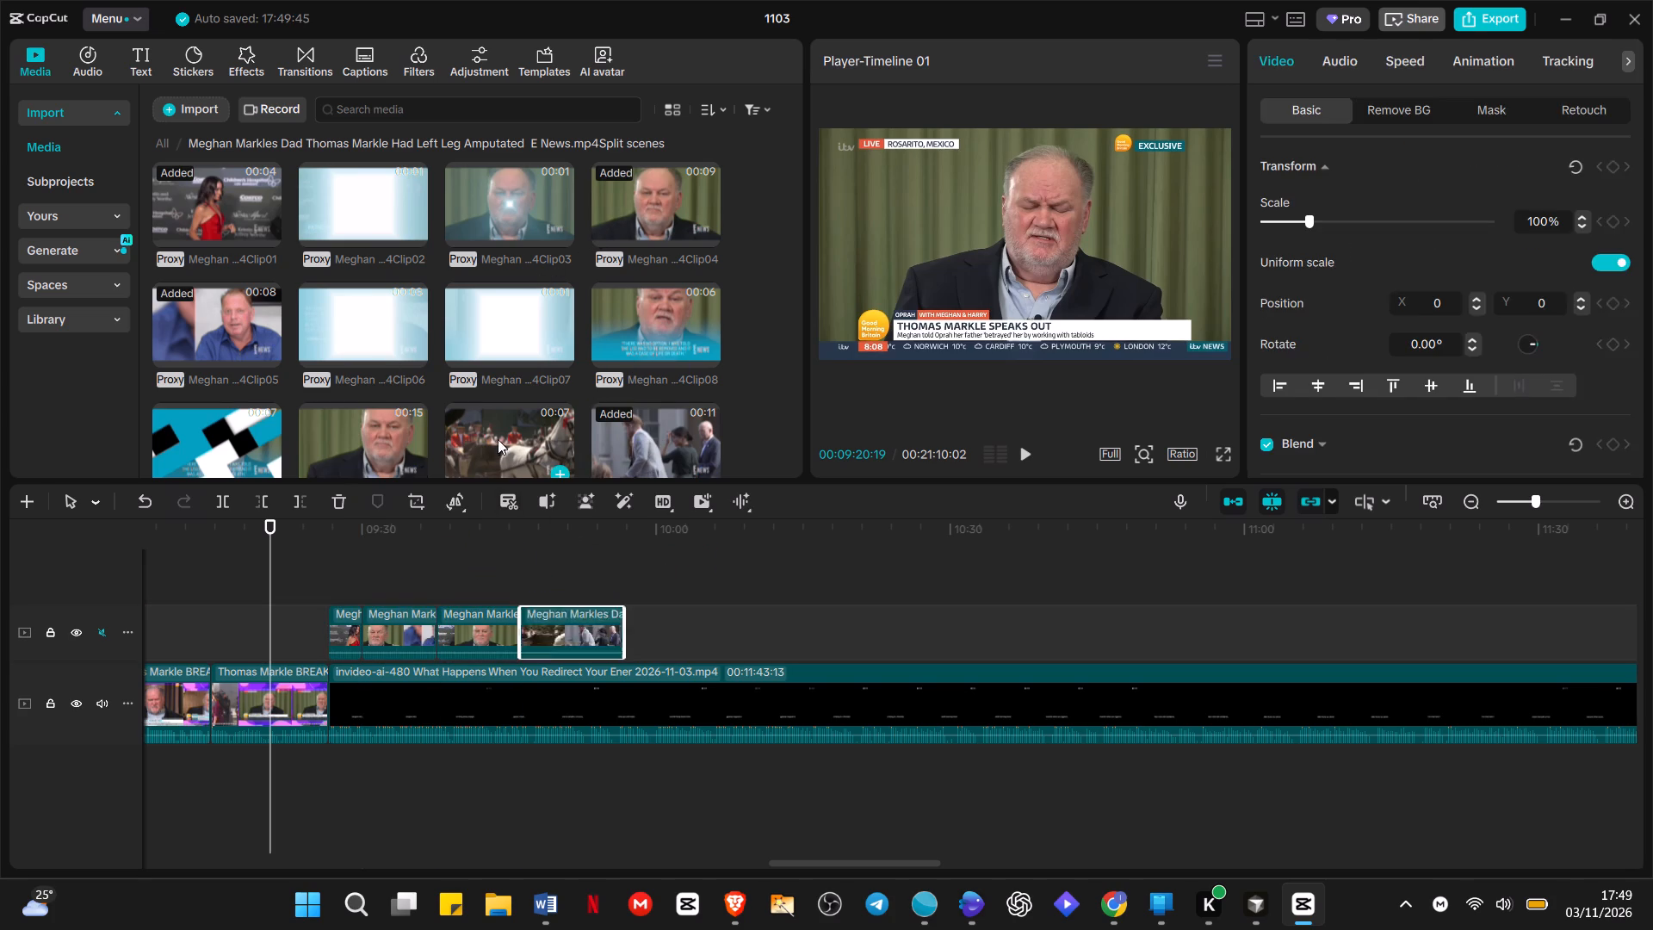
left_click_drag(497, 439, 625, 635)
left_click_drag(385, 422, 701, 612)
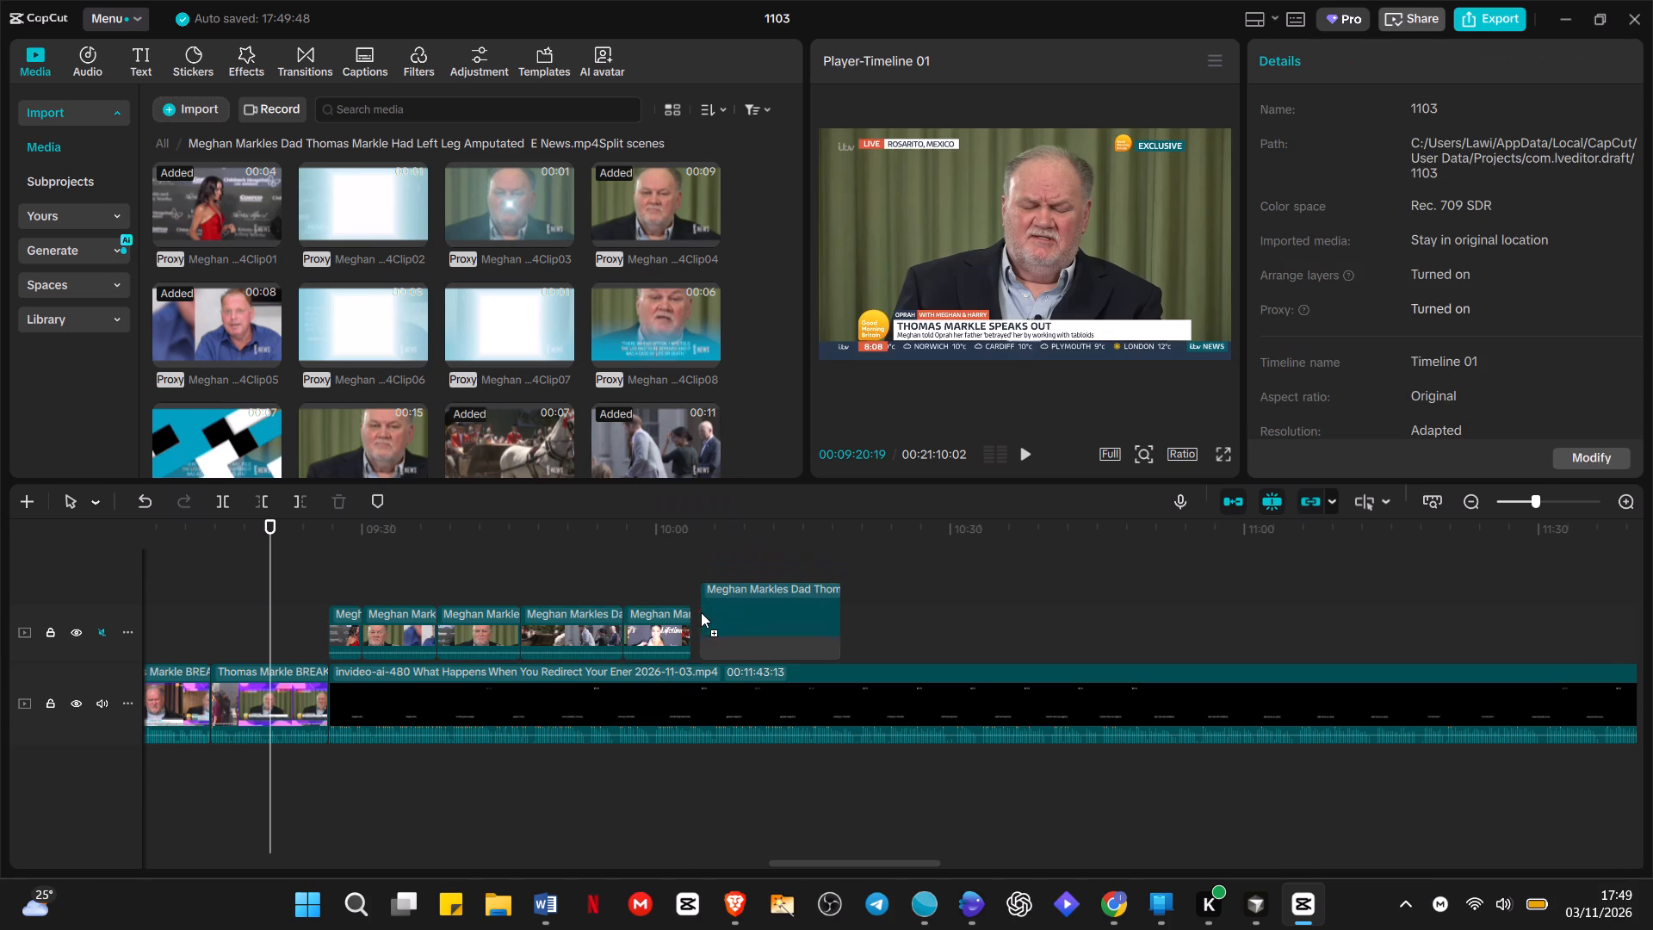
left_click_drag(701, 612, 697, 616)
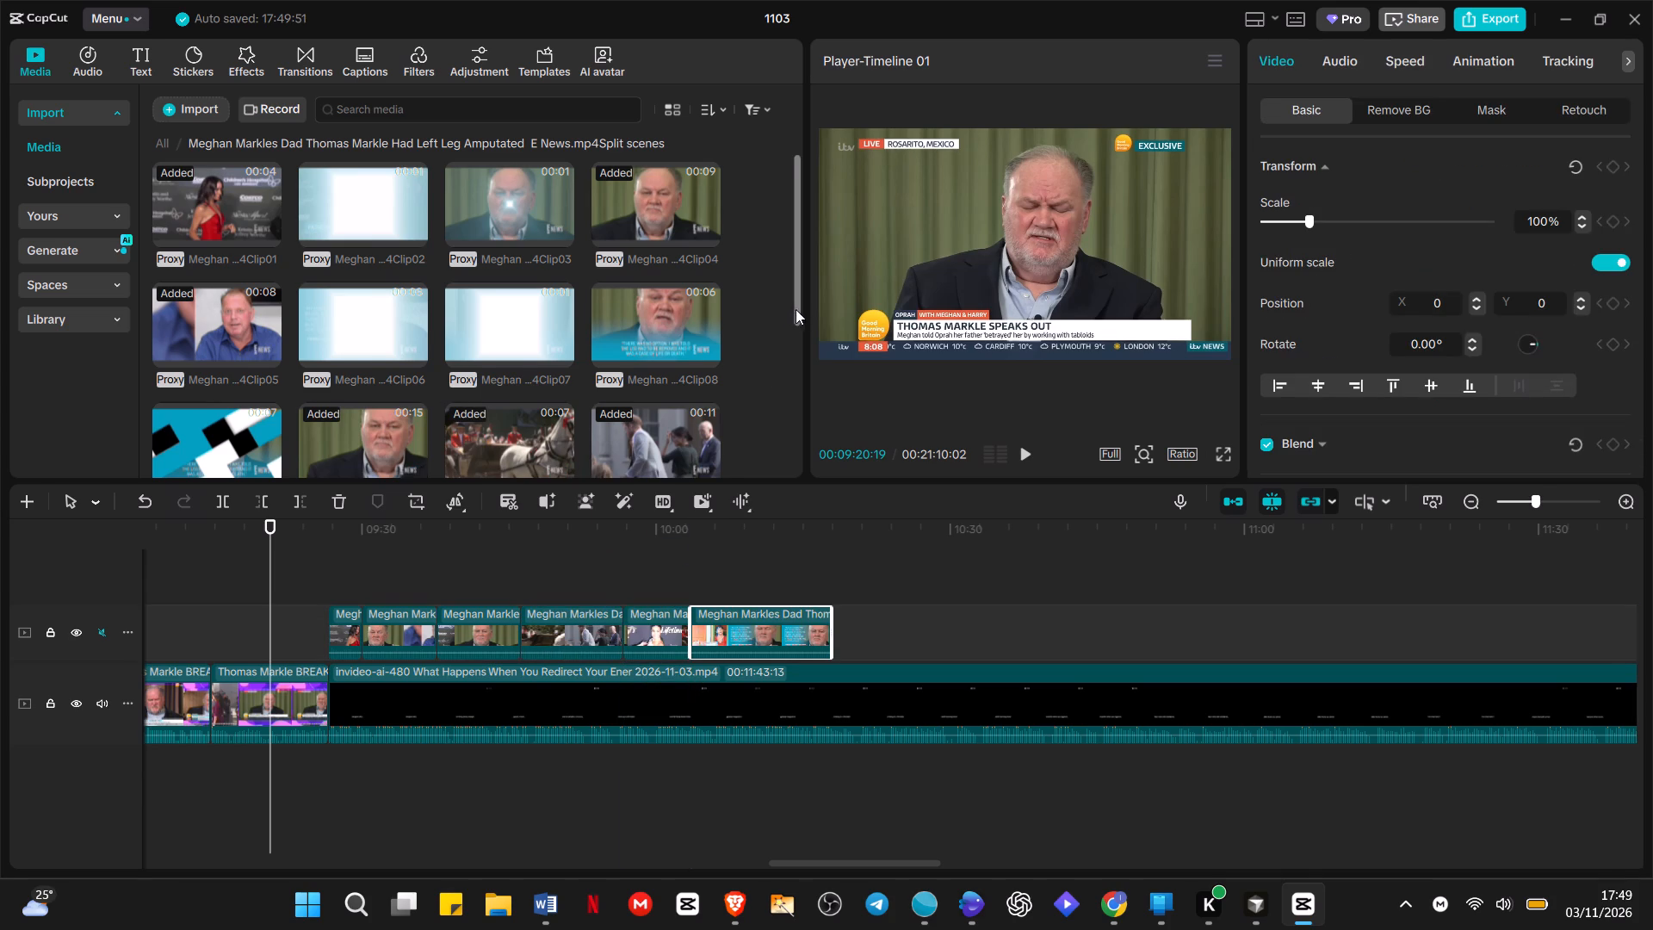
Add Clip13 to Clip16 together to the overlay track directly after Clip10.
left_click_drag(796, 308, 809, 438)
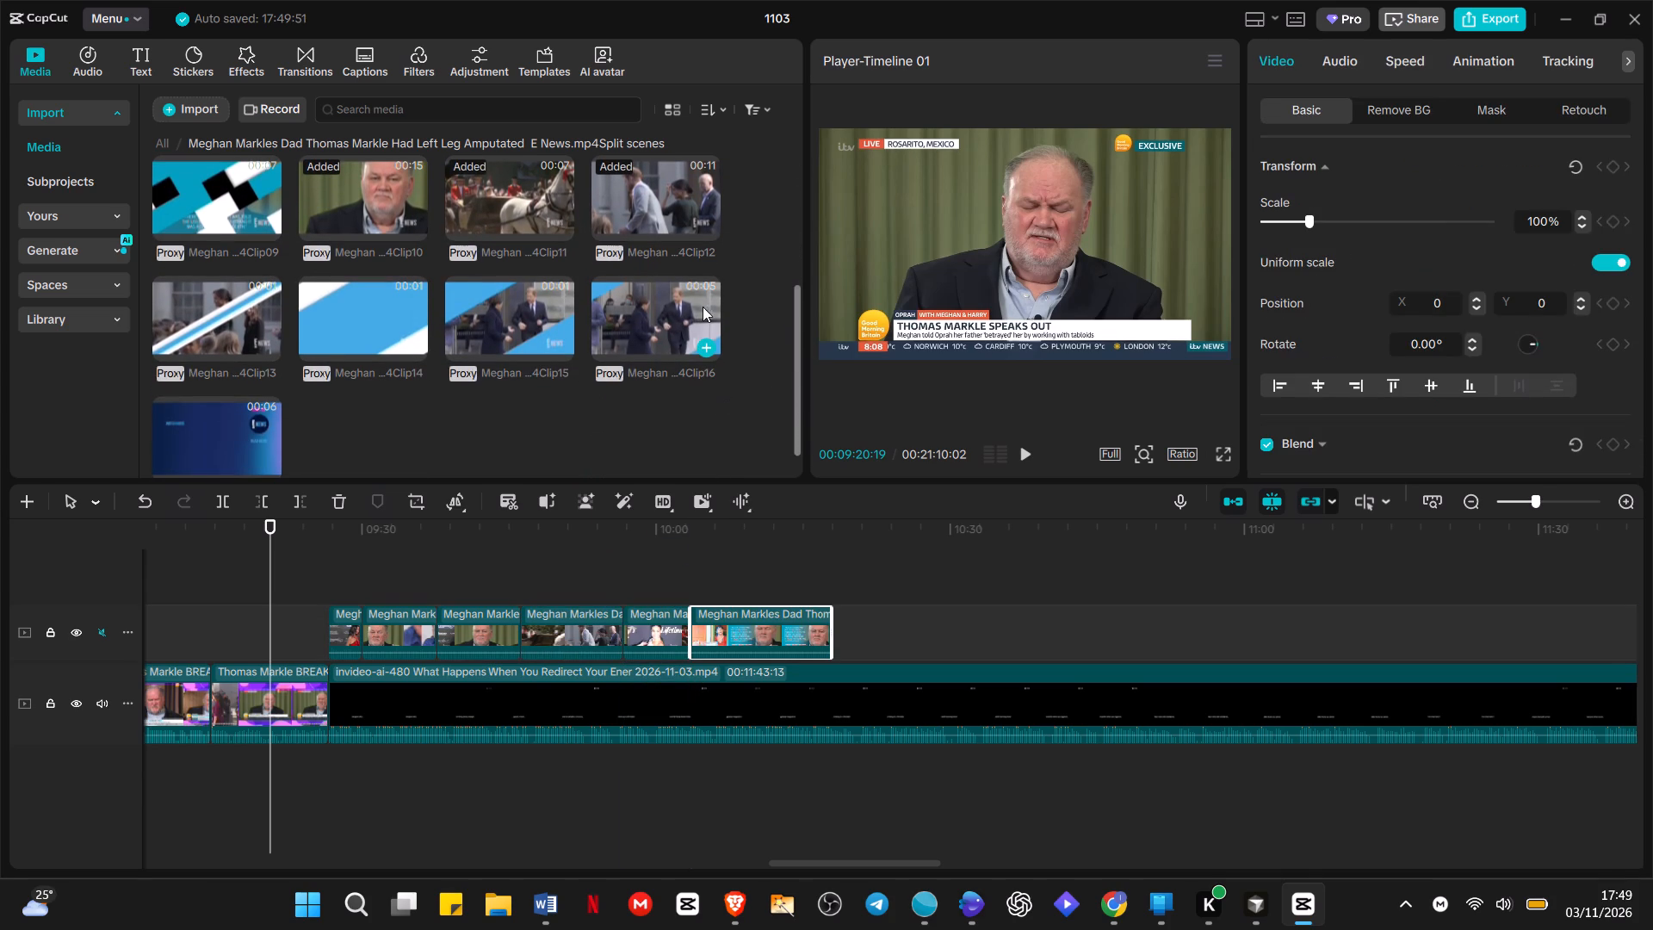
left_click_drag(716, 333, 319, 337)
left_click_drag(216, 267, 649, 332)
left_click_drag(648, 330, 846, 626)
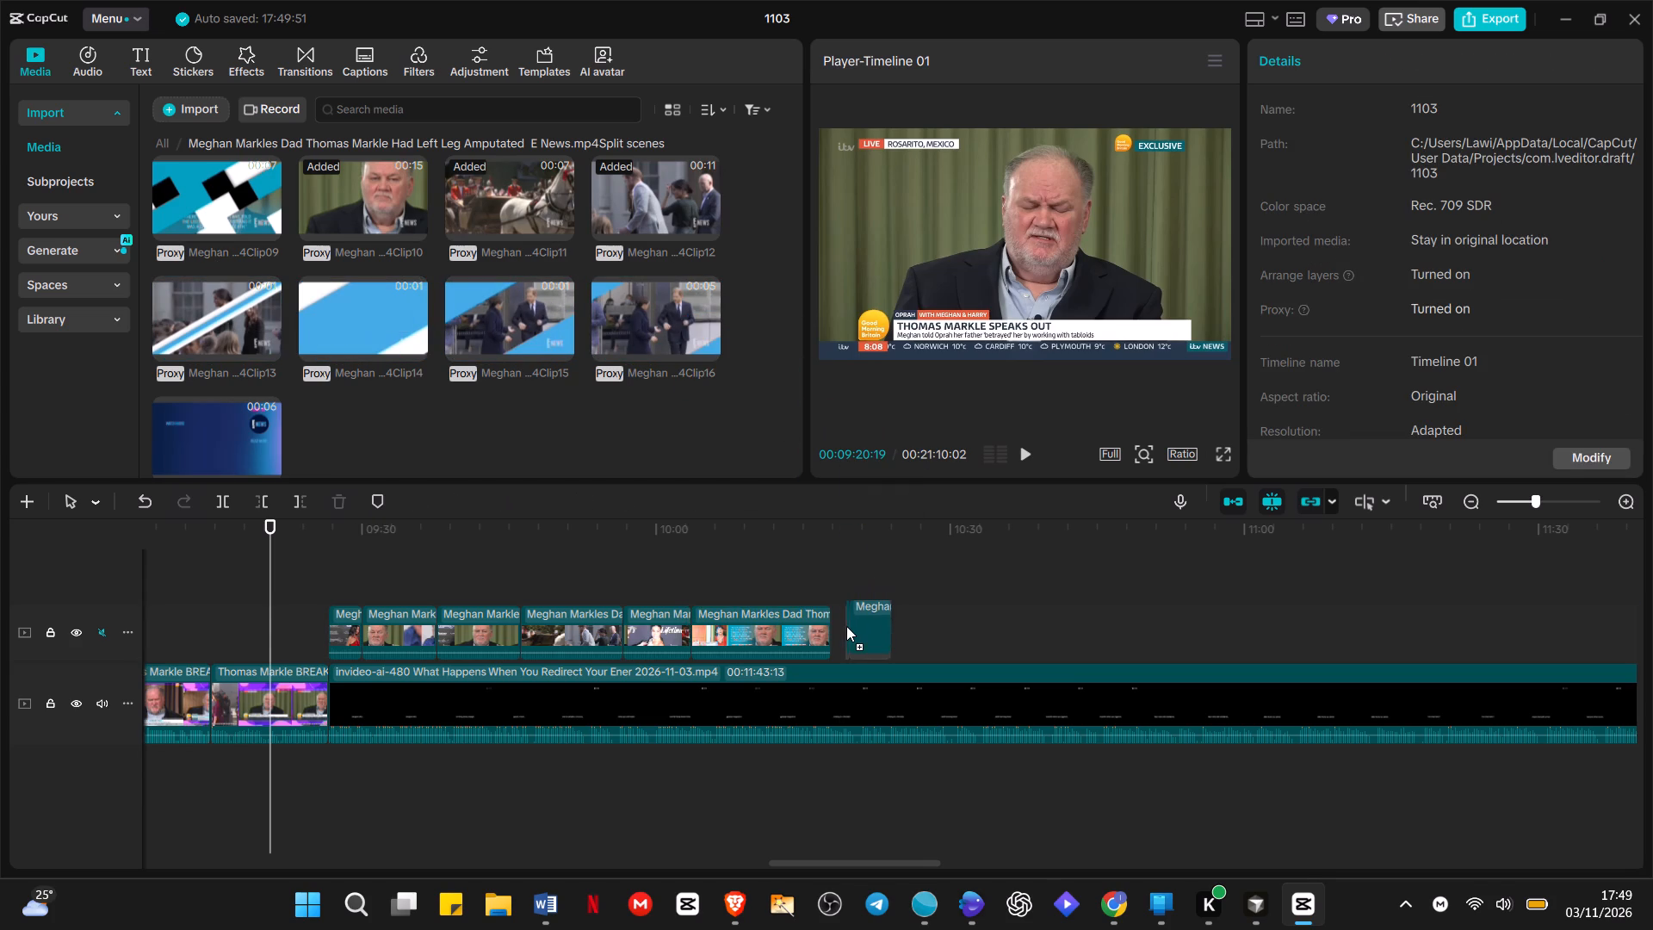
left_click_drag(846, 626, 836, 628)
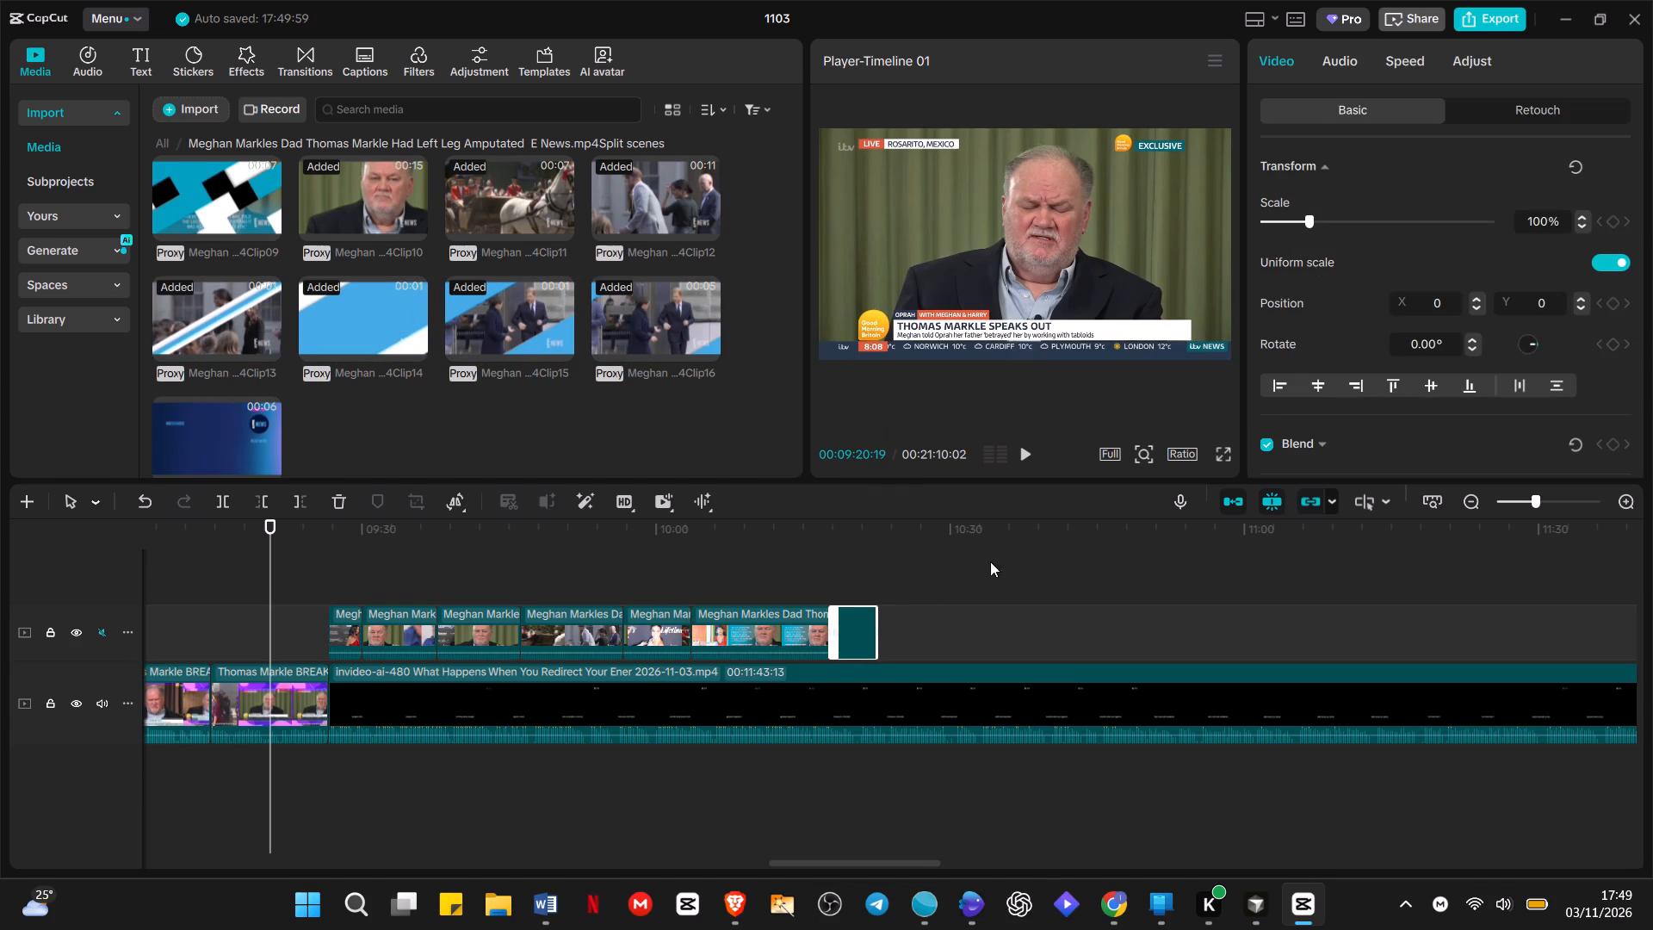
Preview the unused Clip02, Clip03 and Clip06, and check the last split scenes folder again for remaining footage.
scroll(525, 307, "up", 20)
scroll(525, 307, "up", 20)
scroll(525, 307, "up", 13)
scroll(454, 256, "up", 20)
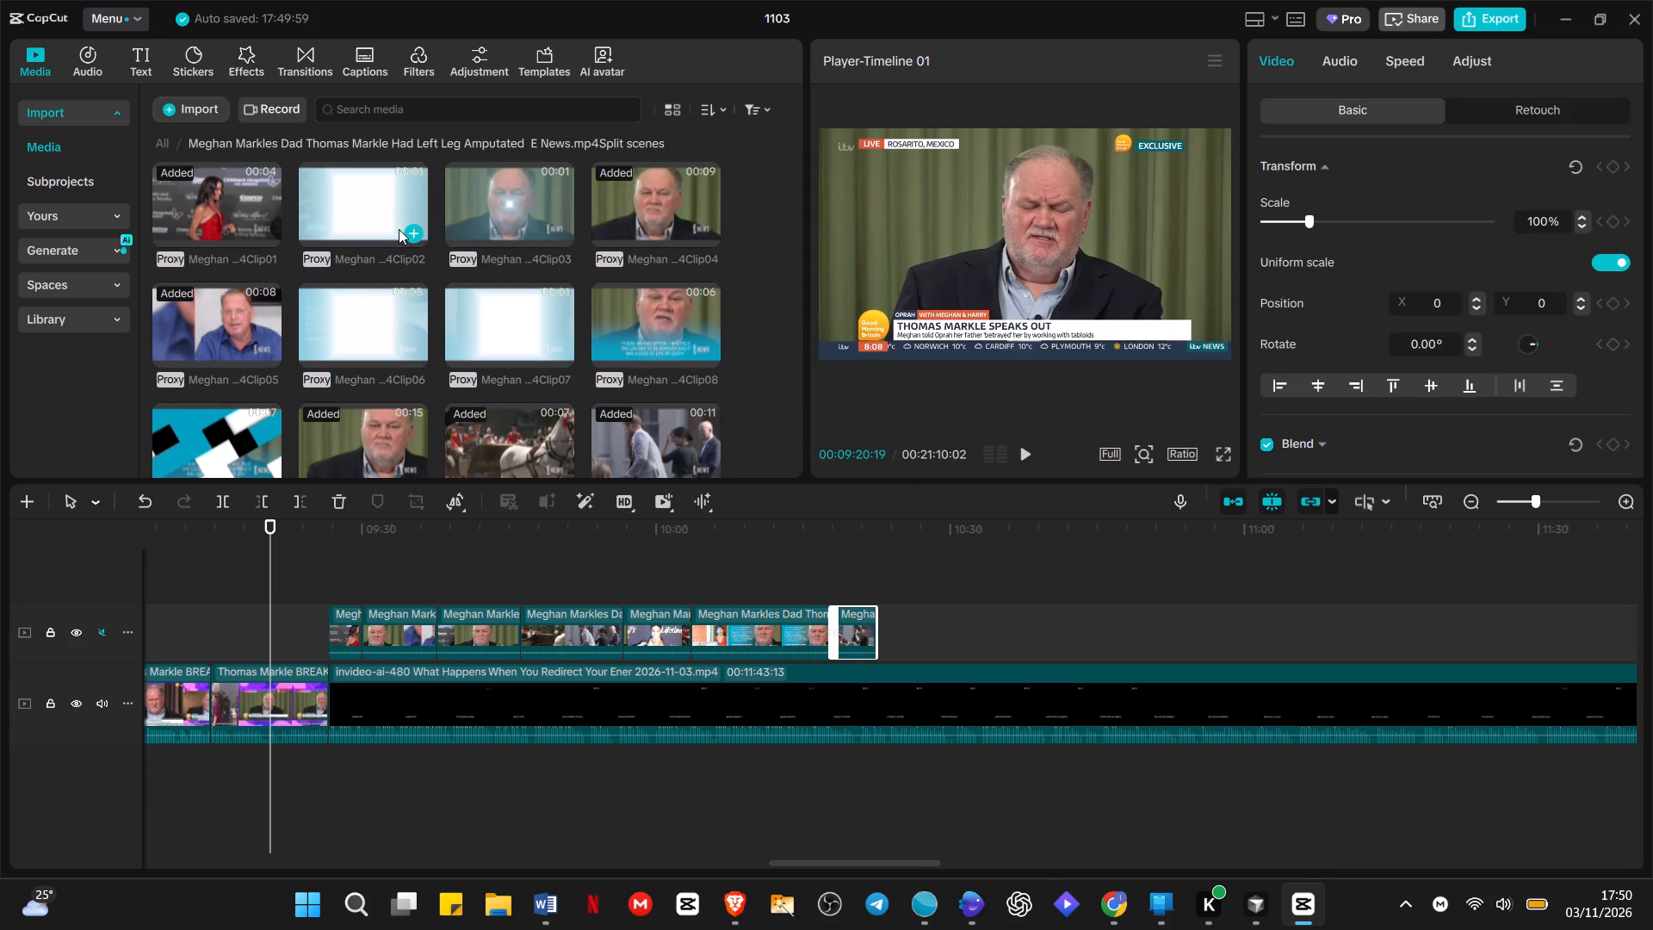
left_click(368, 187)
left_click(475, 193)
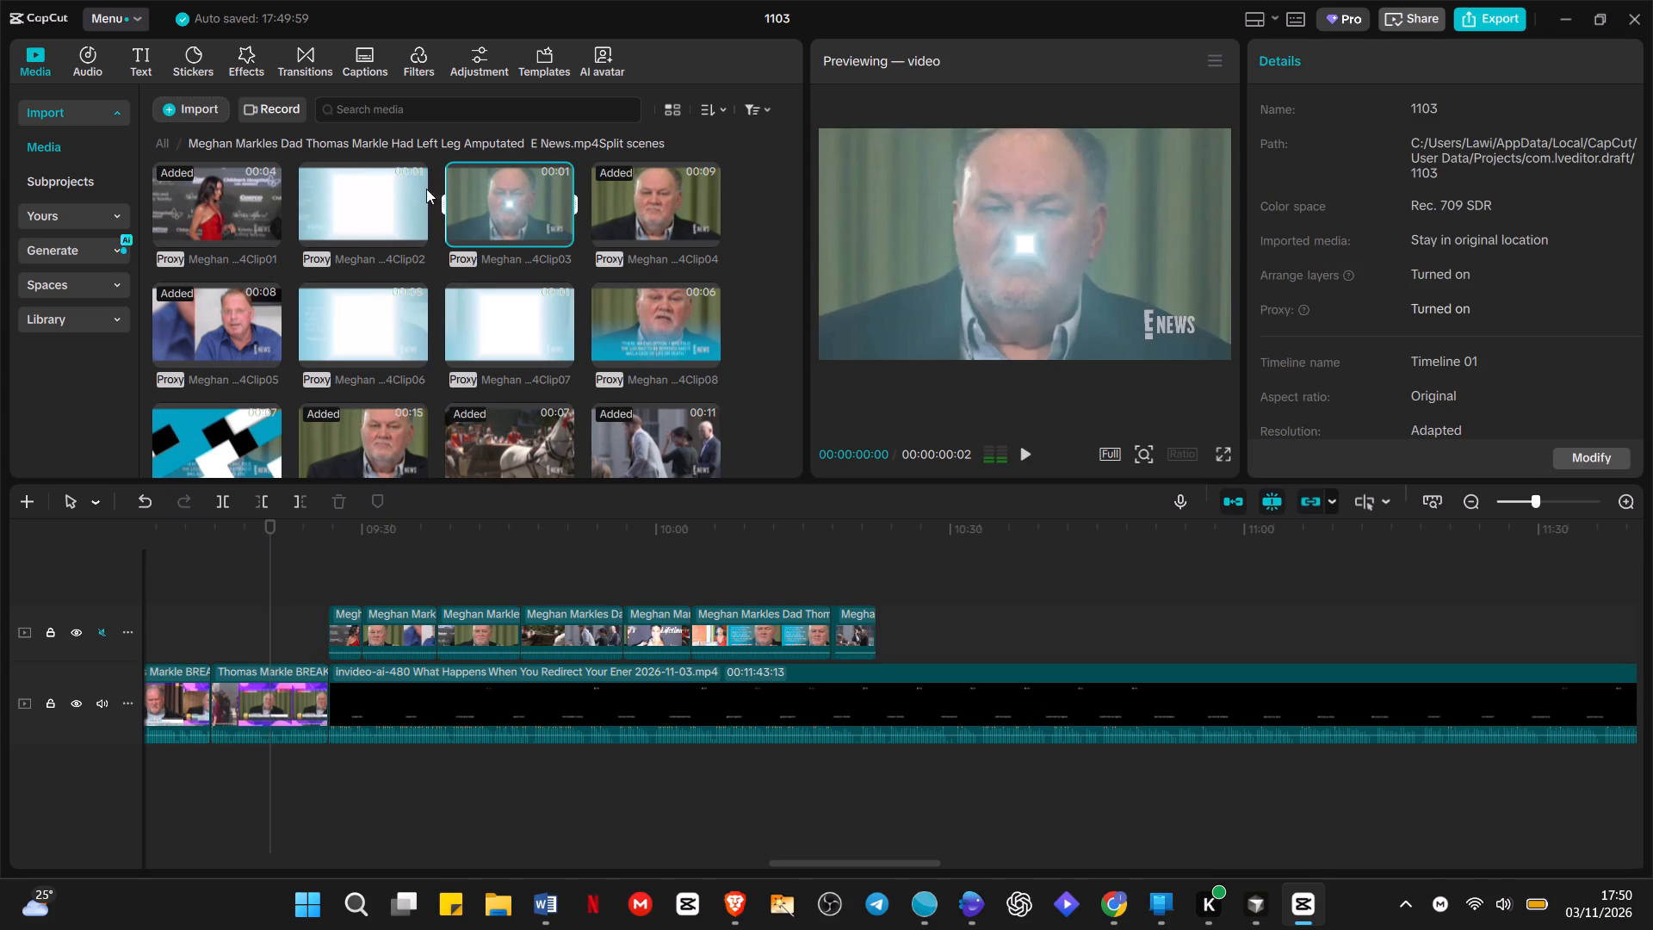
left_click(371, 323)
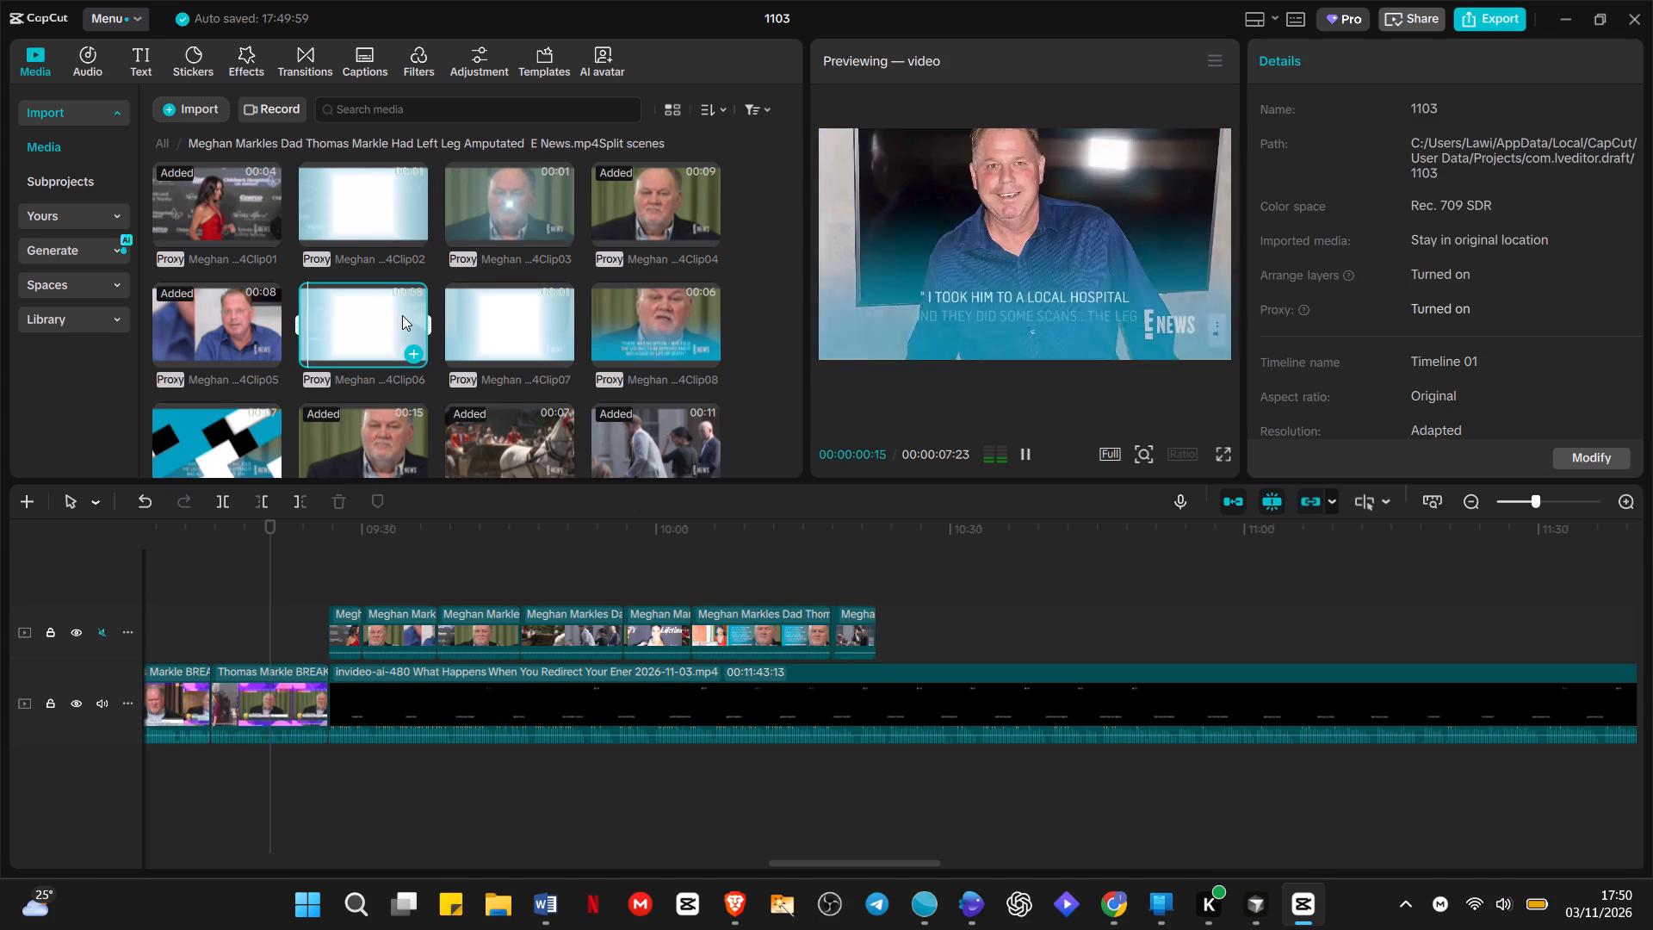
left_click(402, 318)
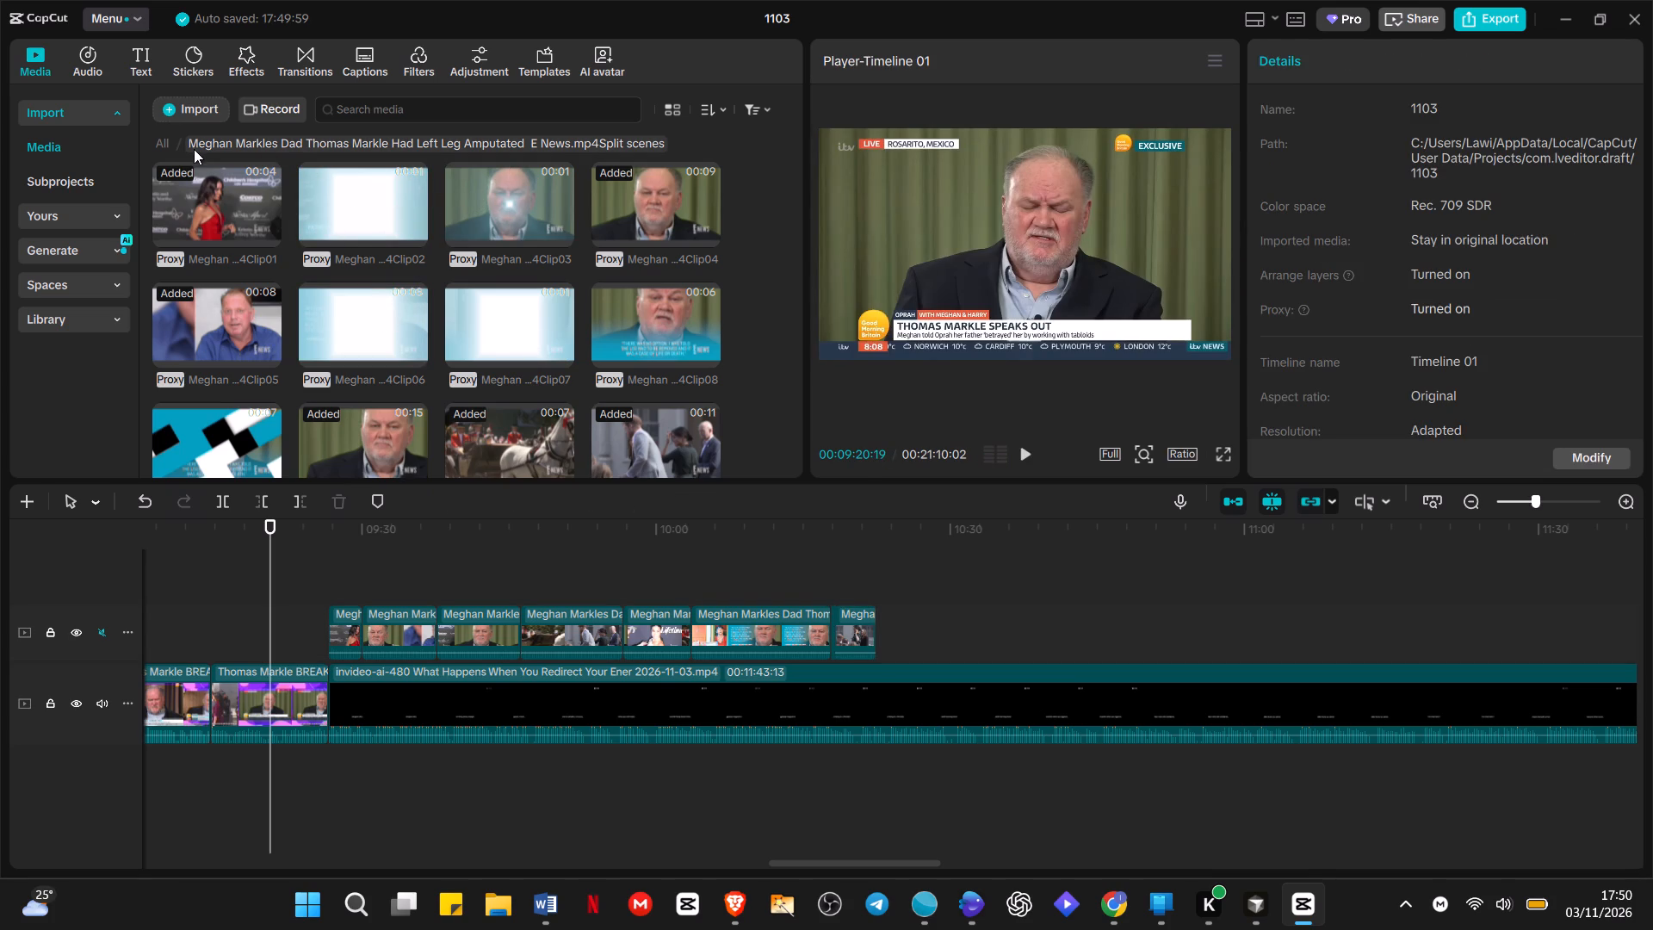
left_click(166, 148)
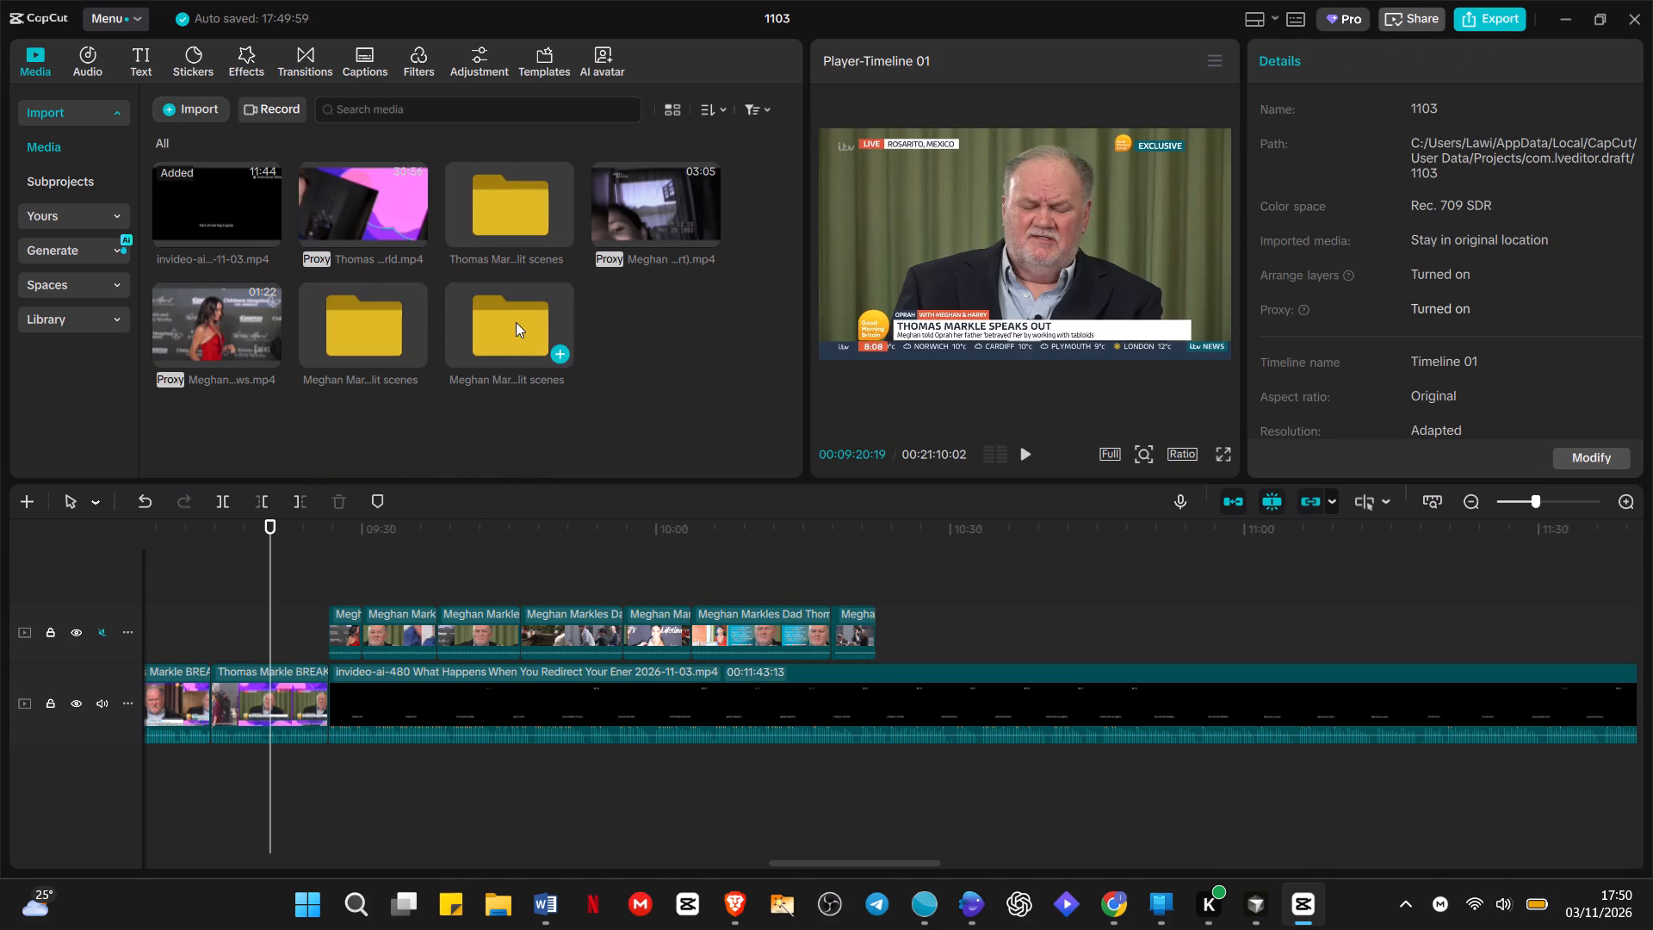
double_click(529, 317)
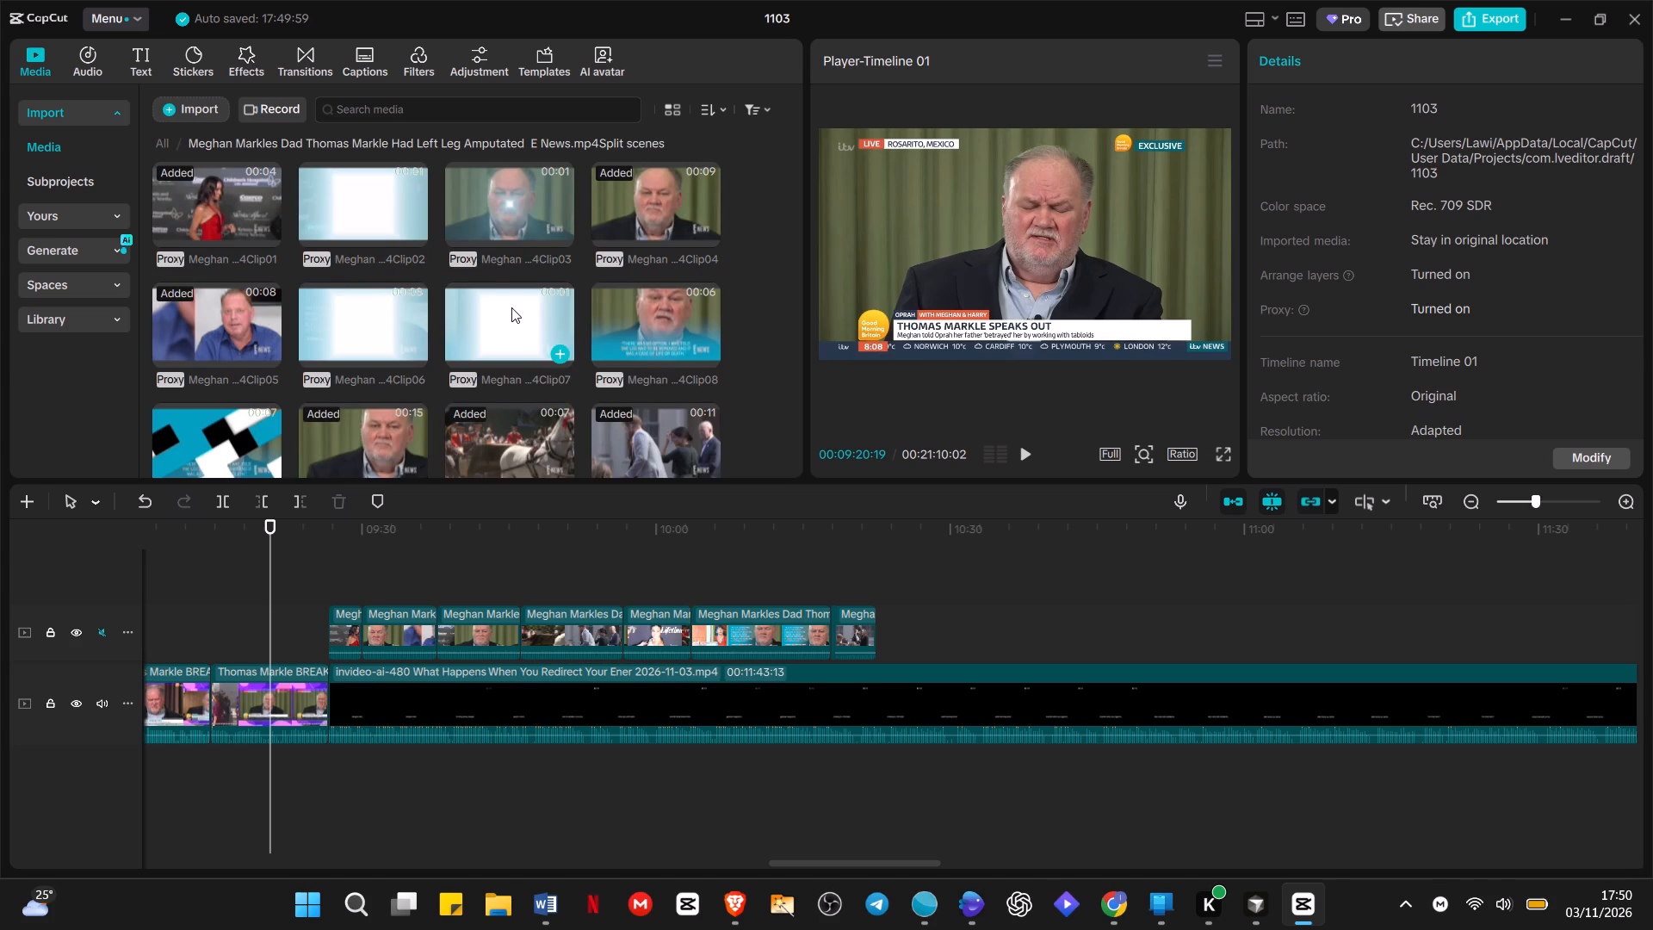
left_click(156, 147)
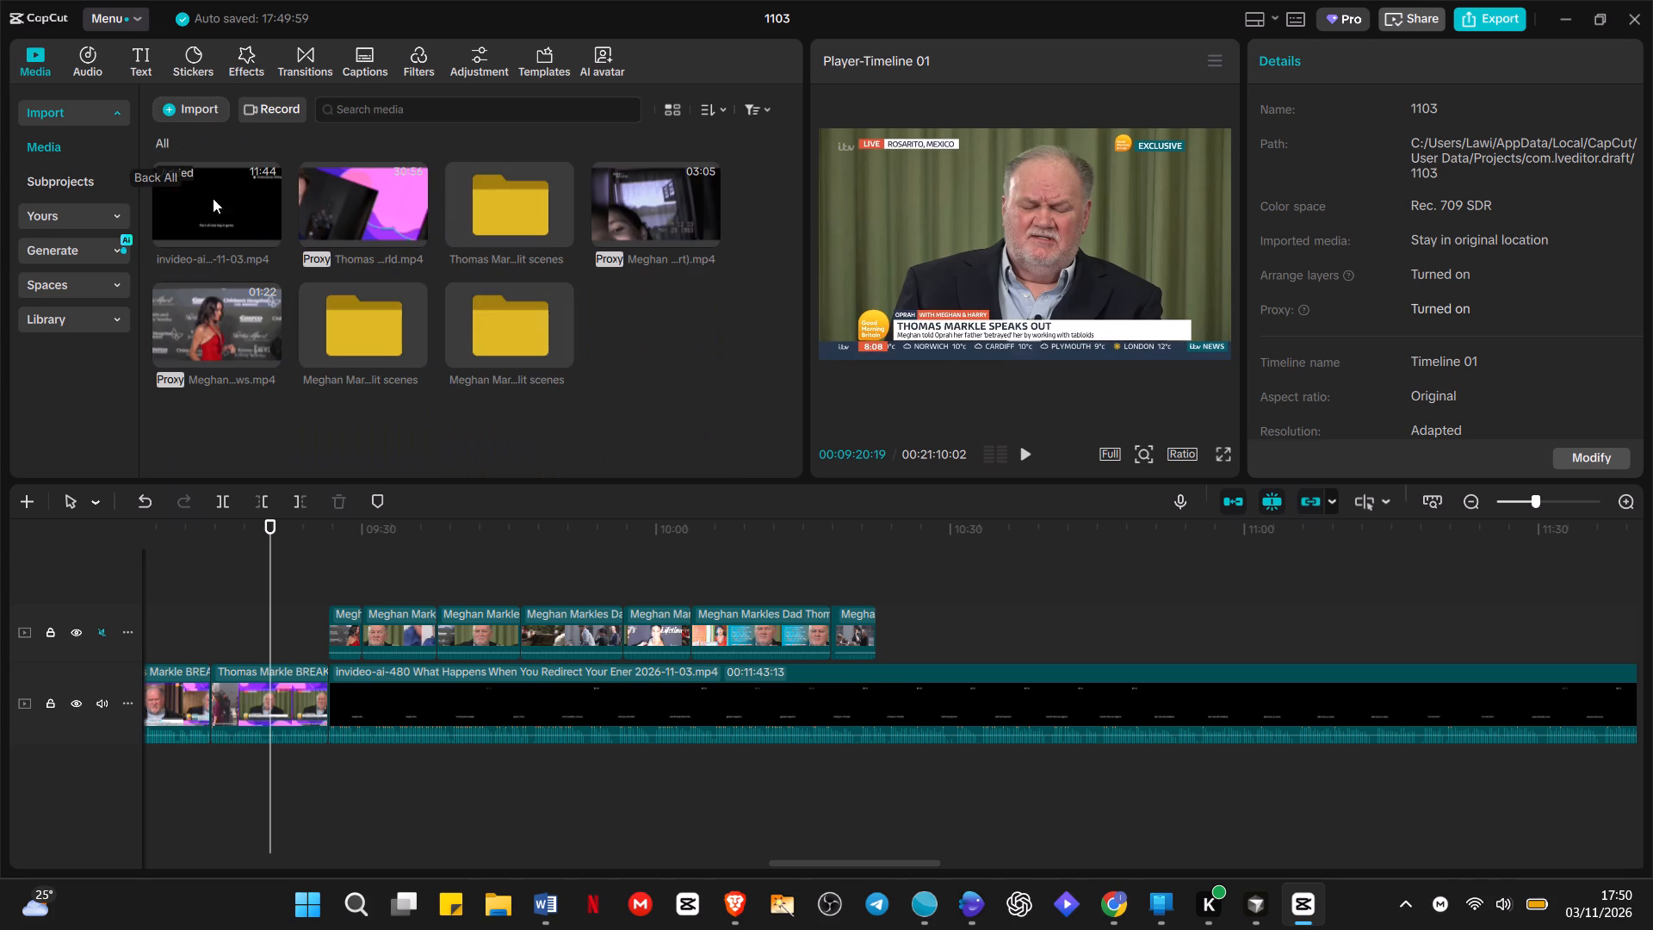
Import all of today's media files from the Downloads folder into the project.
left_click(210, 107)
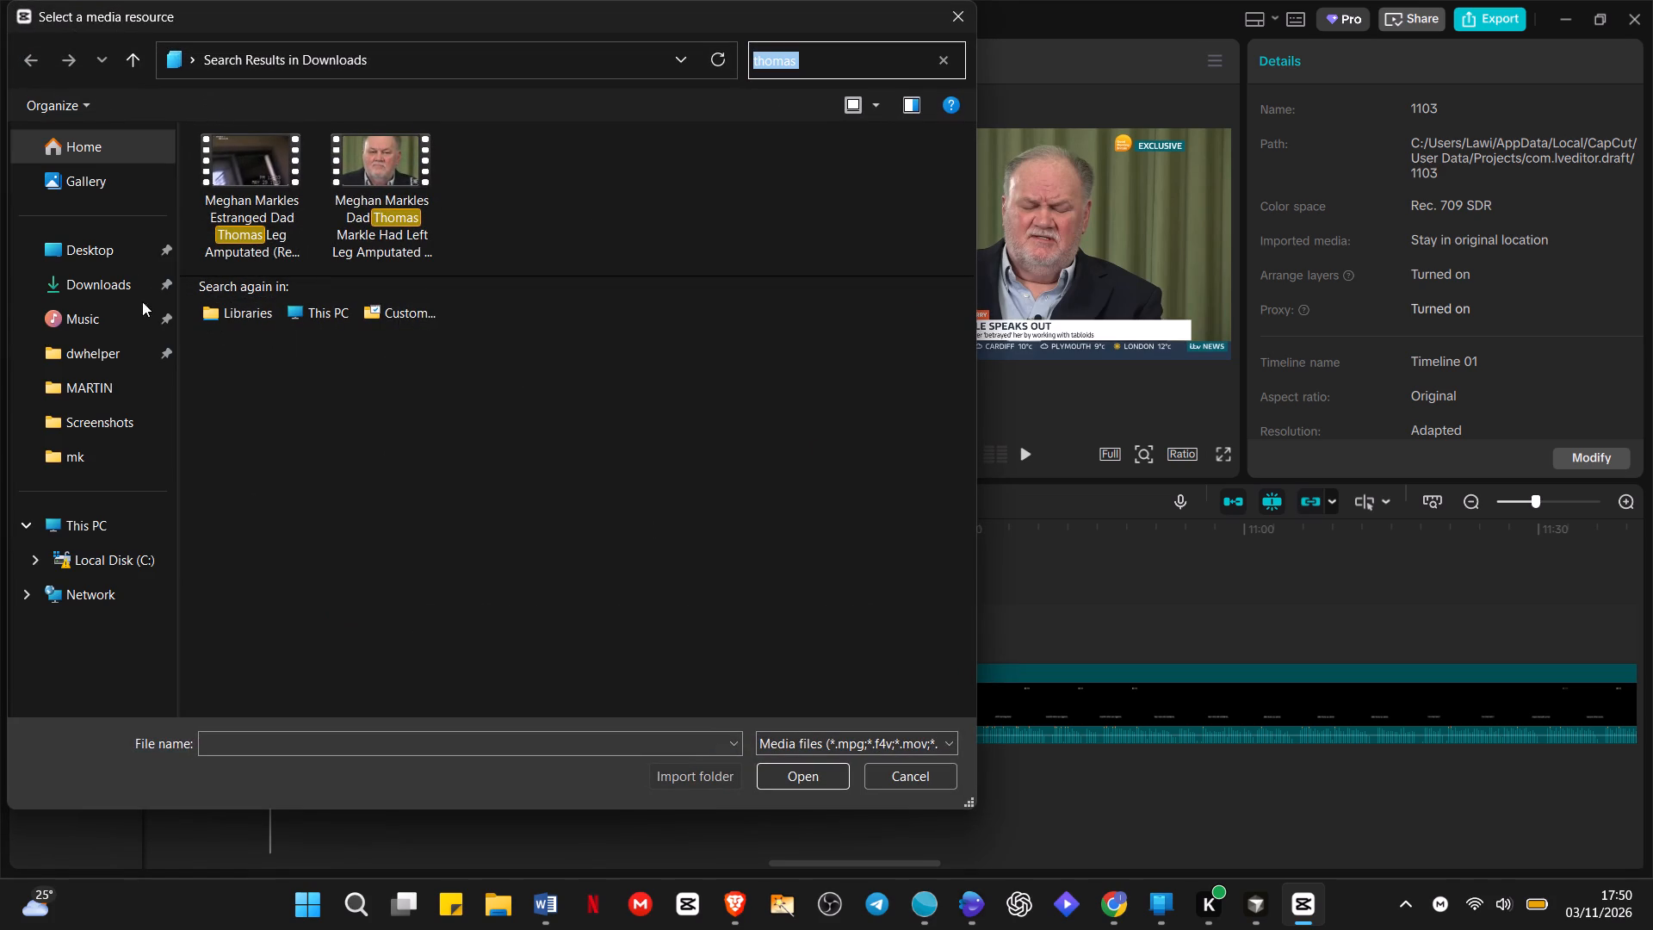
left_click(85, 287)
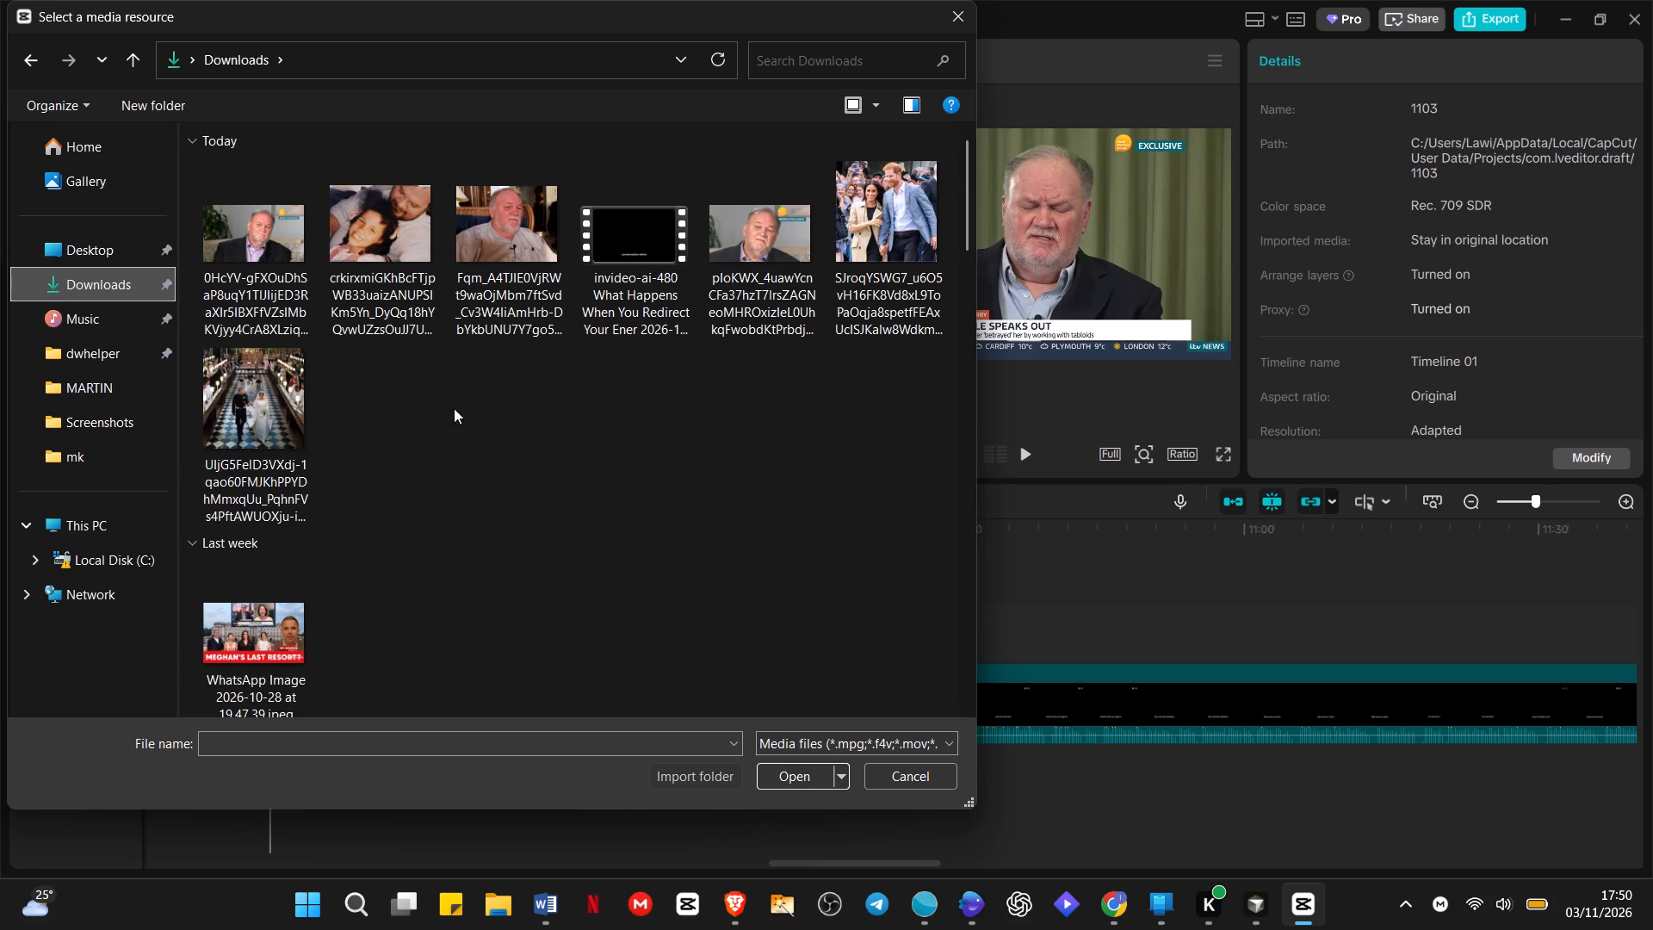
left_click(238, 134)
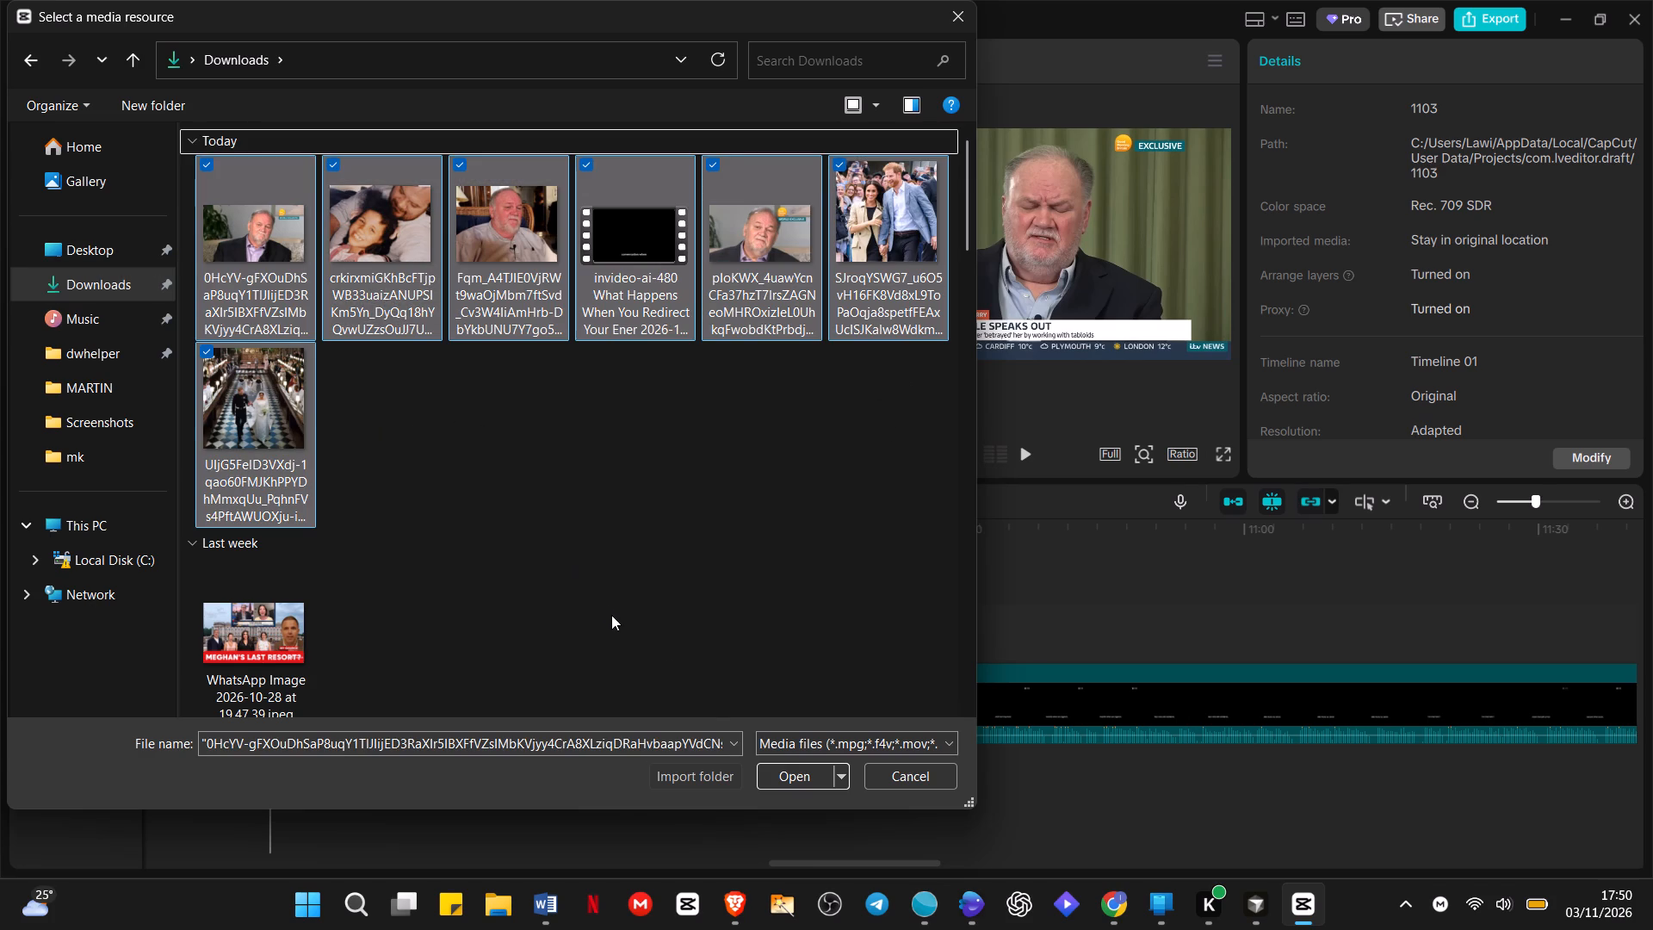
left_click(800, 784)
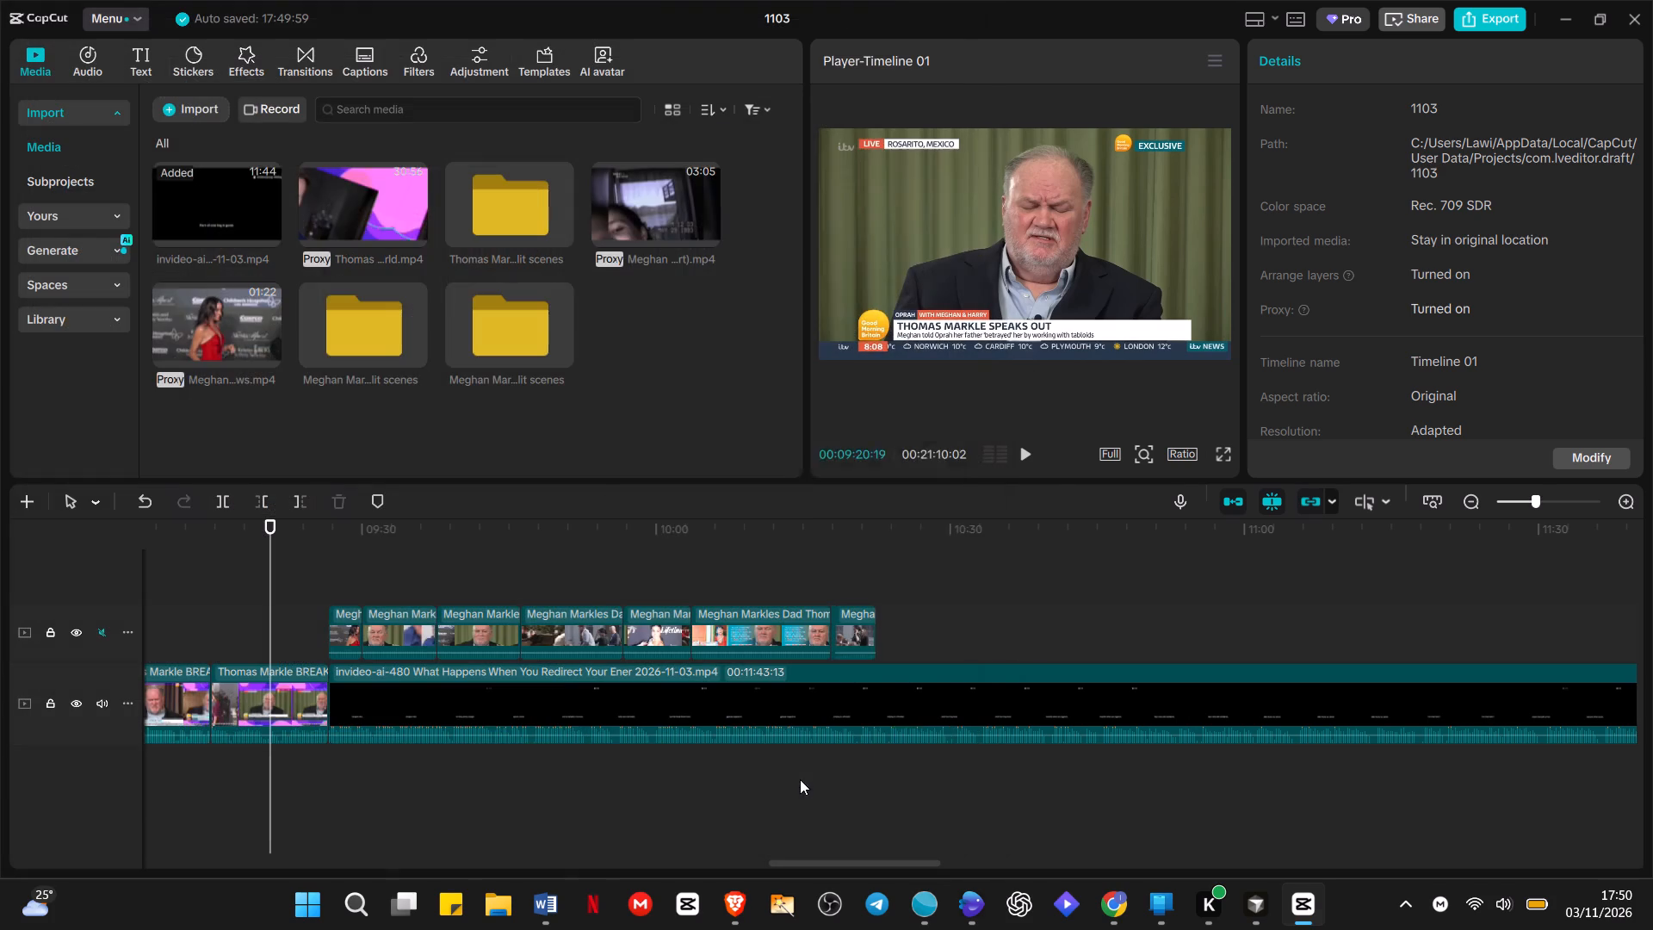
left_click(735, 385)
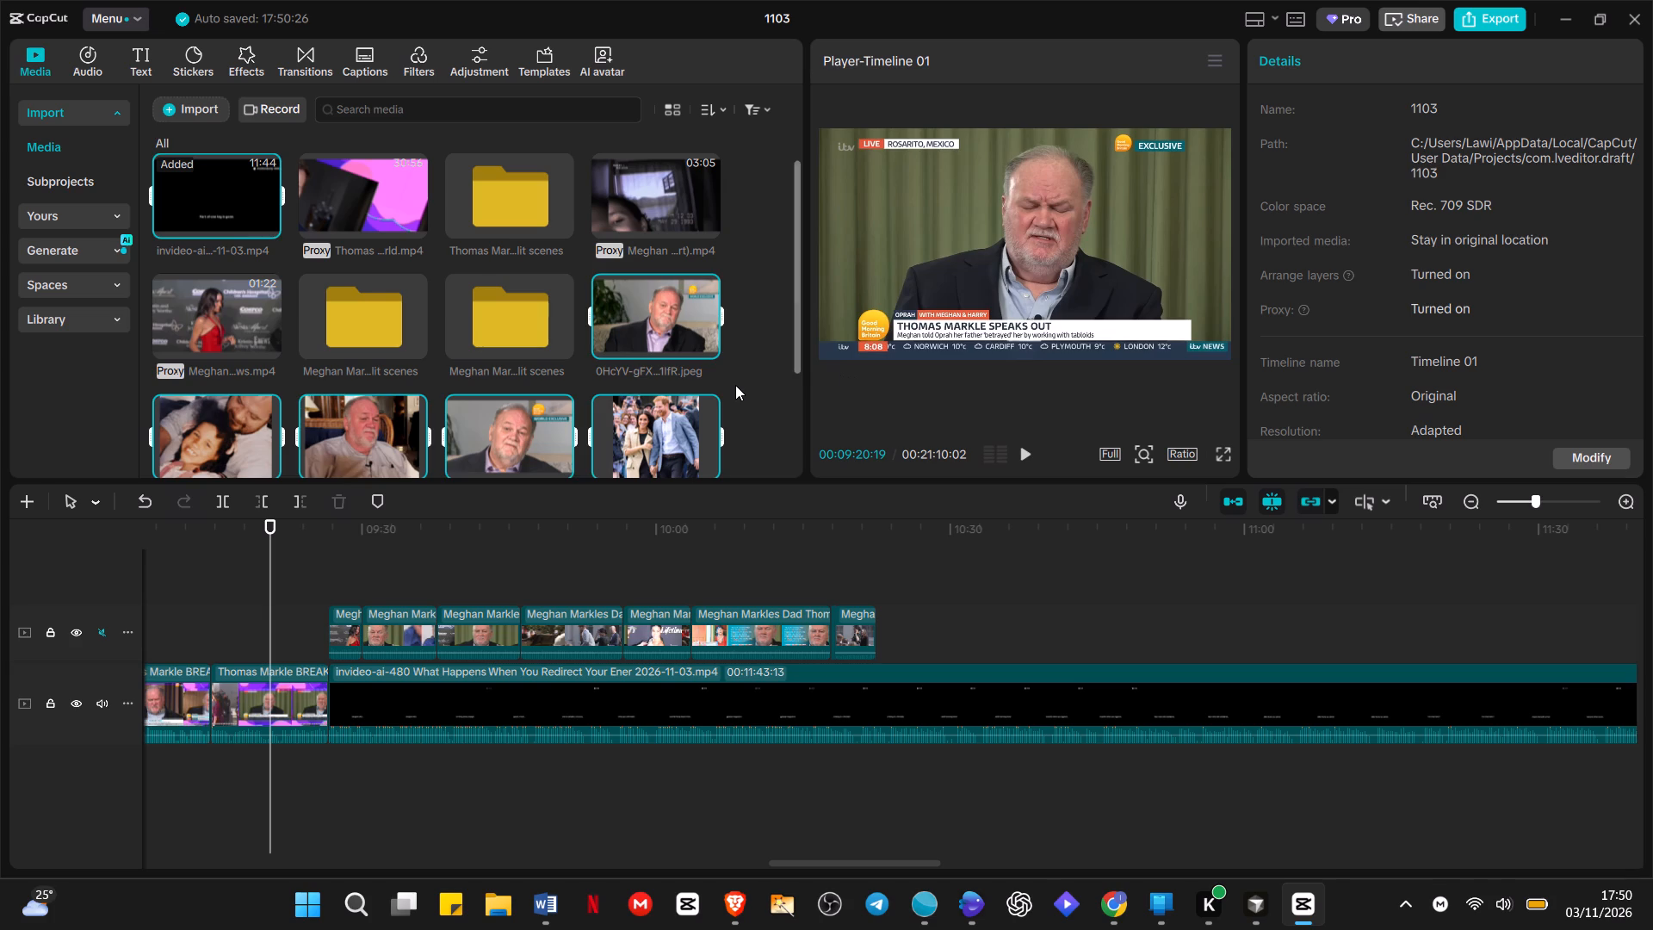
Place the 0HcYV image on the overlay track, spanning from the end of Clip16 to just past 11:00.
left_click(833, 568)
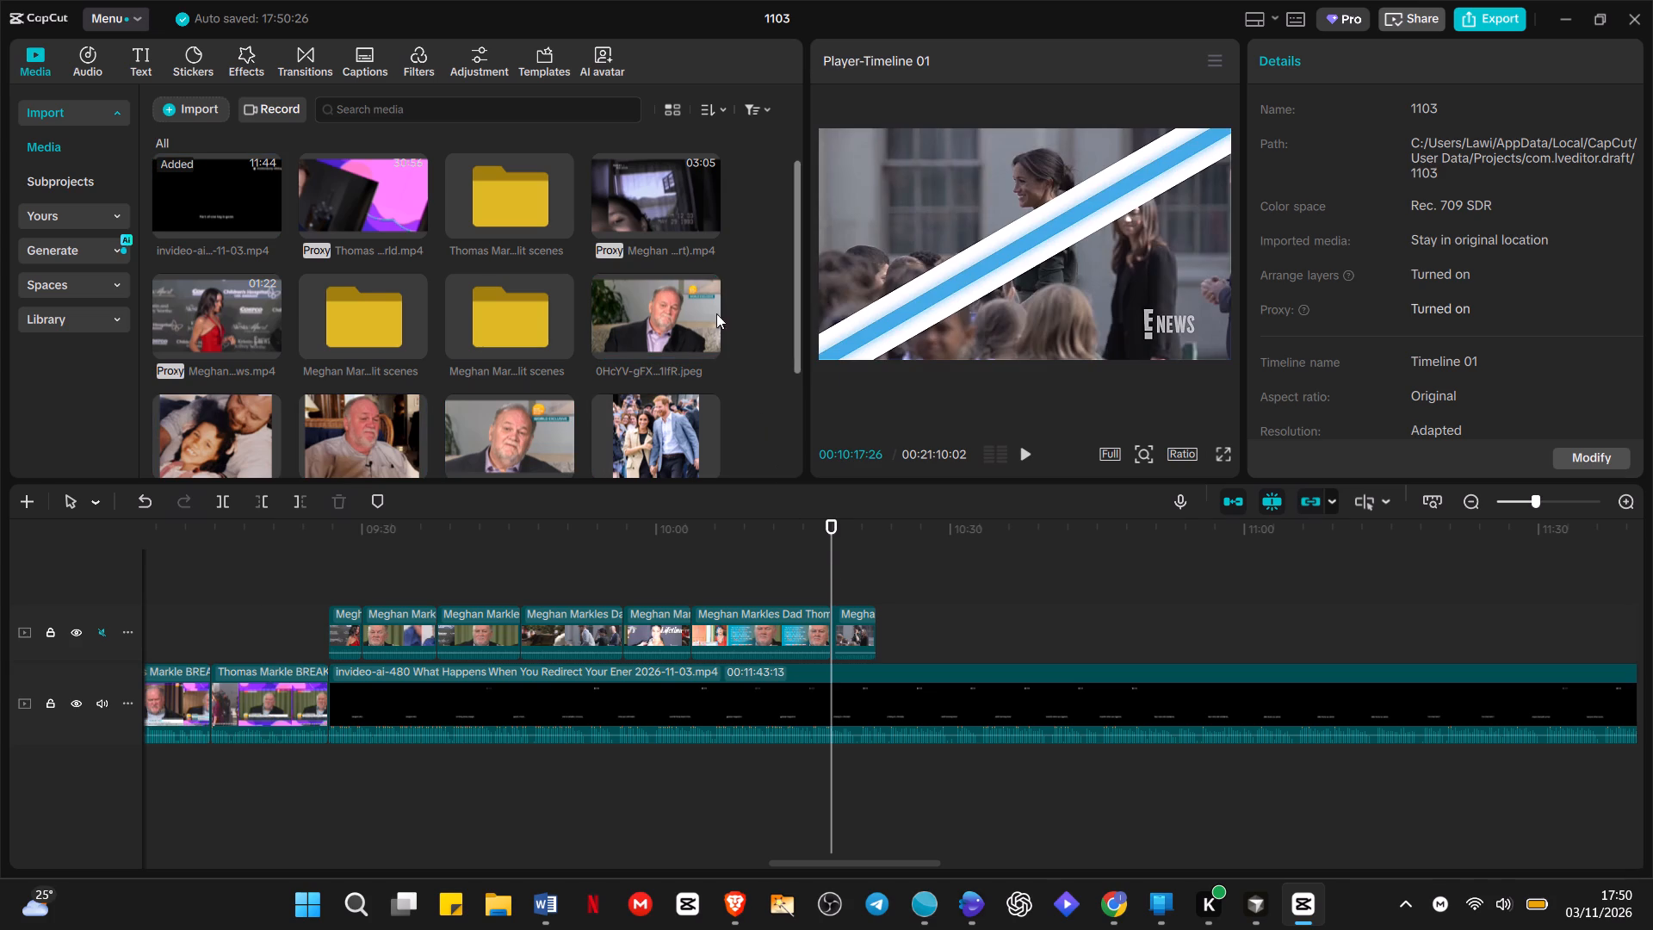
left_click(670, 289)
left_click_drag(670, 291, 1153, 623)
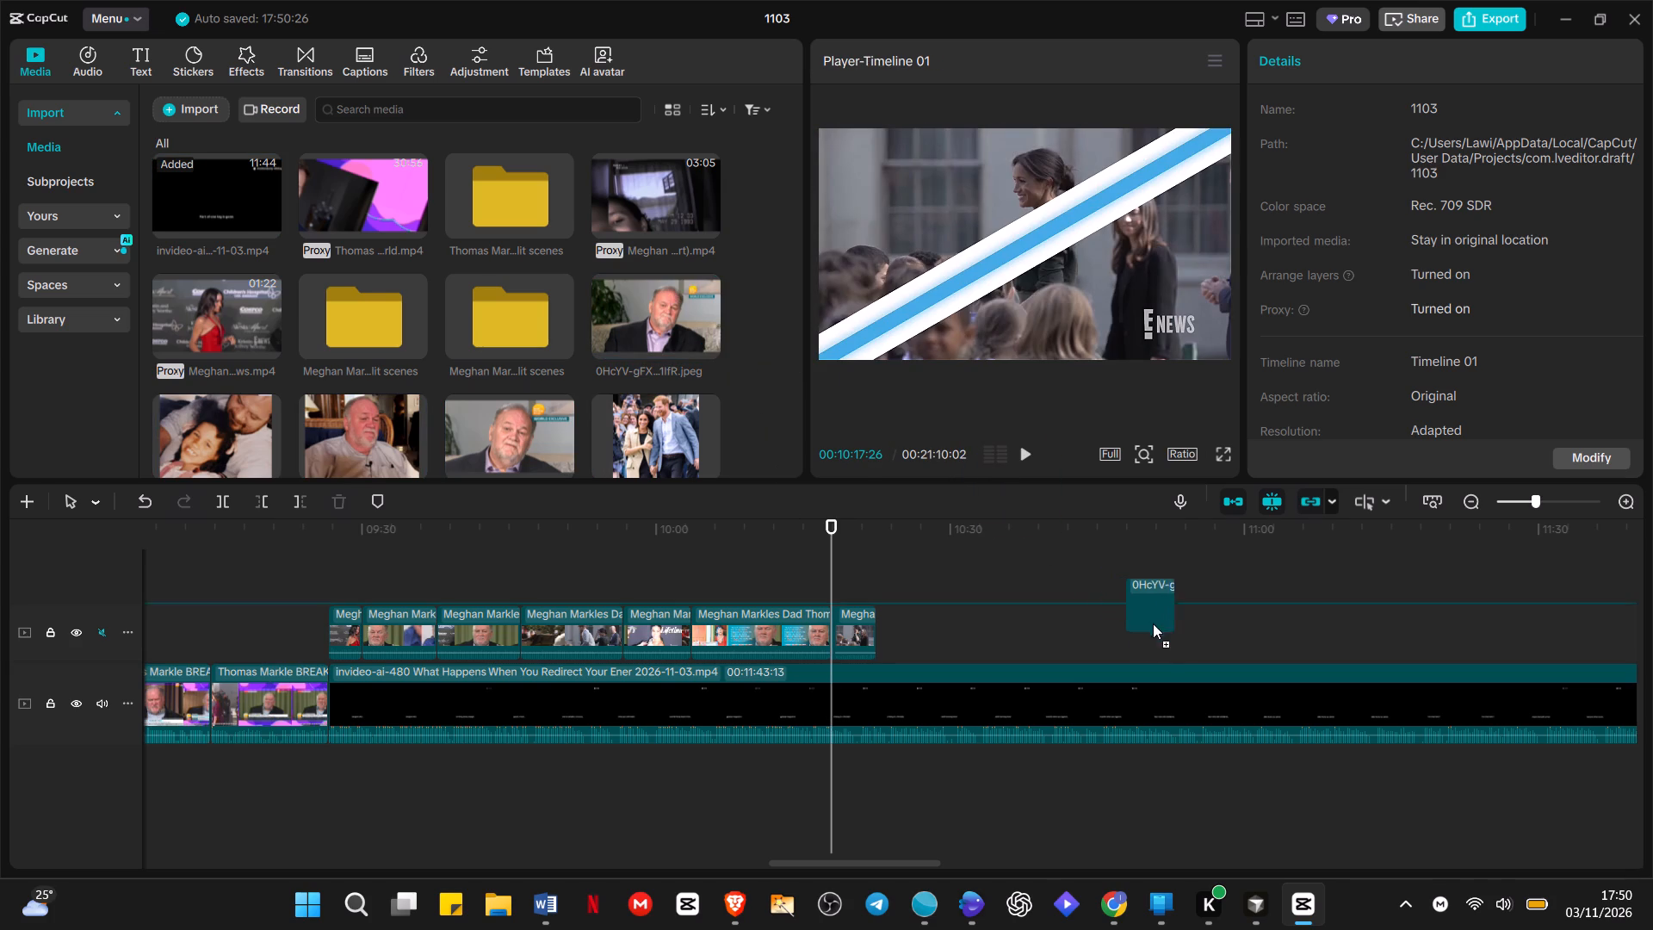
left_click_drag(1153, 623, 1217, 624)
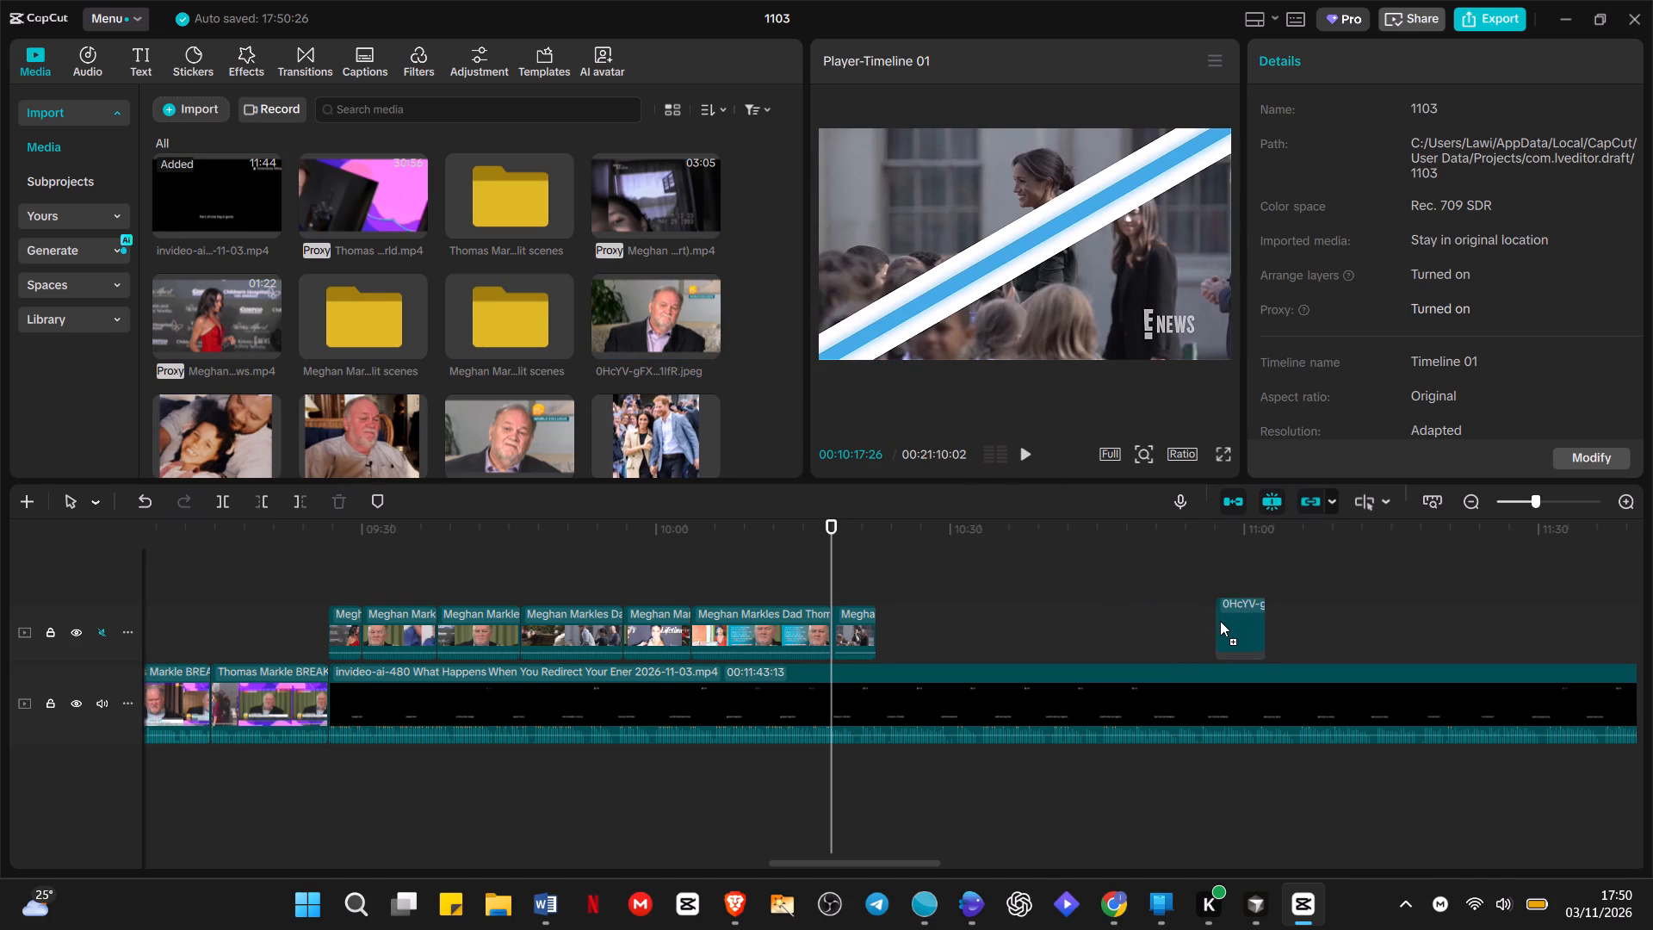
left_click_drag(1222, 618, 816, 534)
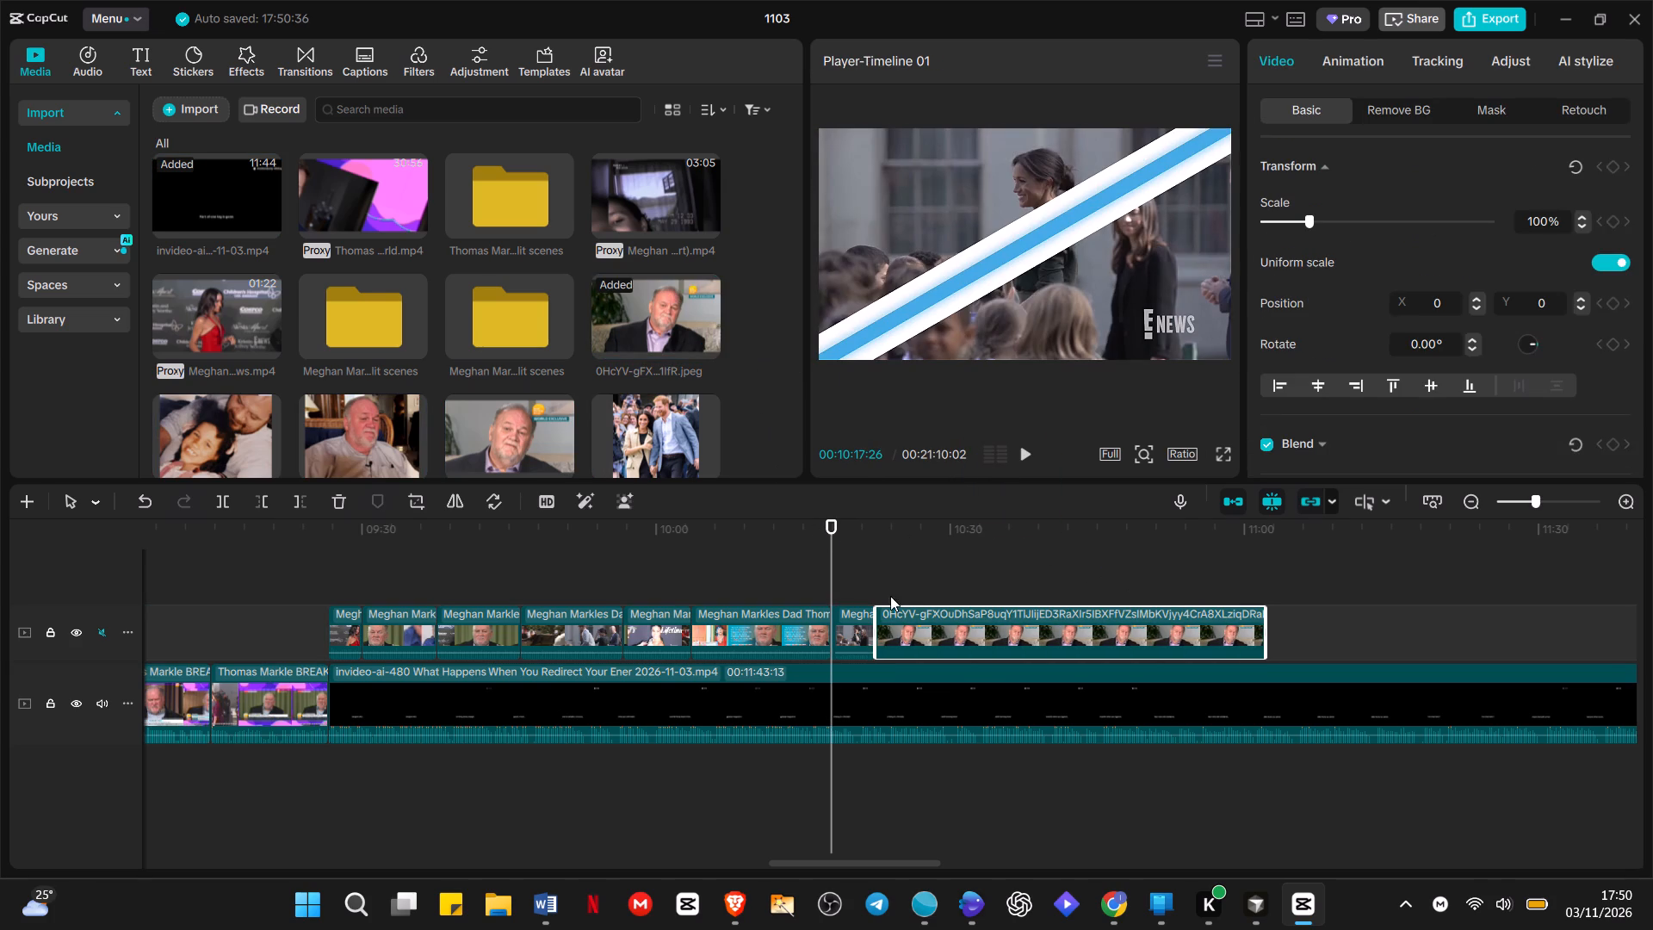
Add a Transform keyframe at the start of the 0HcYV image, at 00:10:22:14 with 100% scale.
left_click(883, 598)
left_click_drag(882, 596, 870, 589)
left_click(932, 631)
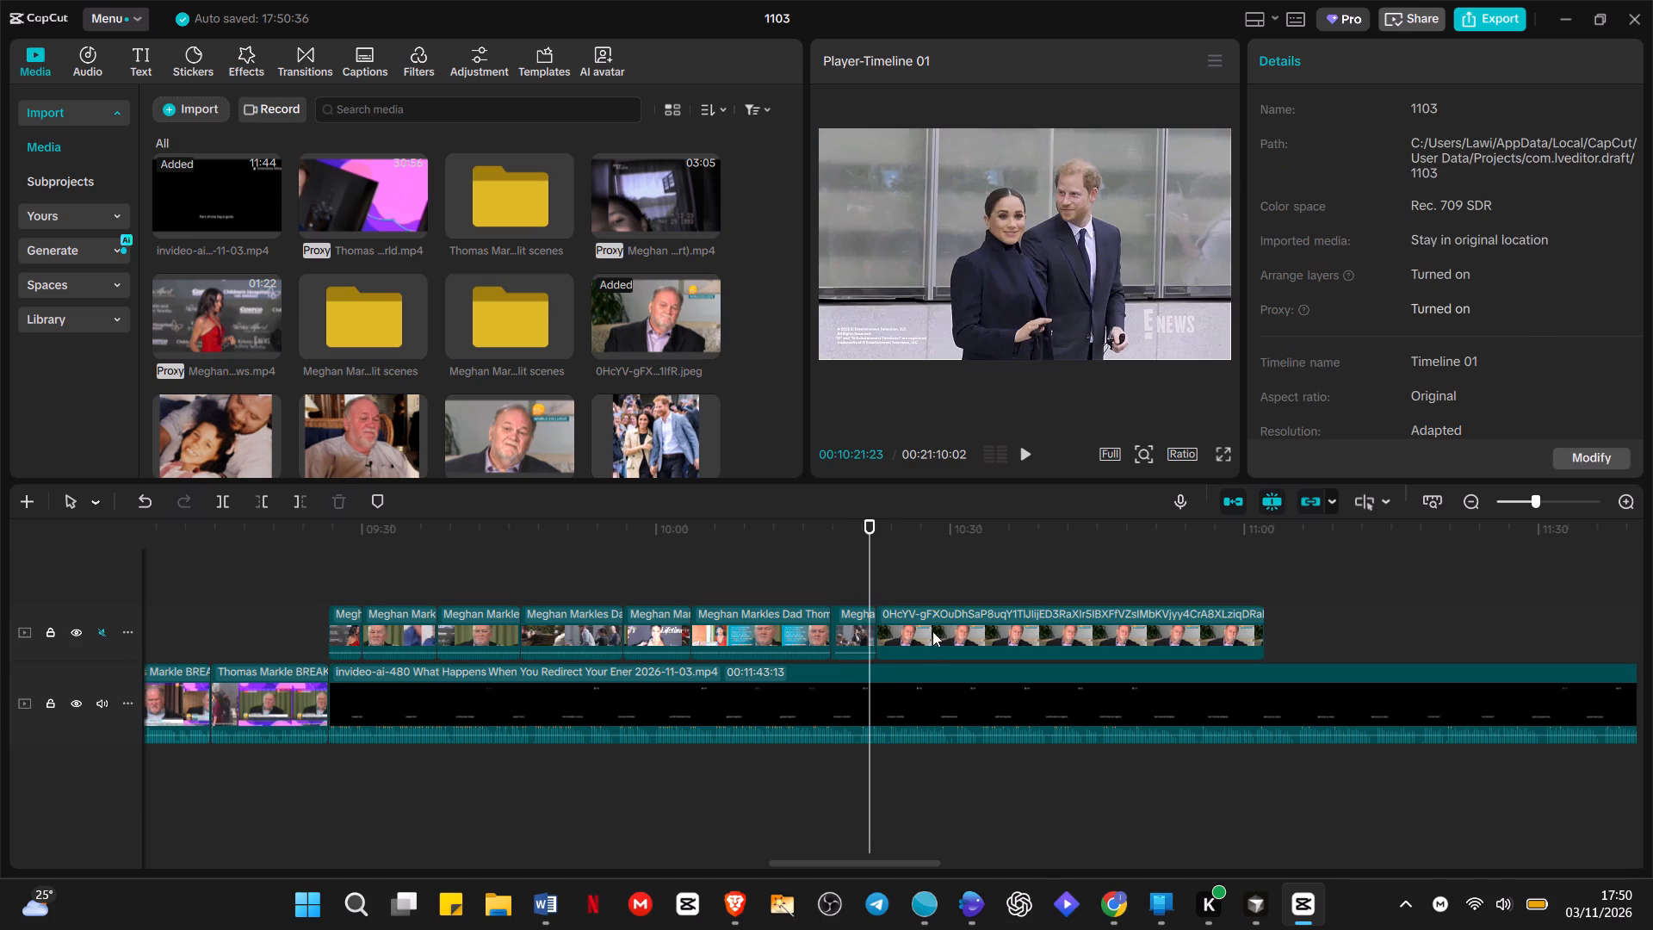
left_click(870, 567)
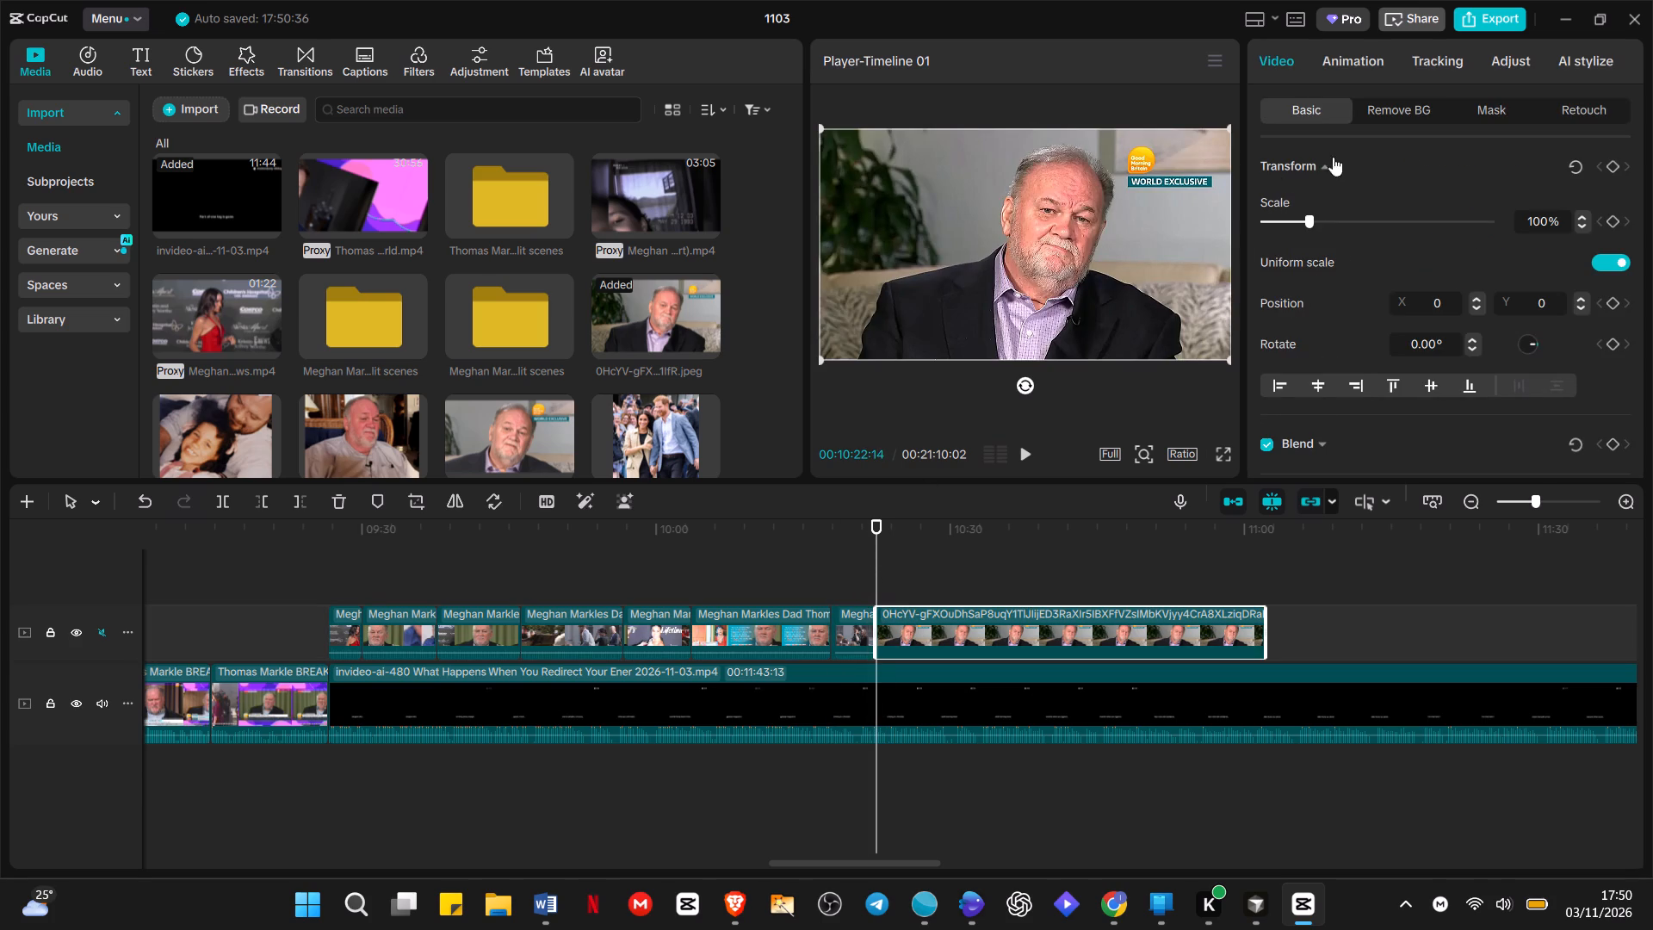
left_click(1610, 166)
Keyframe the last frame of the 0HcYV image, at 00:11:02:02, with 136% scale and position X -130, Y -221.
left_click_drag(880, 552, 1192, 565)
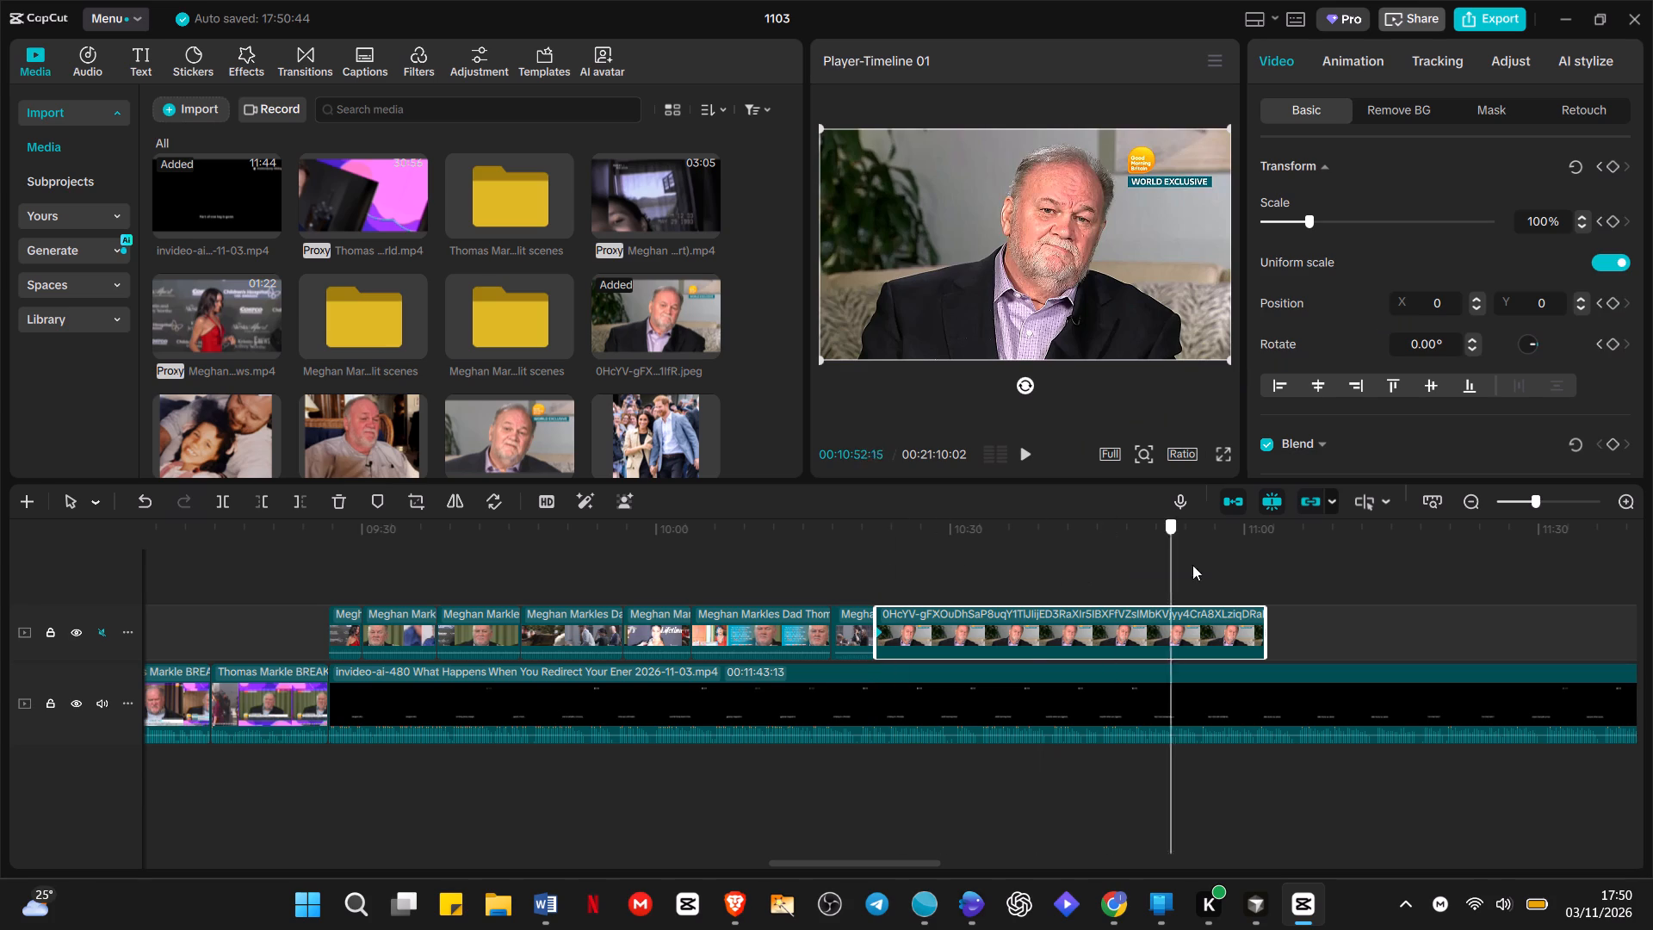
left_click_drag(1192, 565, 1262, 579)
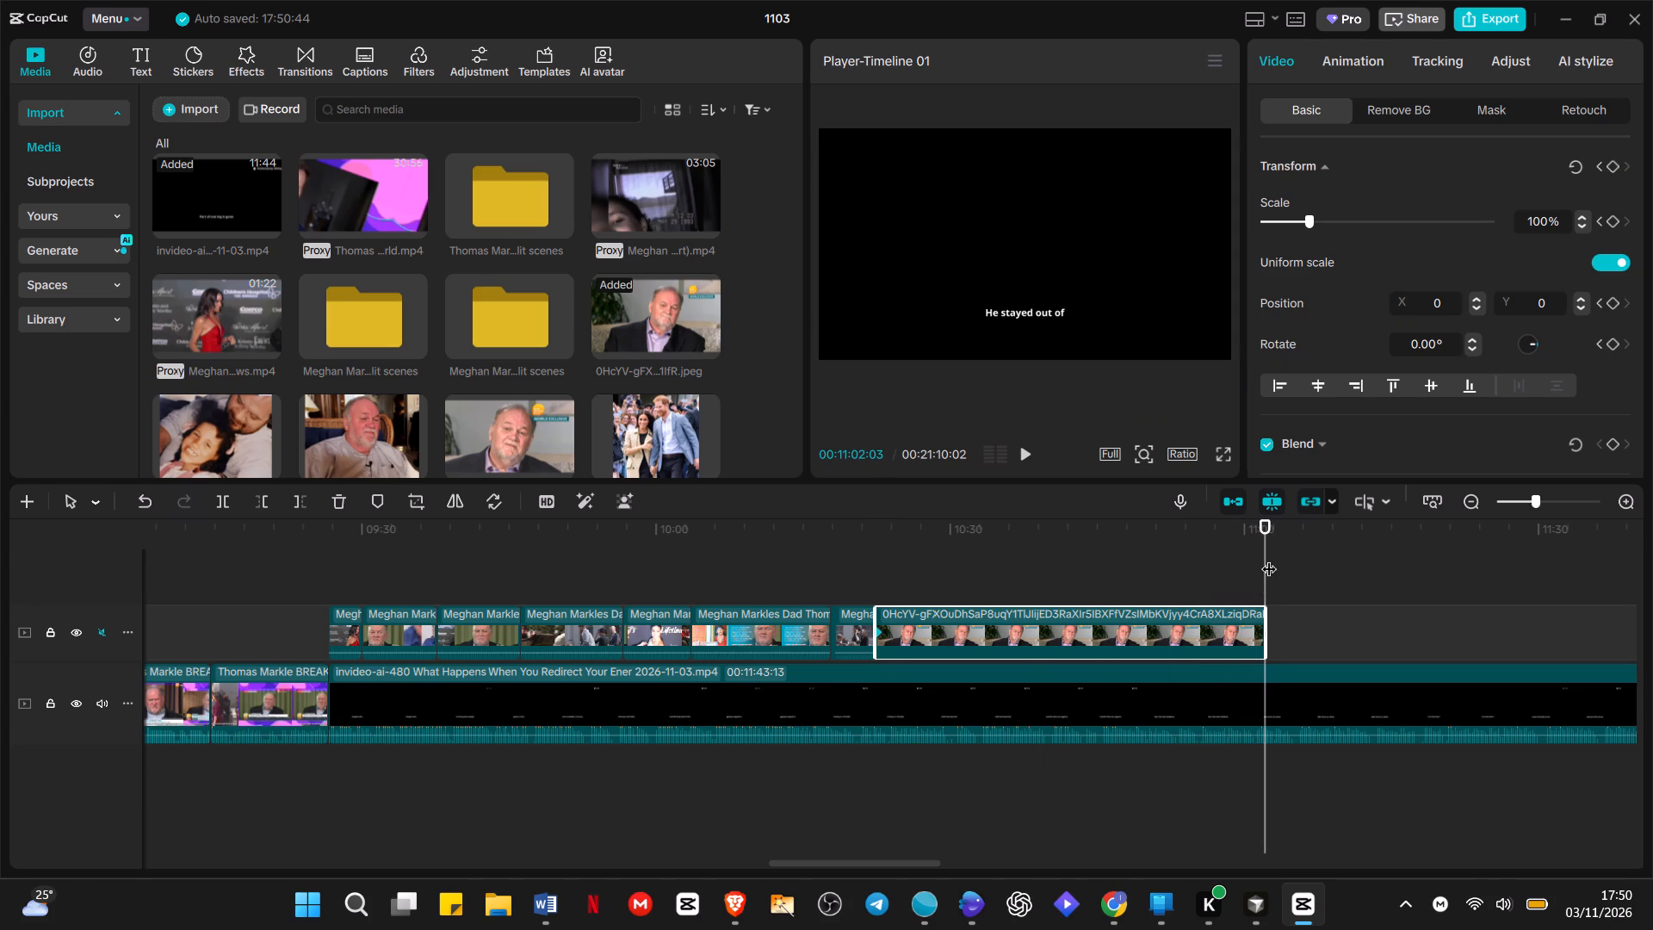
key("Left")
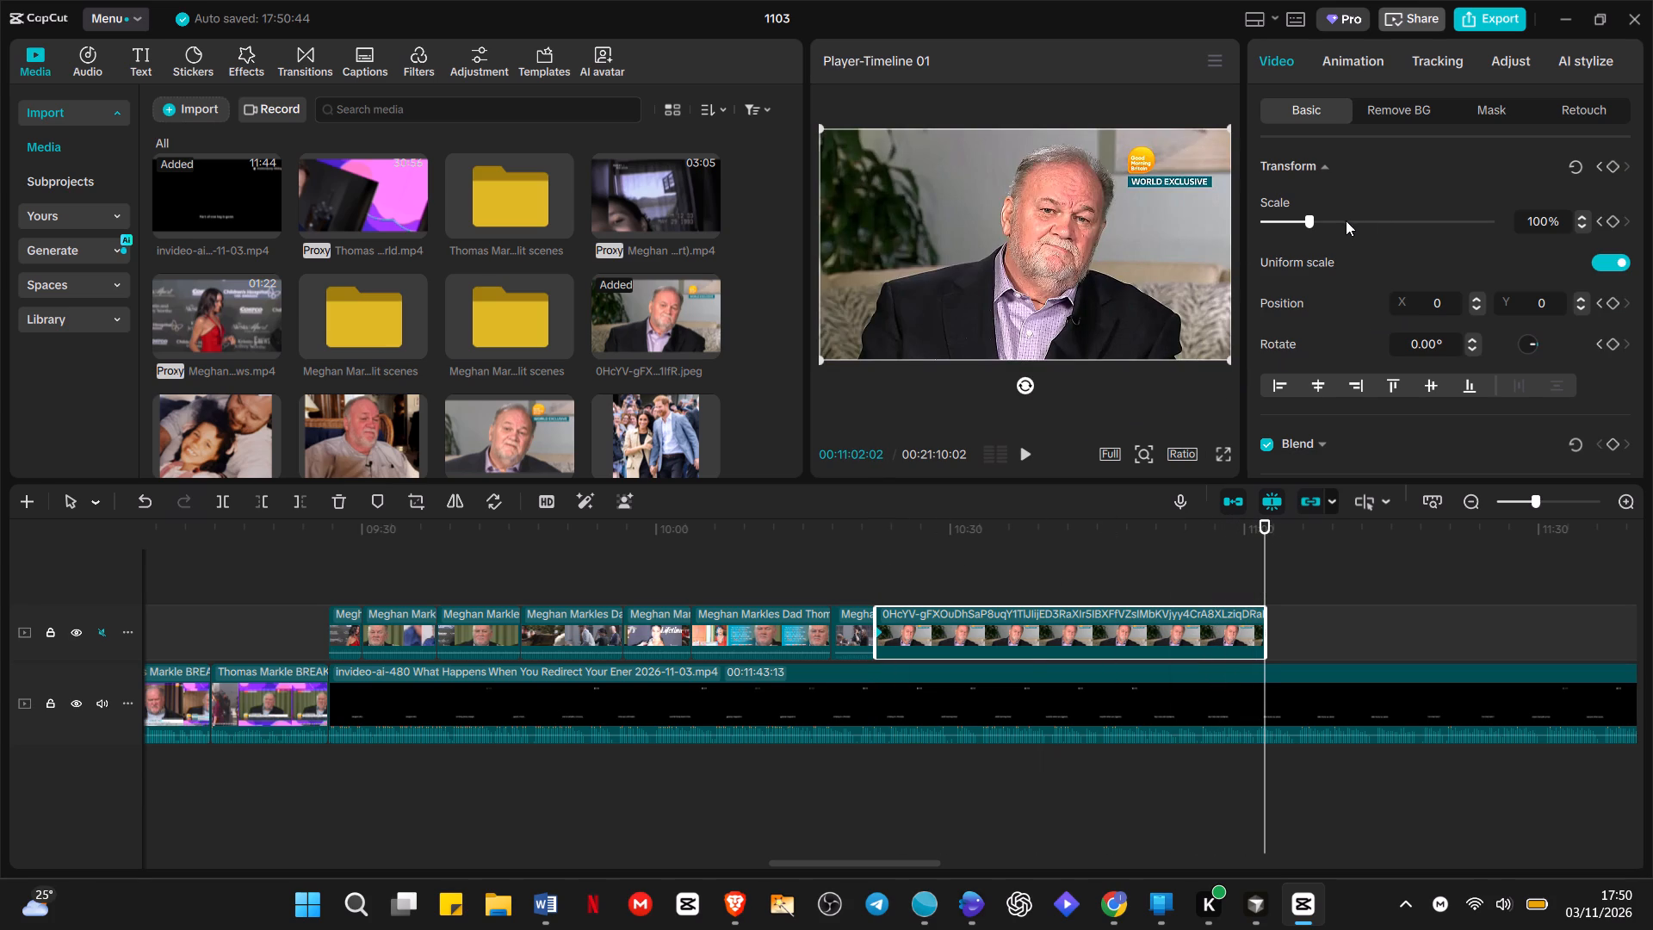
left_click_drag(1307, 223, 1316, 227)
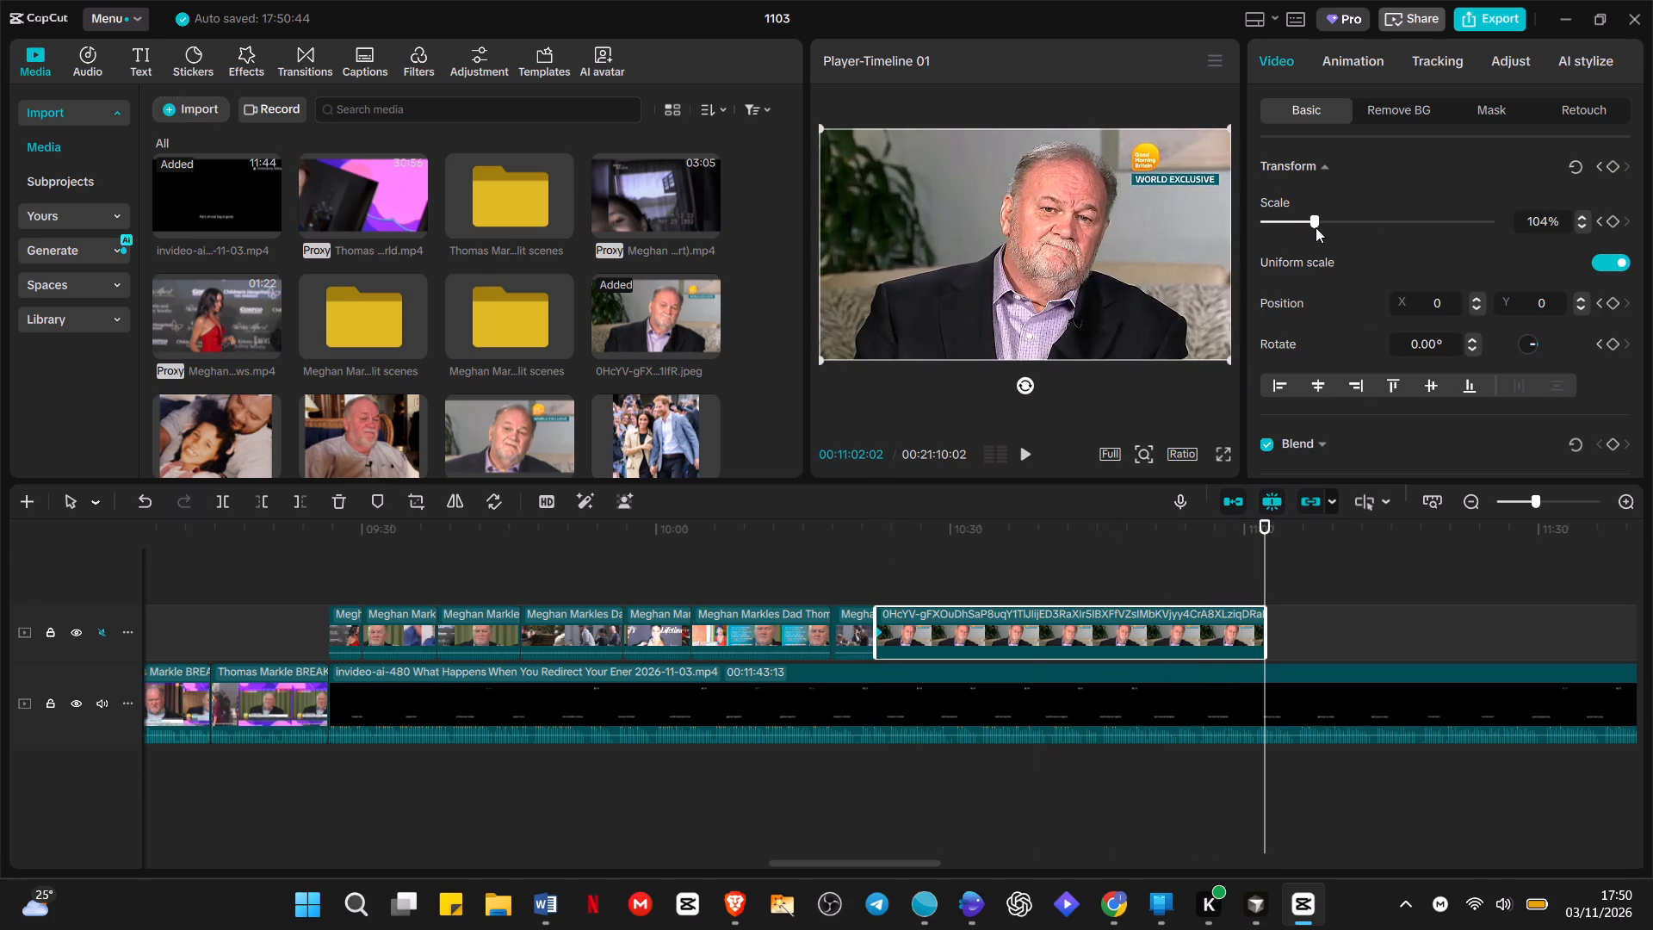
left_click_drag(1316, 227, 1323, 232)
left_click_drag(1195, 233, 1180, 257)
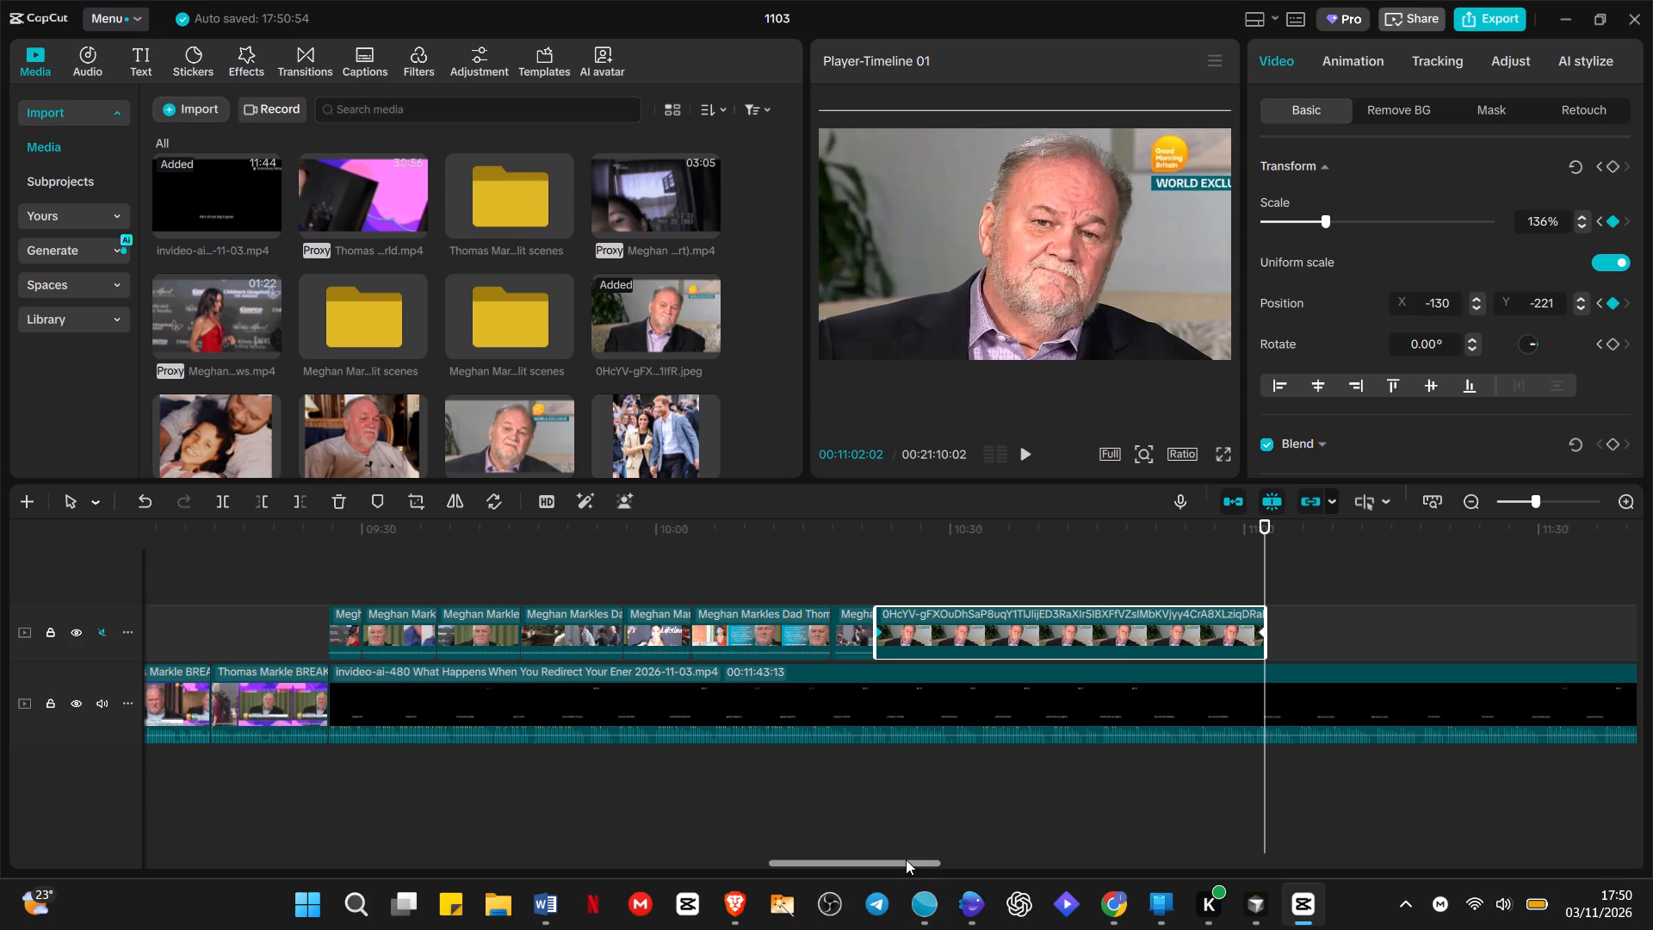
Place Clip16 from the Estranged Dad Thomas Leg Amputated split scenes folder directly after the 0HcYV image on the overlay track.
left_click_drag(906, 859, 995, 821)
scroll(662, 410, "up", 20)
scroll(662, 410, "up", 20)
scroll(662, 410, "up", 20)
scroll(622, 410, "down", 12)
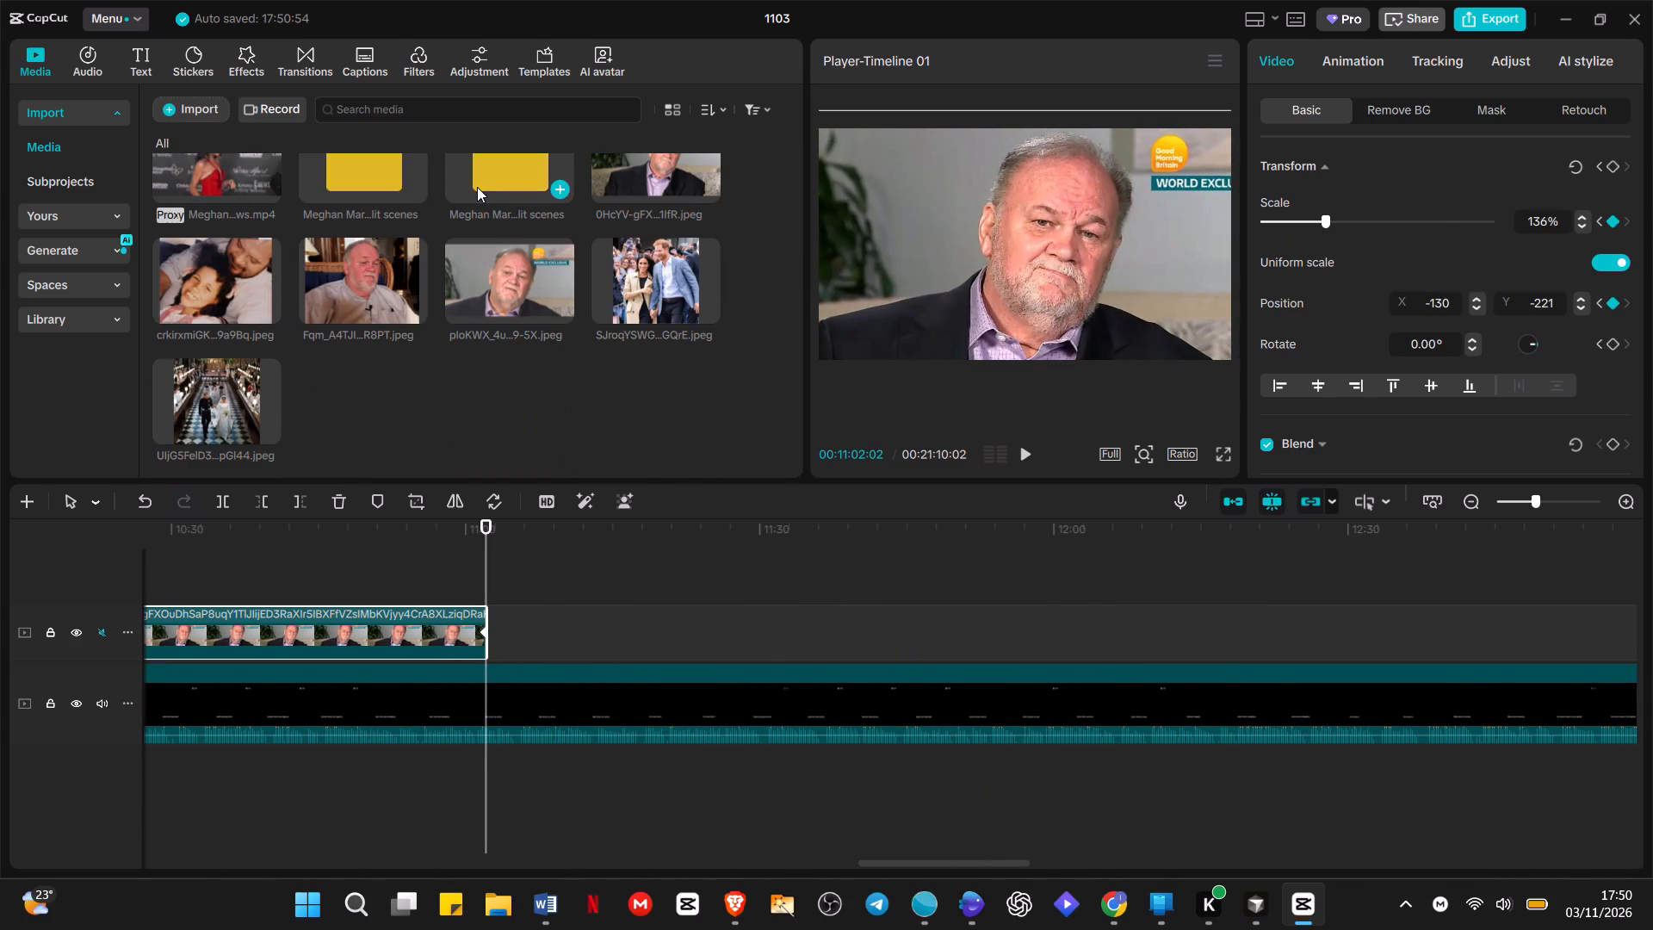
double_click(477, 187)
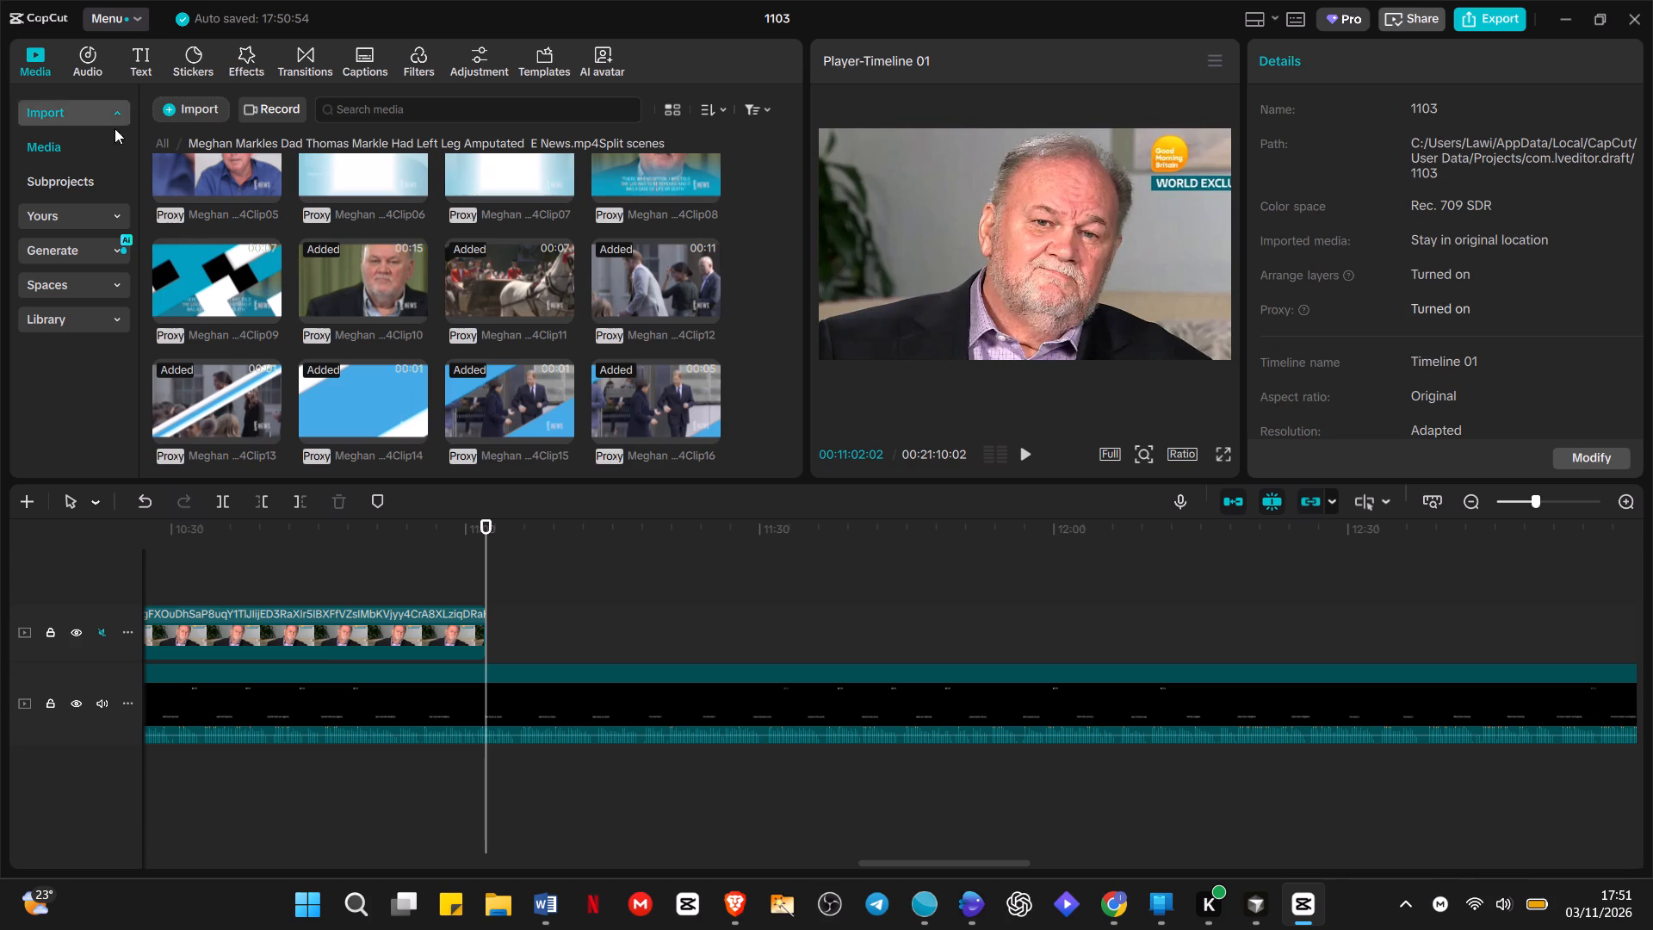
left_click(162, 151)
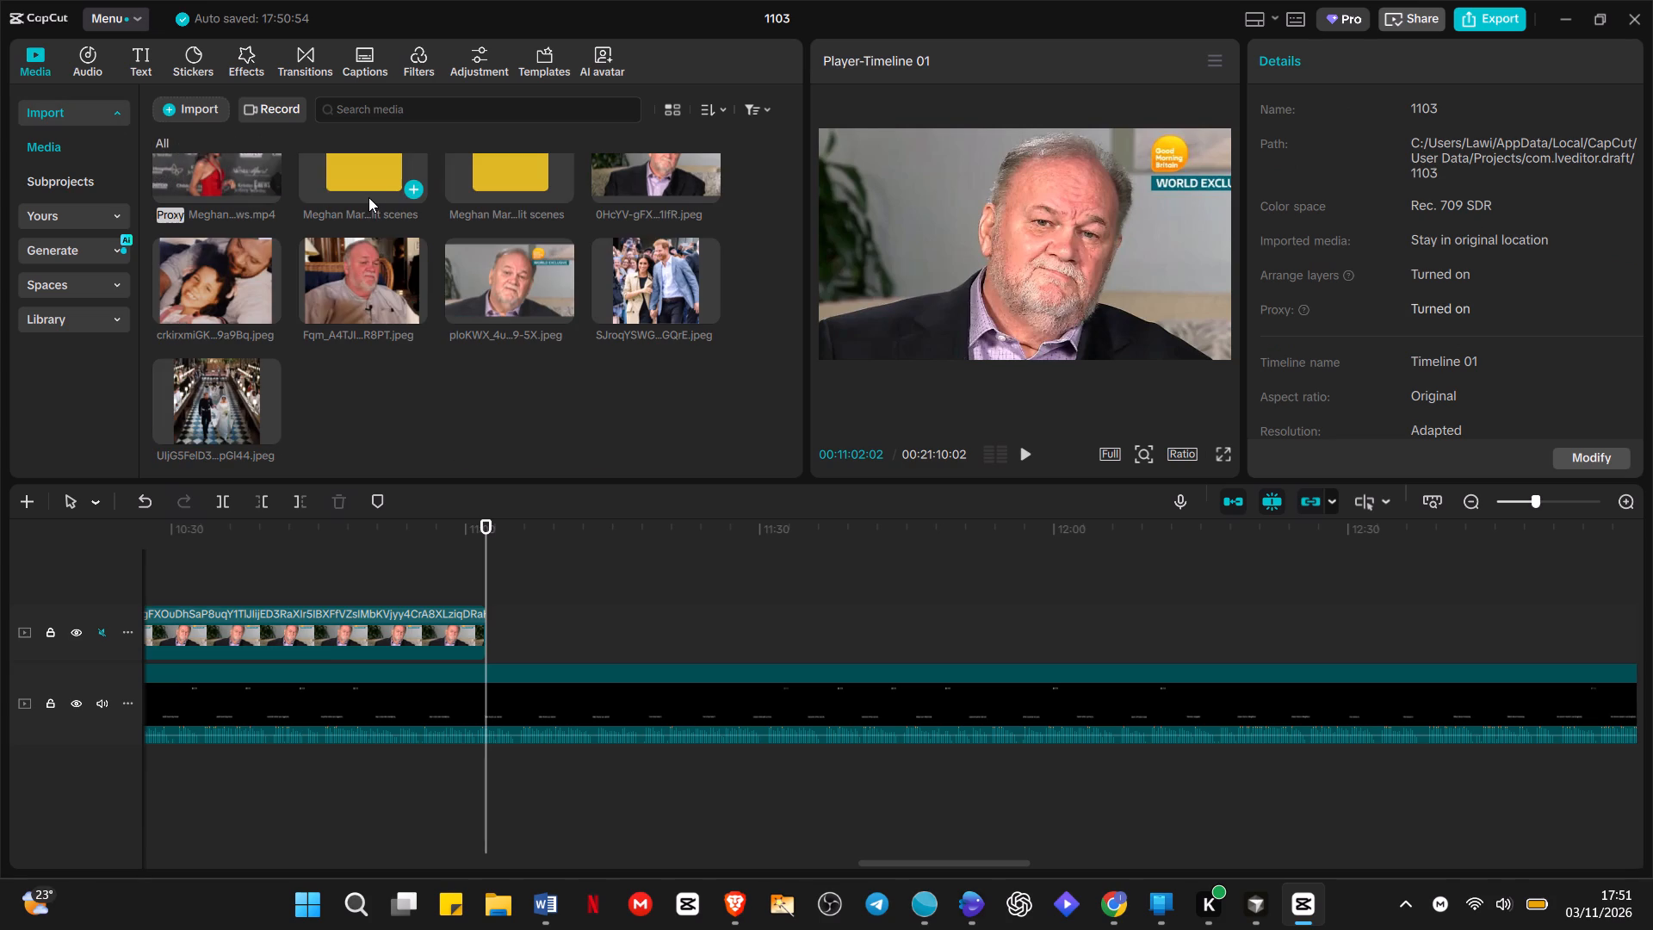
double_click(368, 197)
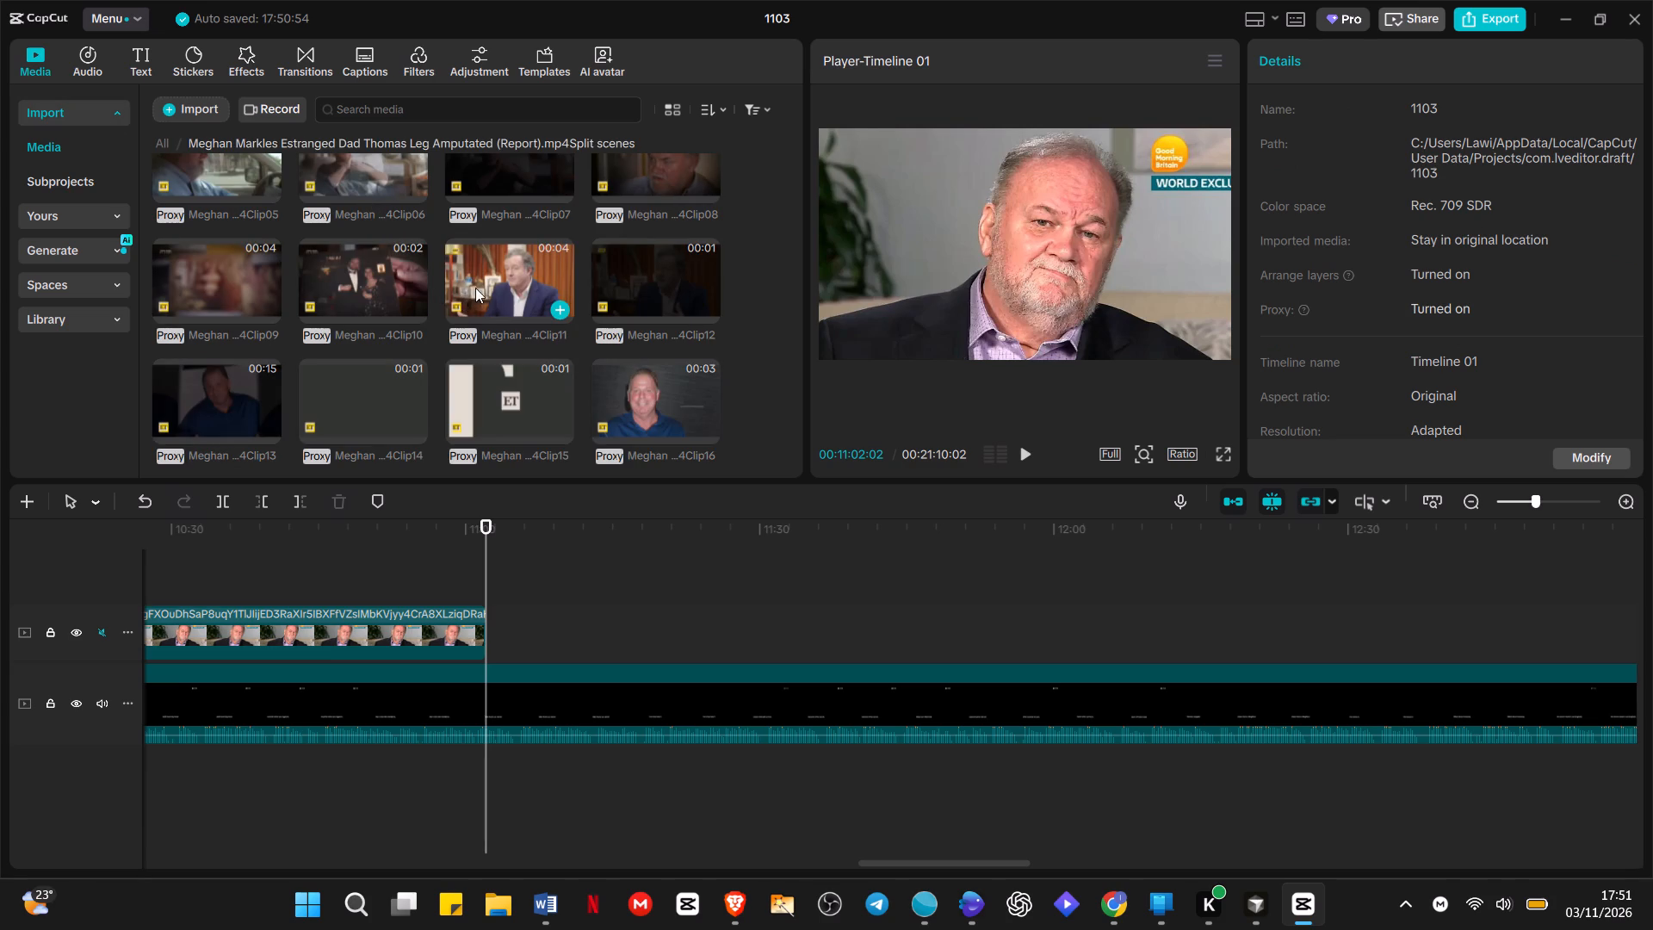
left_click(470, 595)
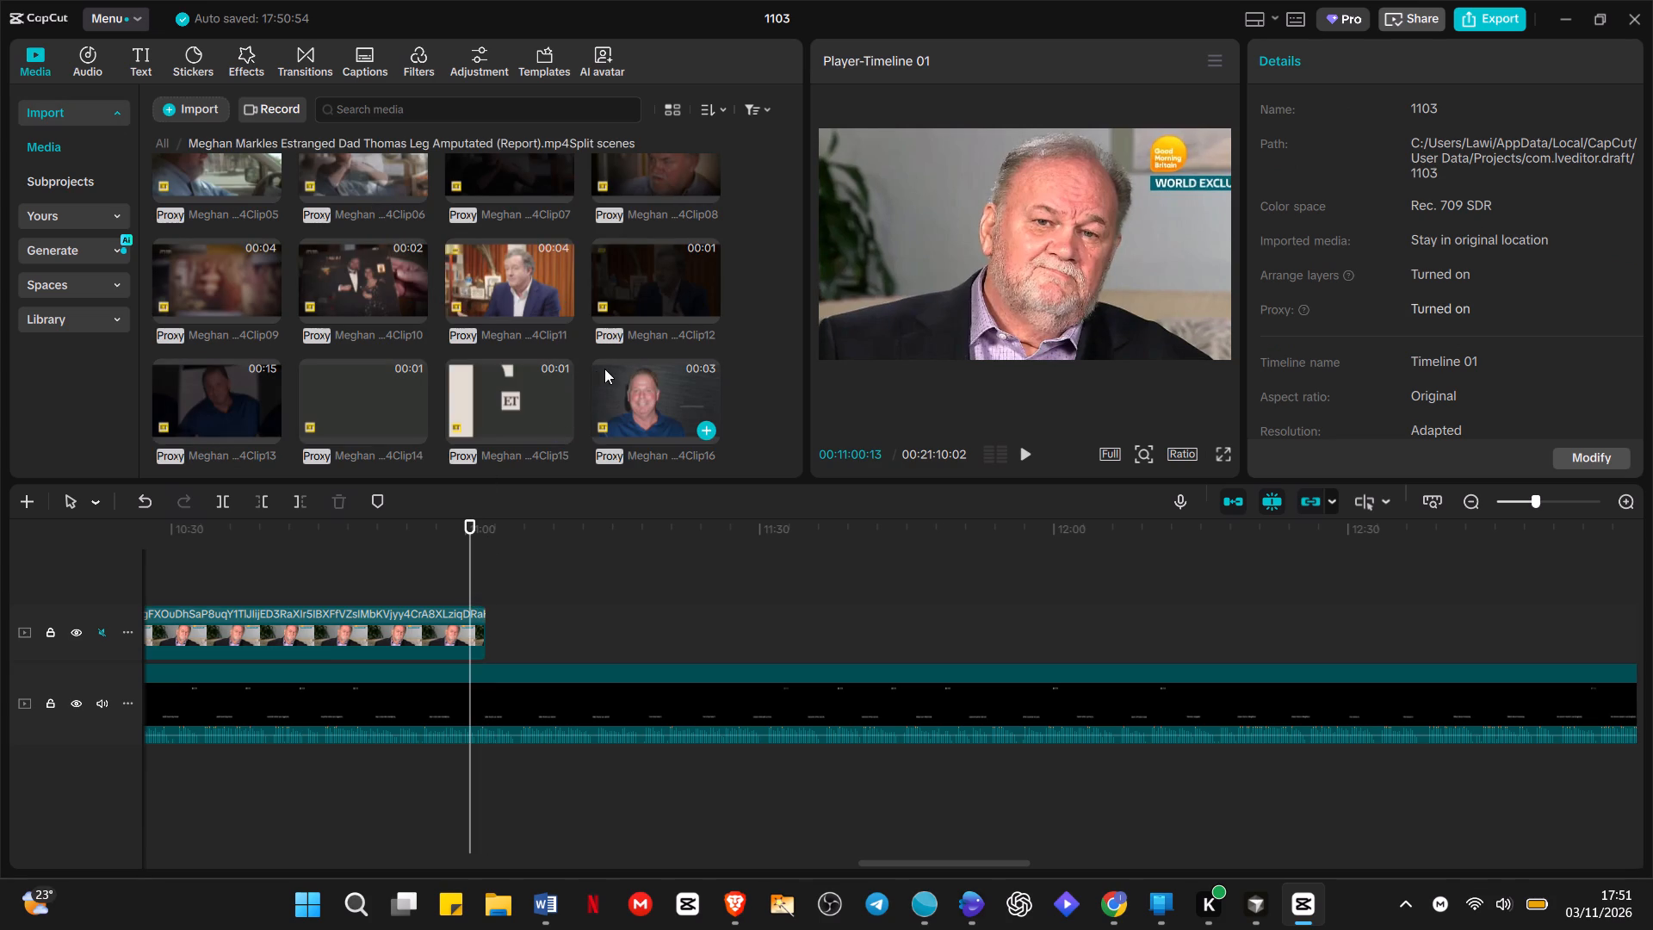
left_click_drag(631, 383, 493, 635)
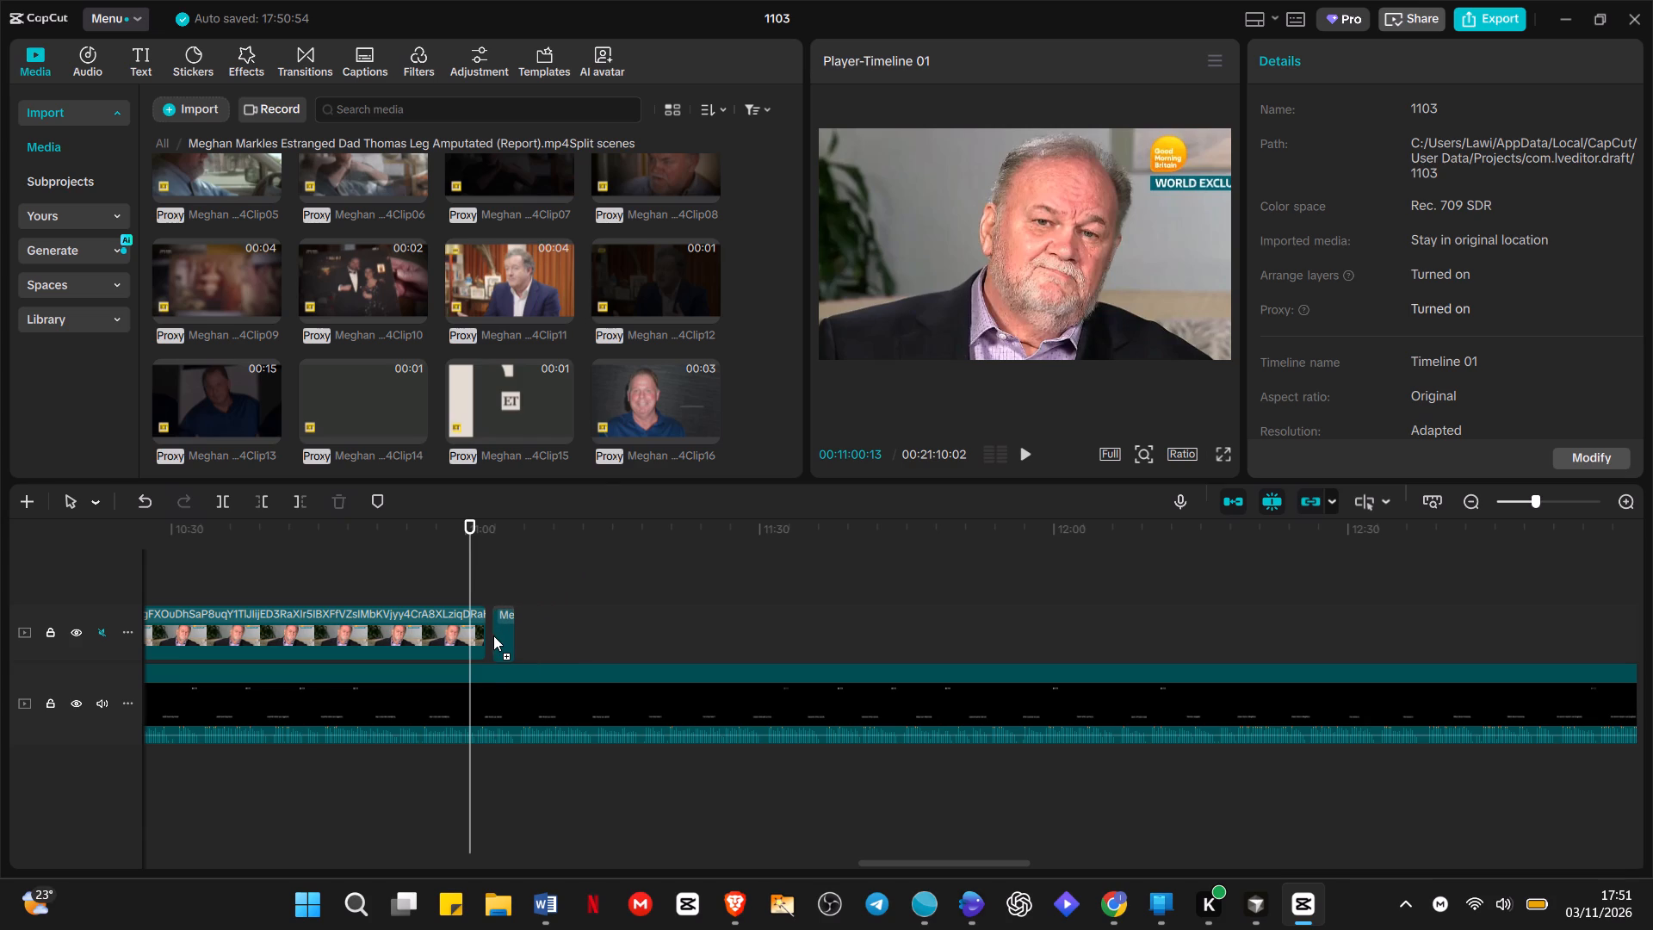
left_click_drag(493, 635, 490, 633)
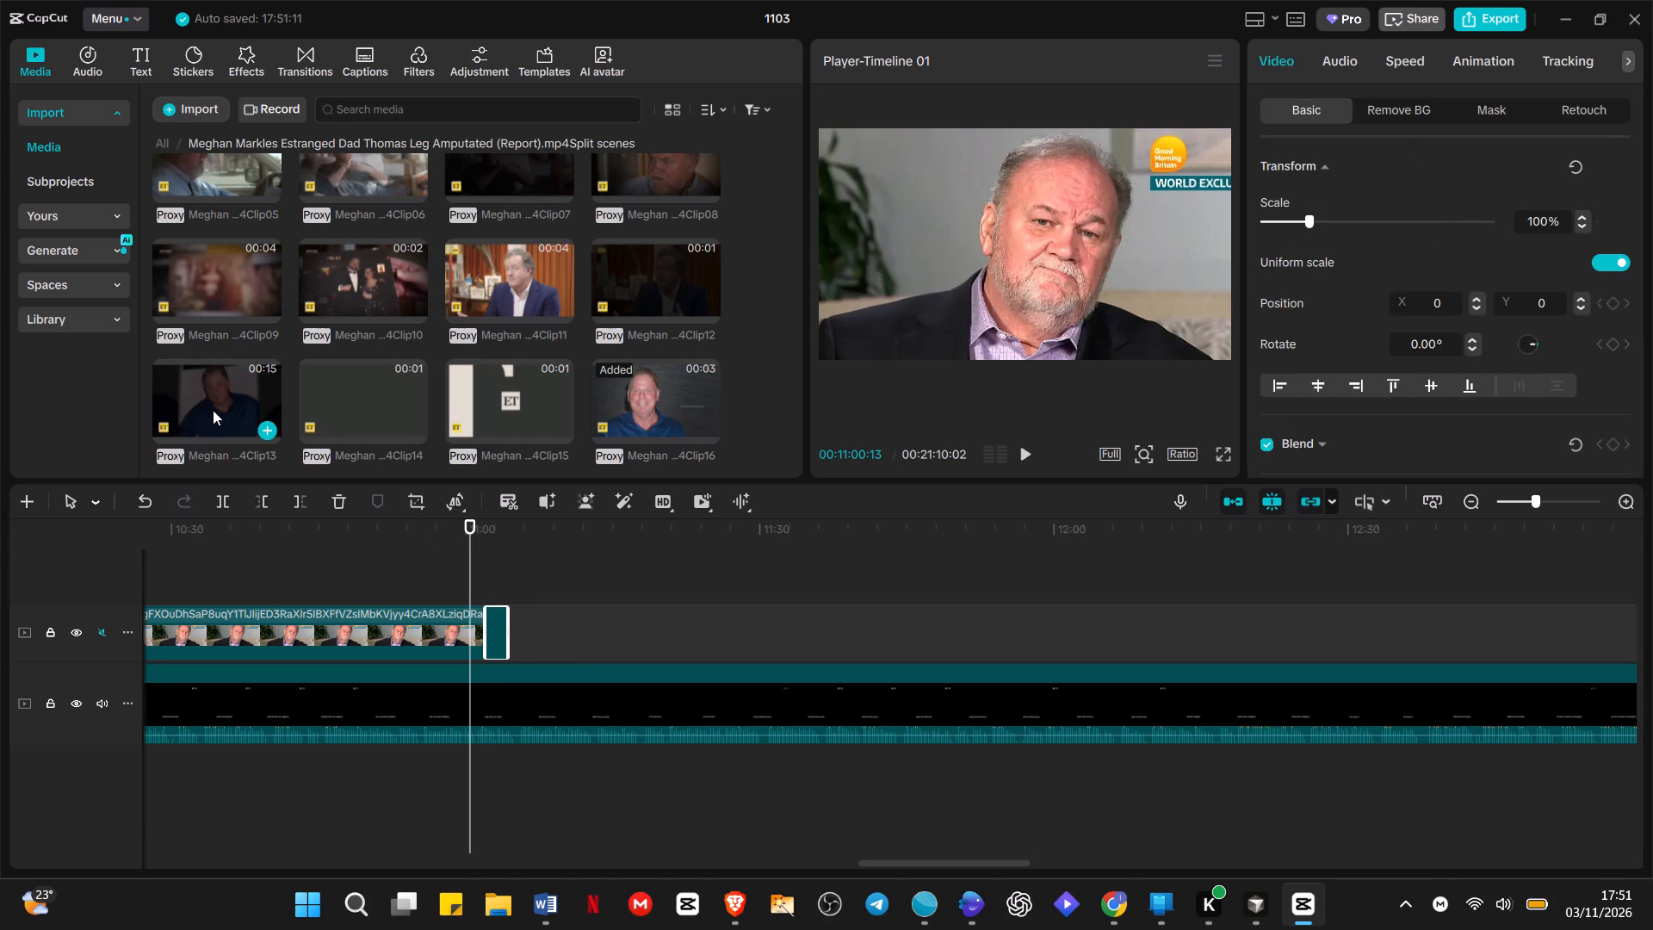
Preview Clip13 from the same split scenes folder and place it directly after Clip16 on the overlay track.
left_click(213, 412)
double_click(220, 400)
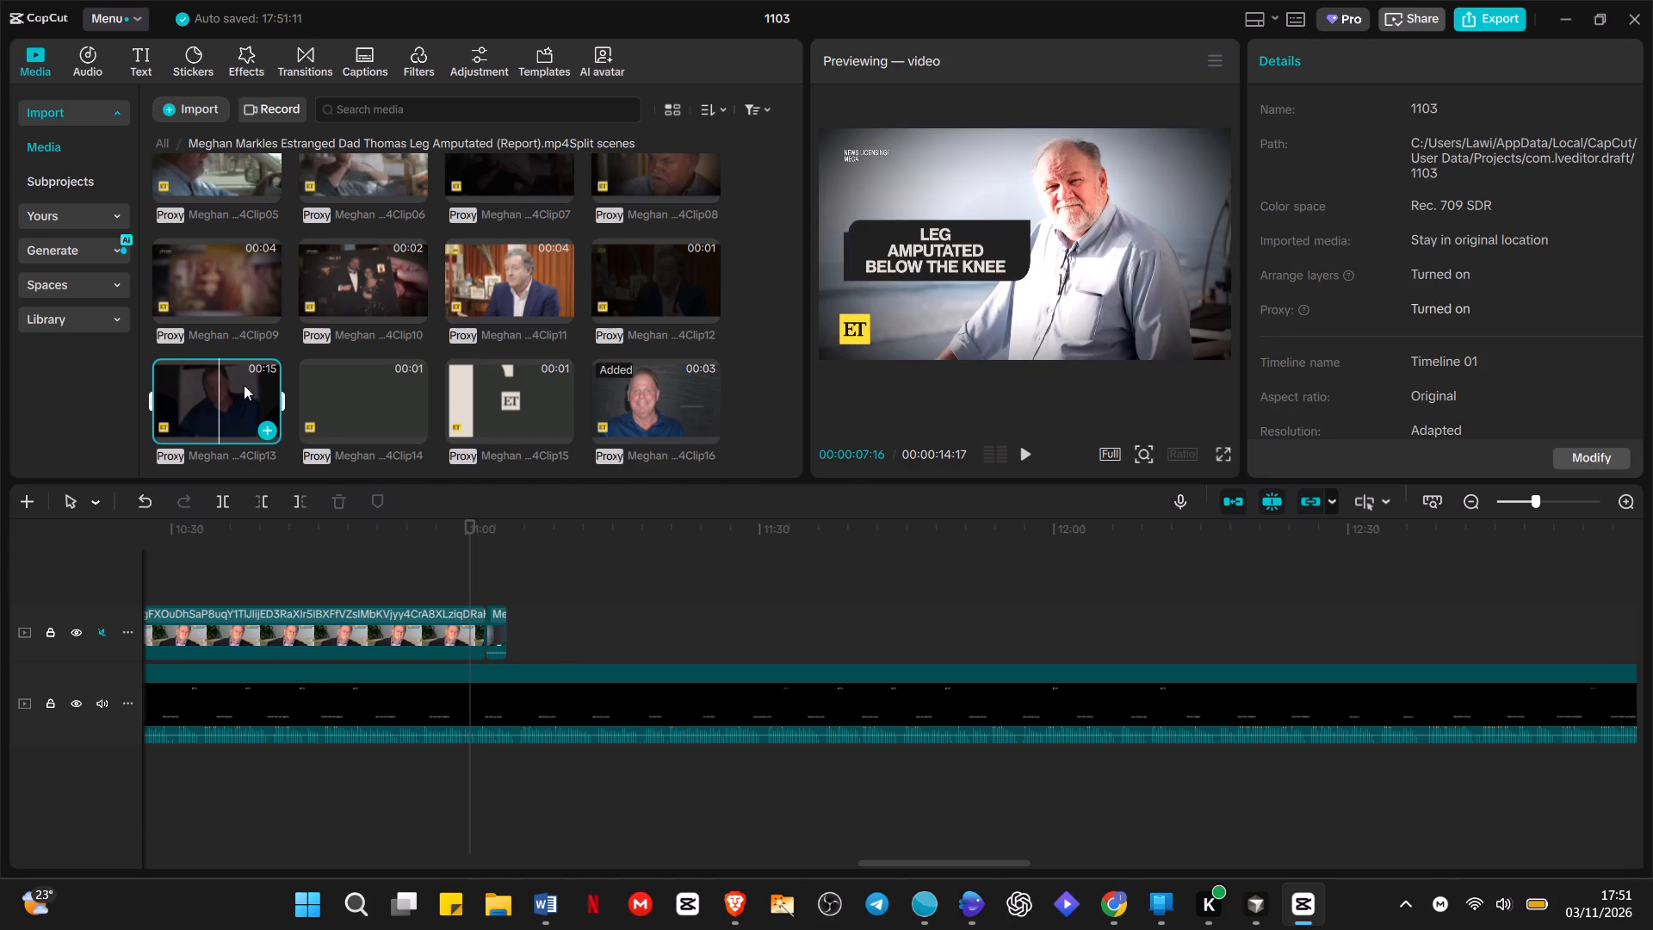
left_click_drag(244, 385, 511, 627)
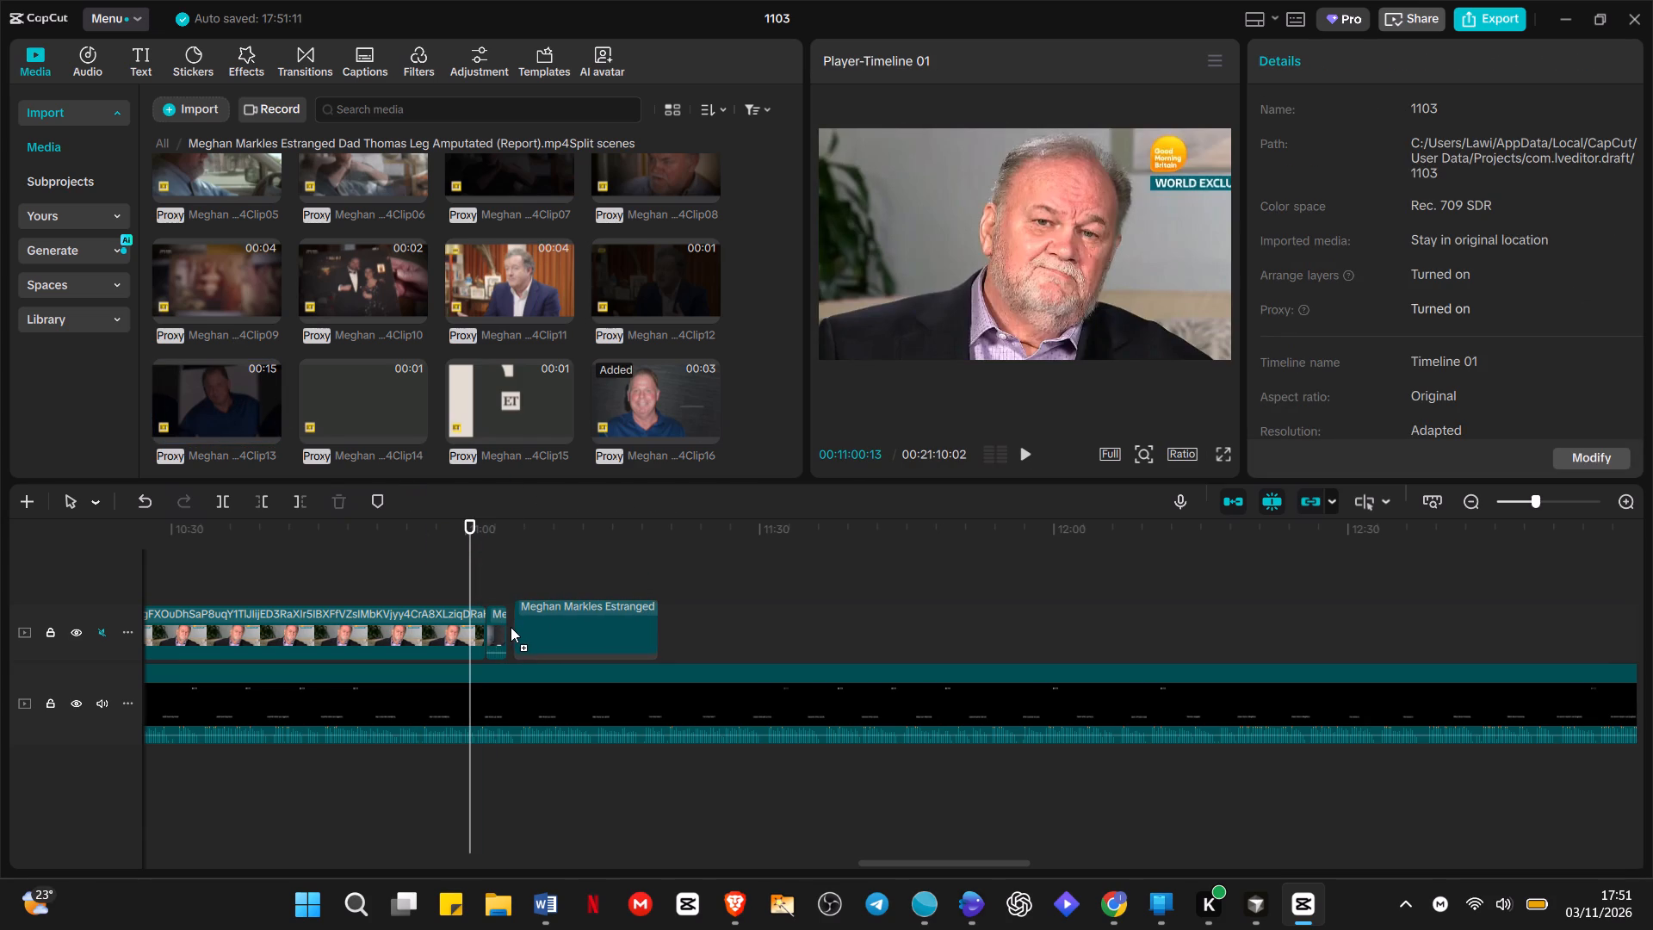
left_click_drag(511, 627, 511, 625)
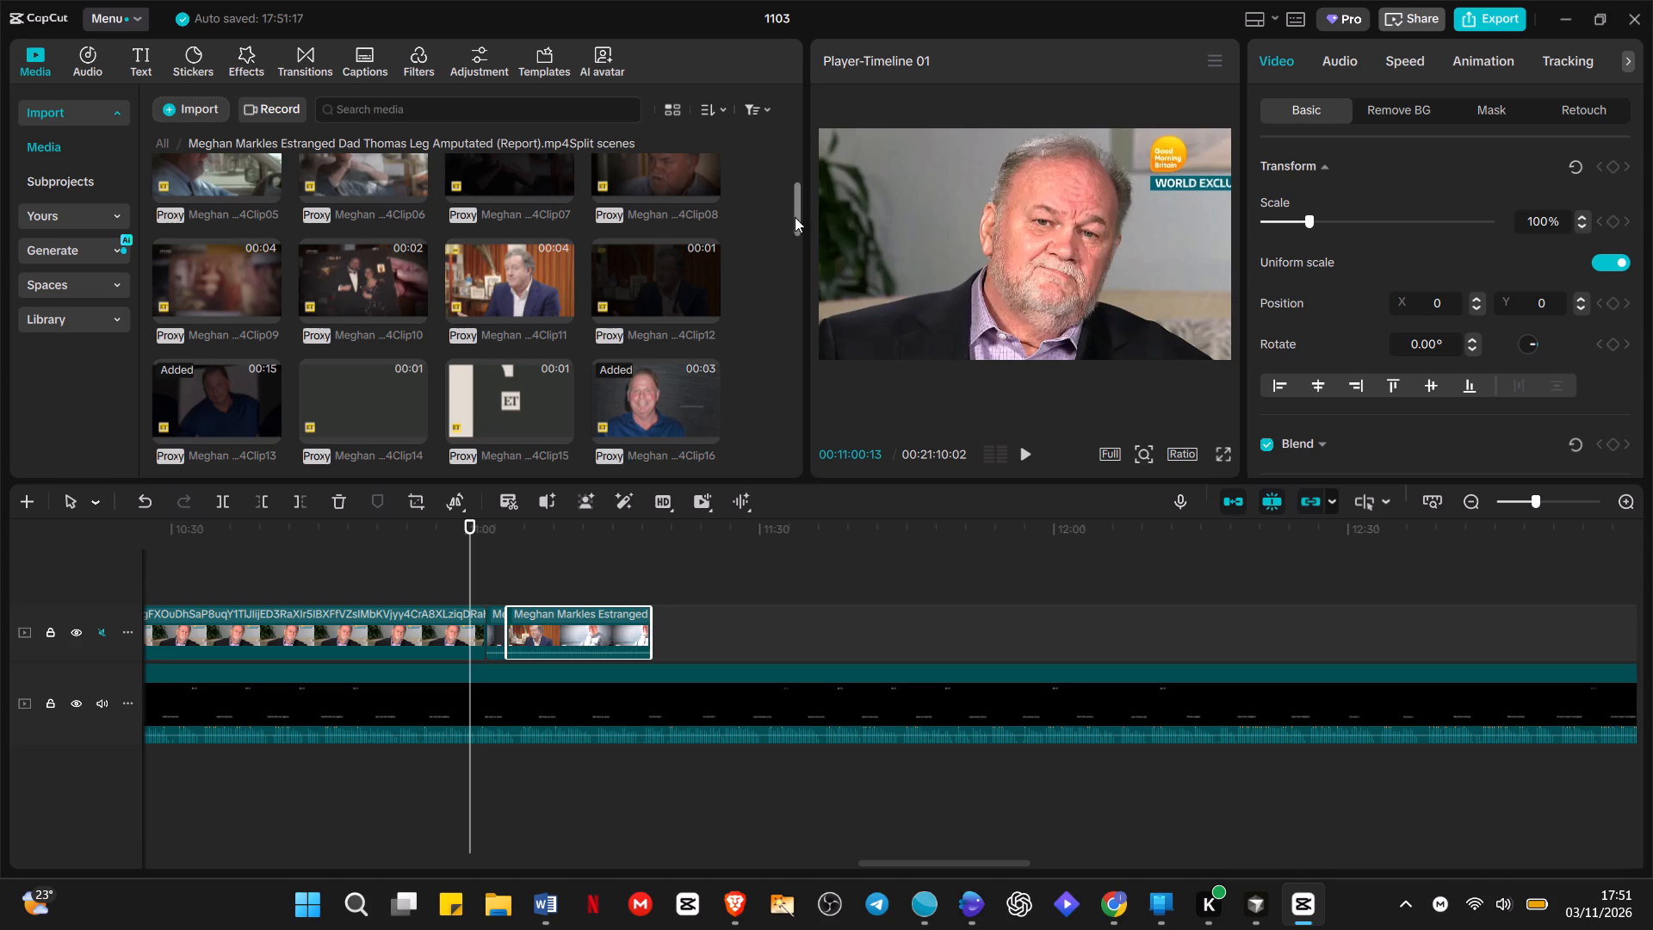
Append Clip01 and Clip05 from the Estranged Dad split scenes folder after Clip13 on the overlay track.
left_click_drag(794, 215, 786, 172)
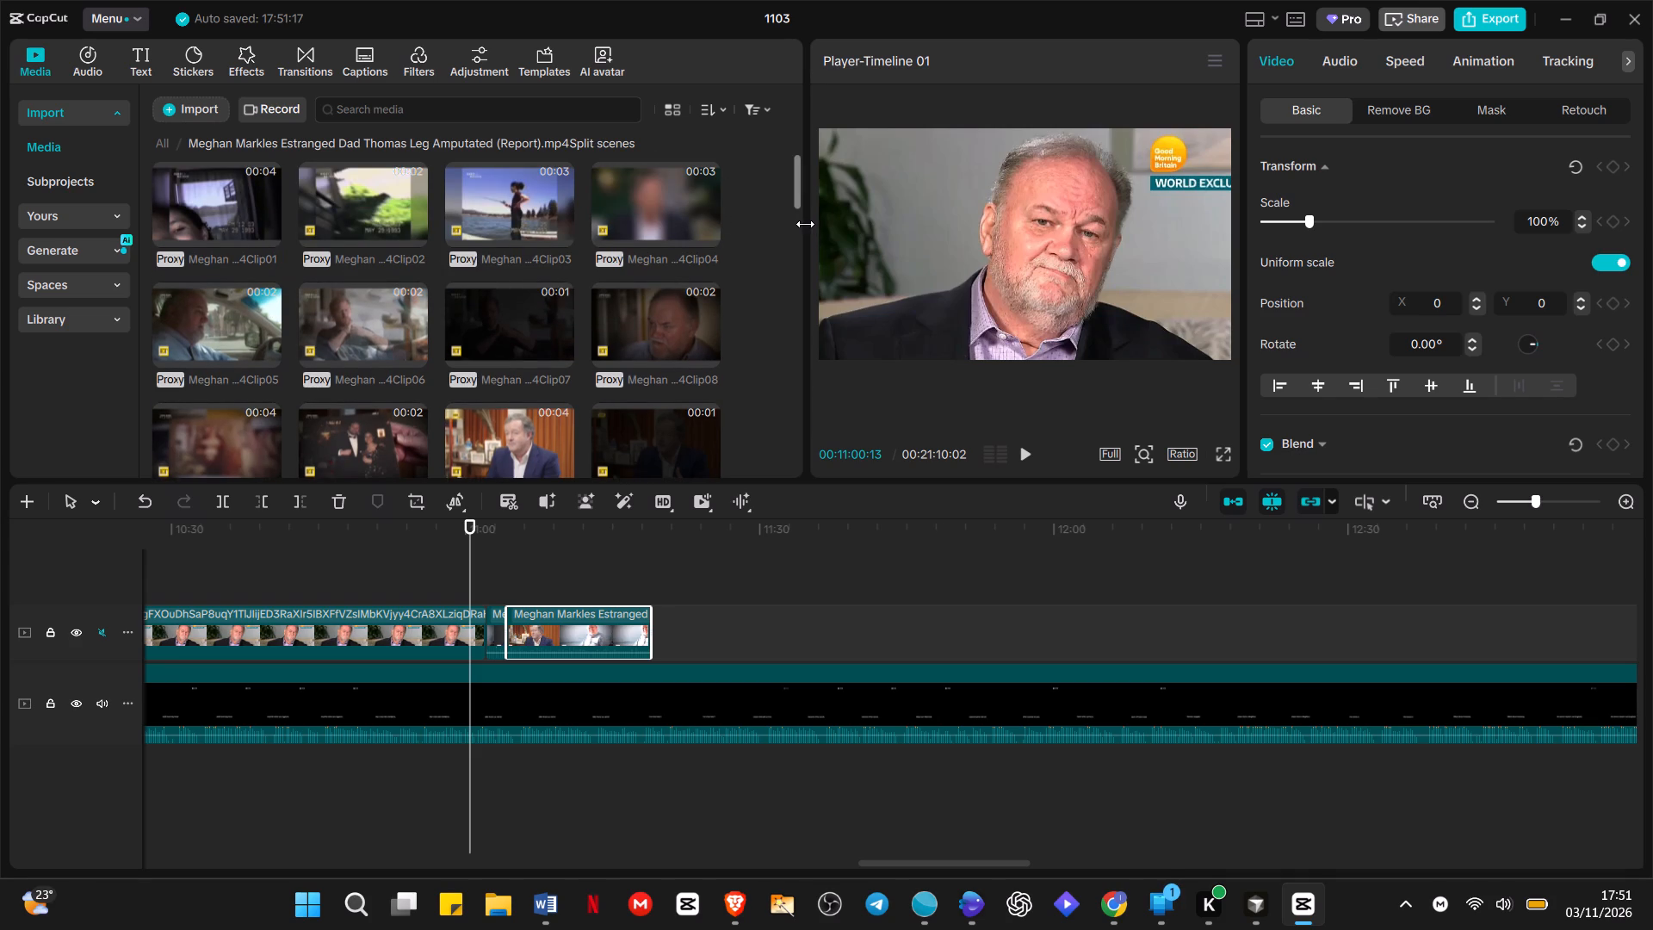
left_click_drag(805, 224, 708, 216)
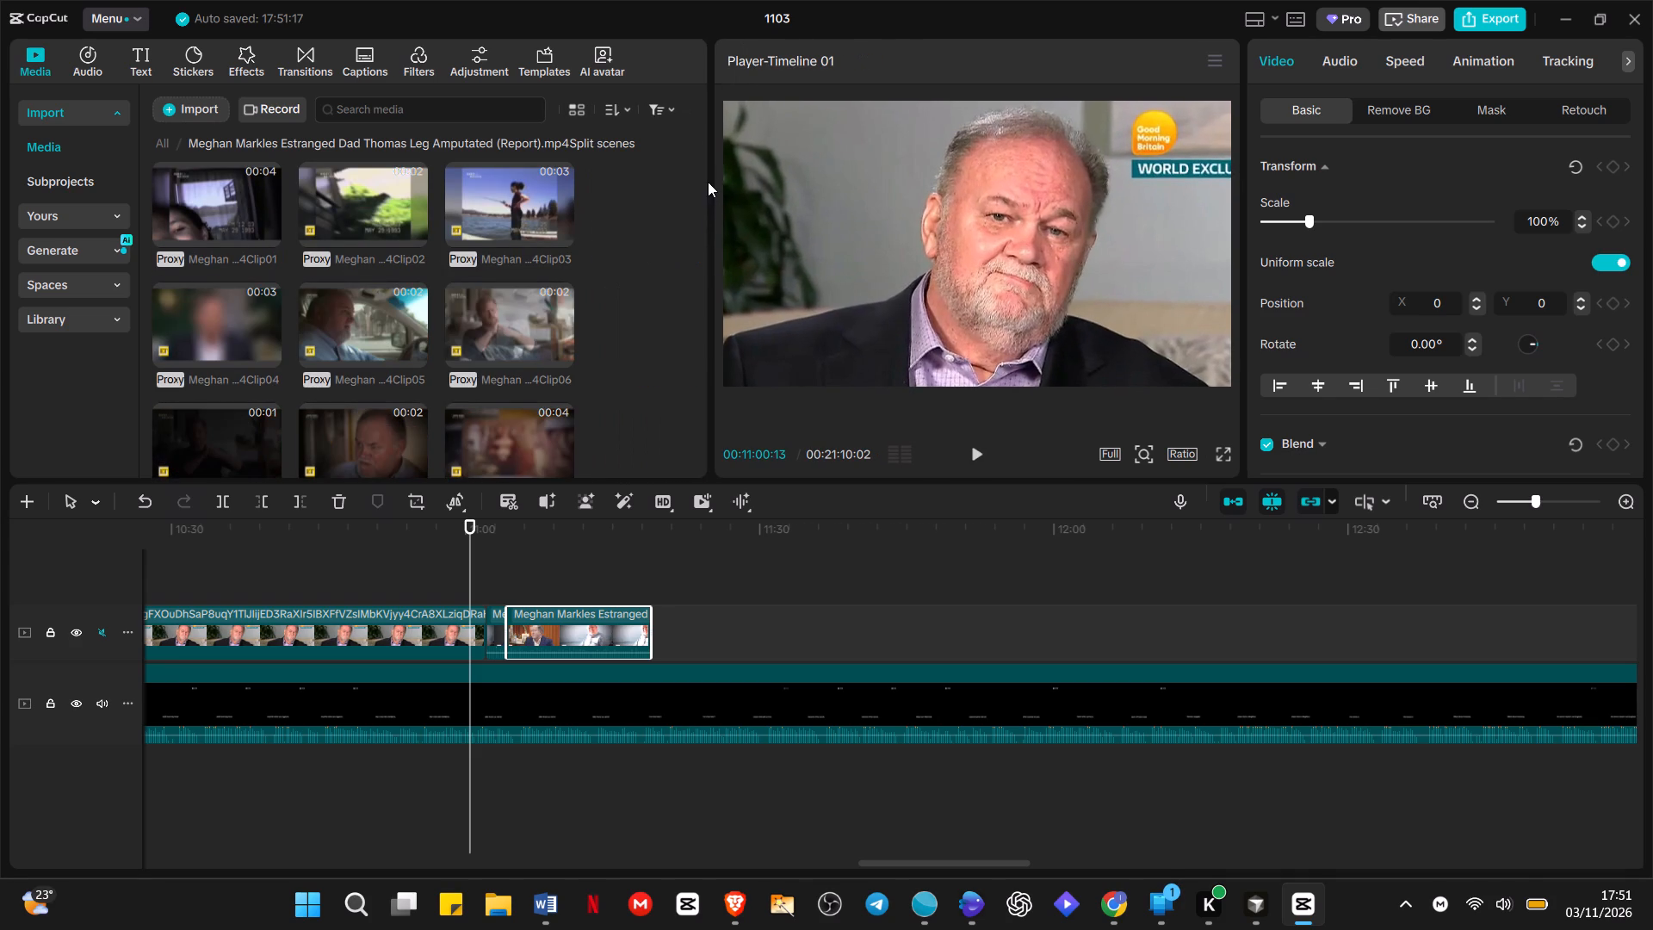
left_click_drag(699, 187, 692, 175)
left_click(264, 301)
left_click(246, 219)
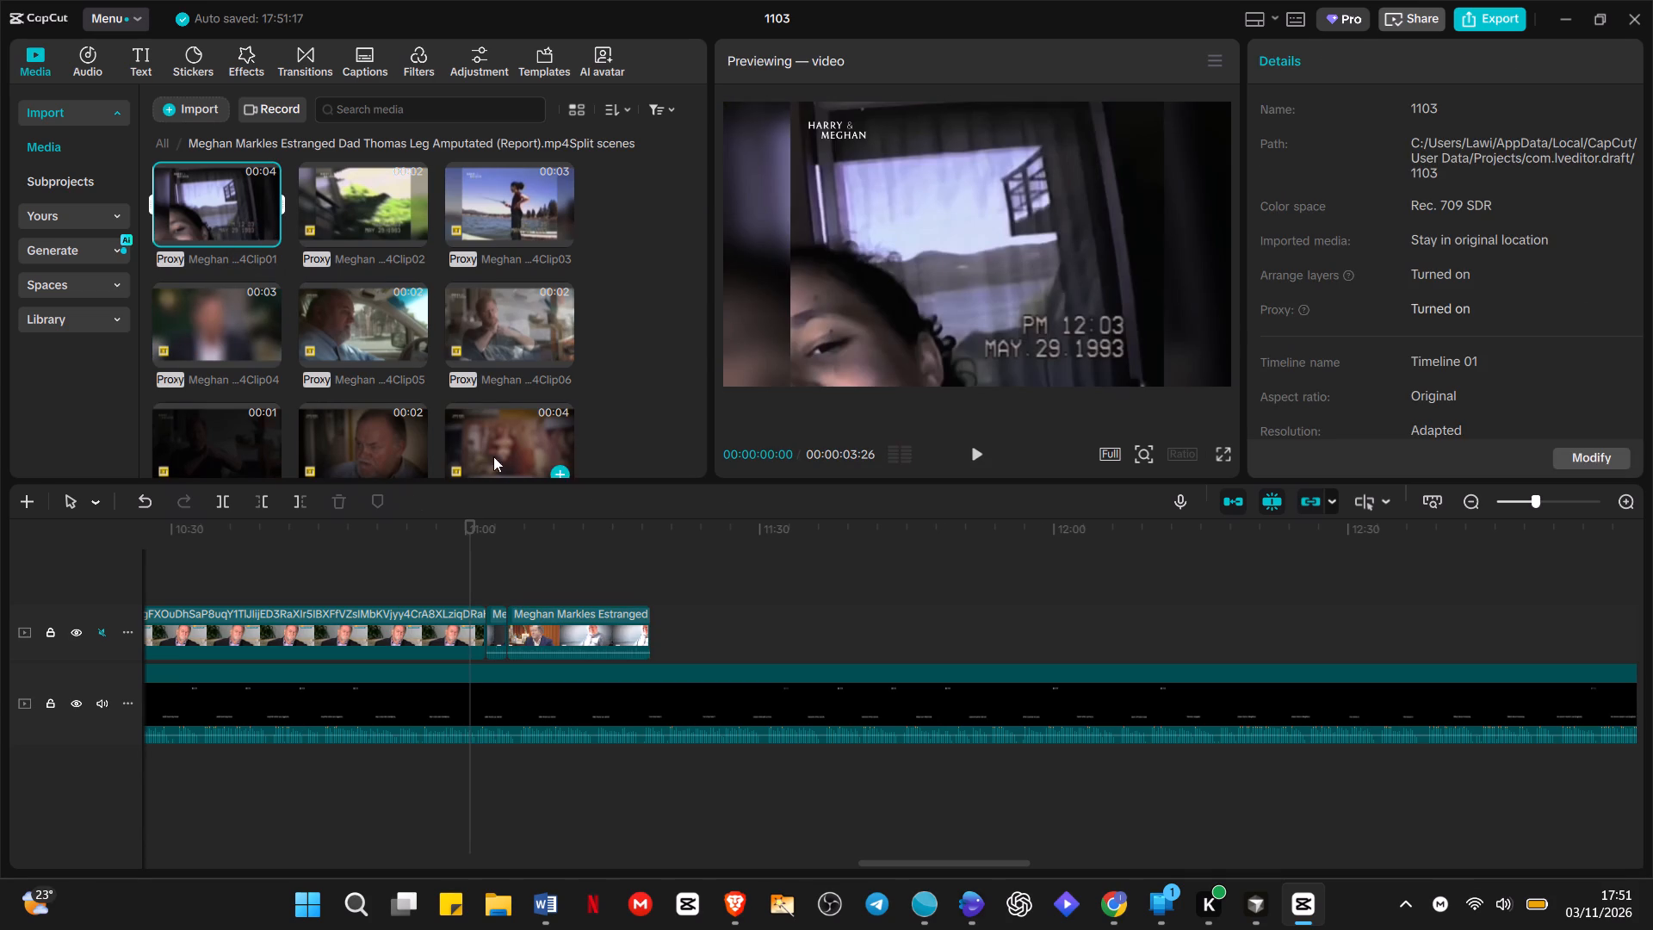
left_click_drag(186, 195, 244, 184)
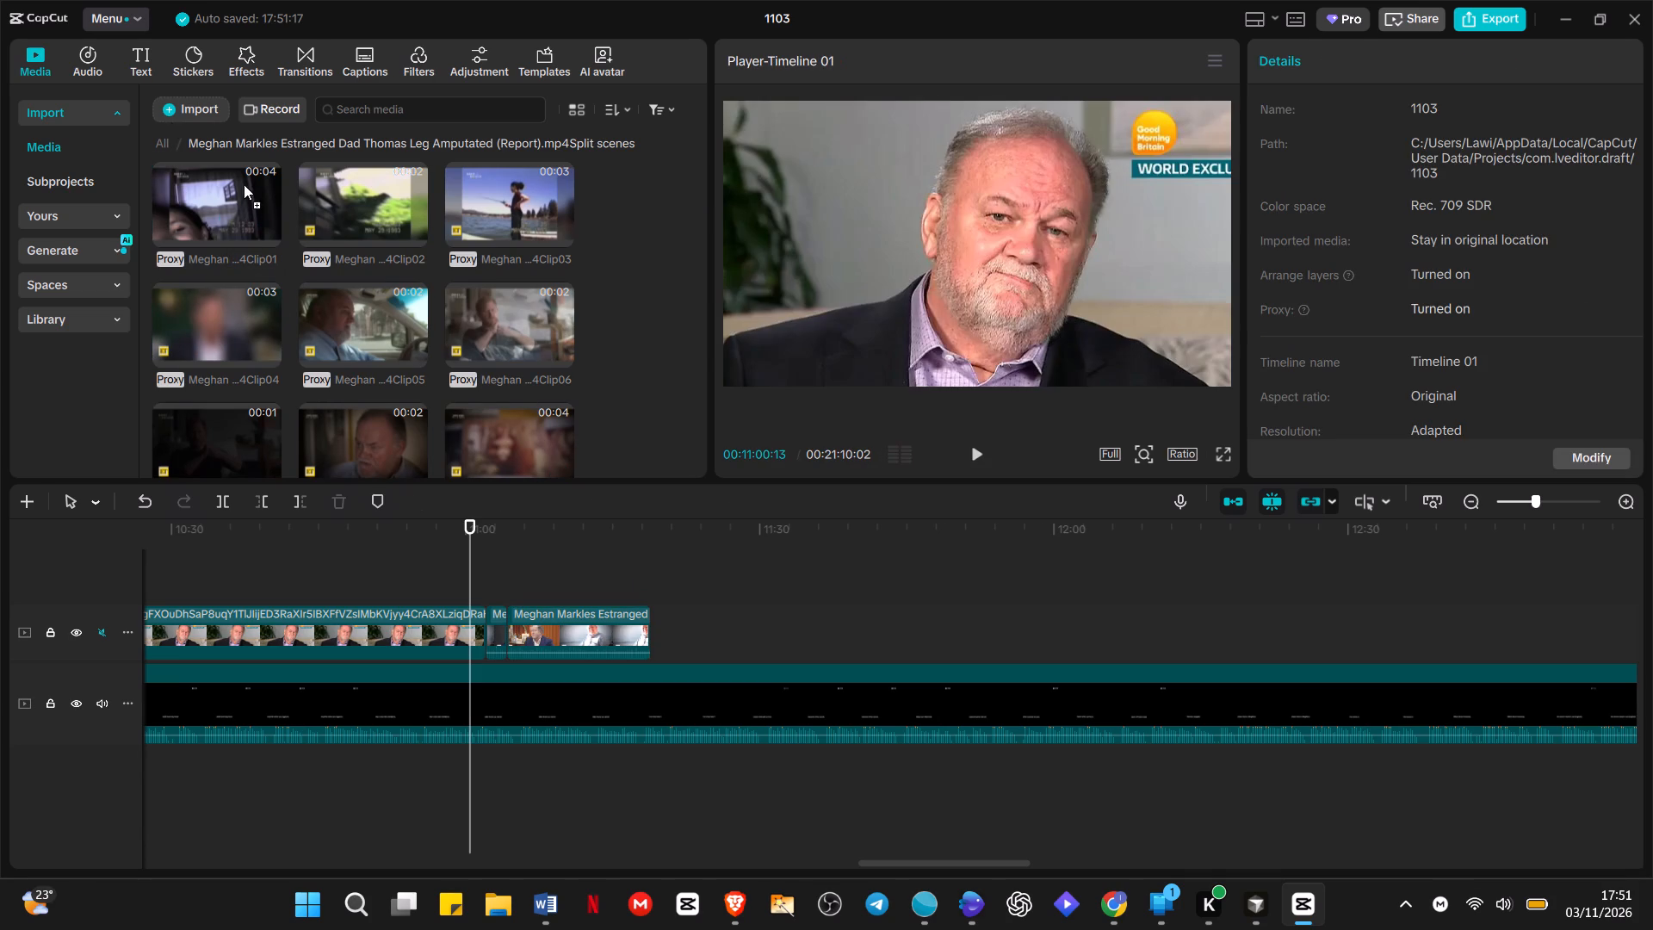
left_click_drag(244, 184, 648, 630)
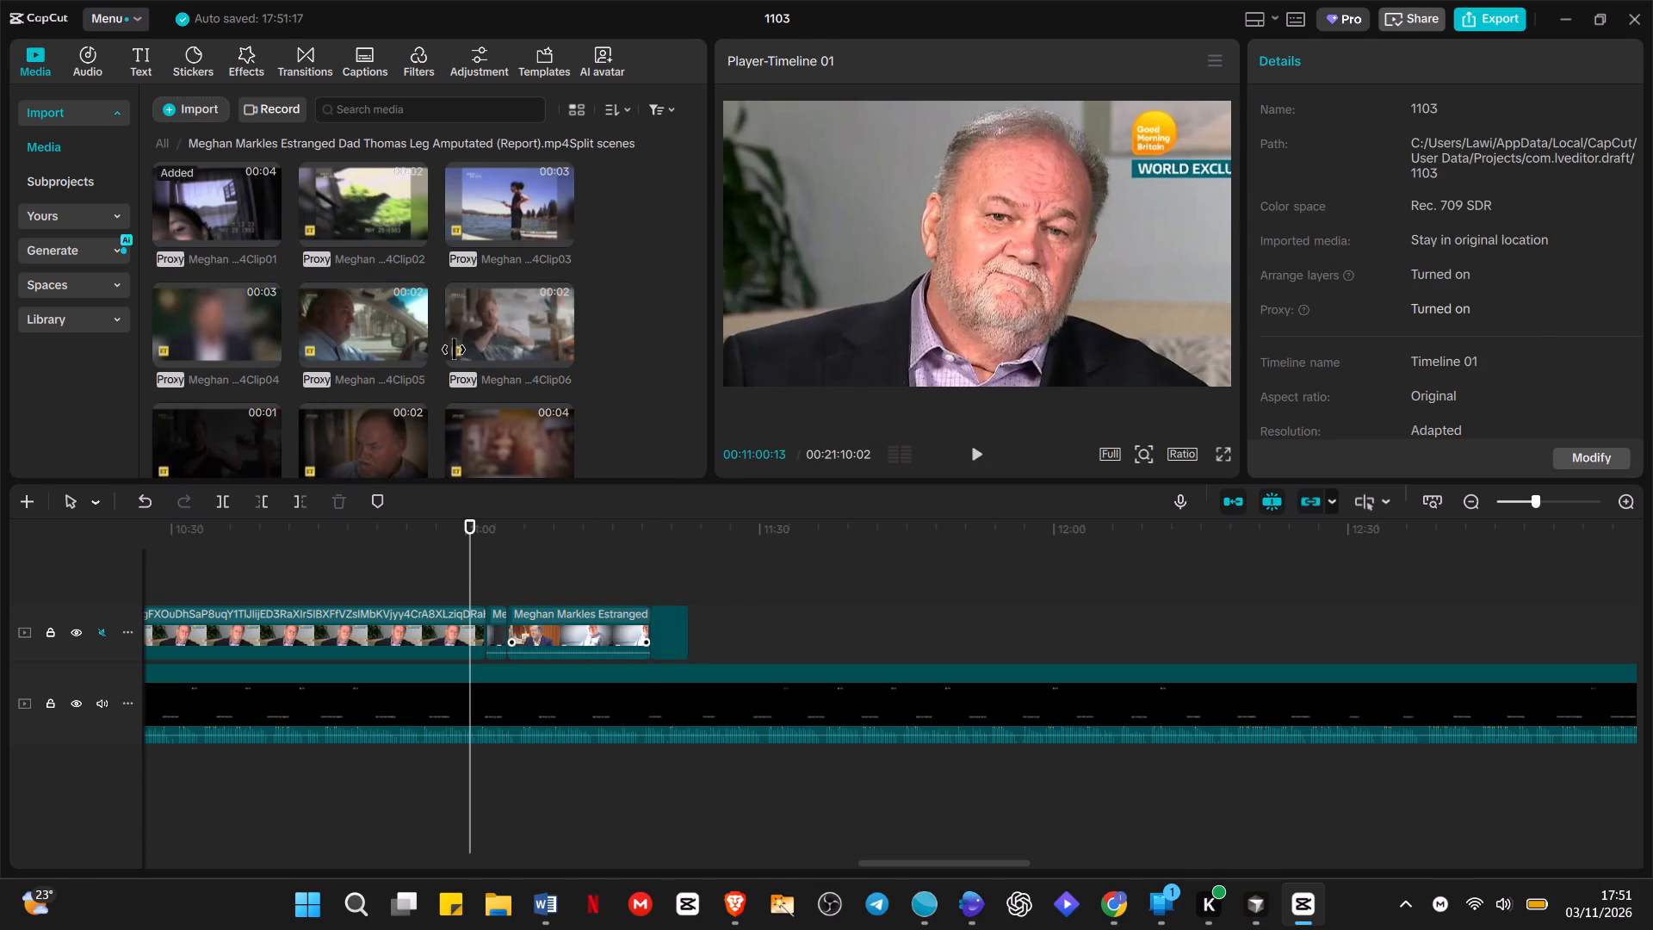
left_click_drag(344, 313, 689, 635)
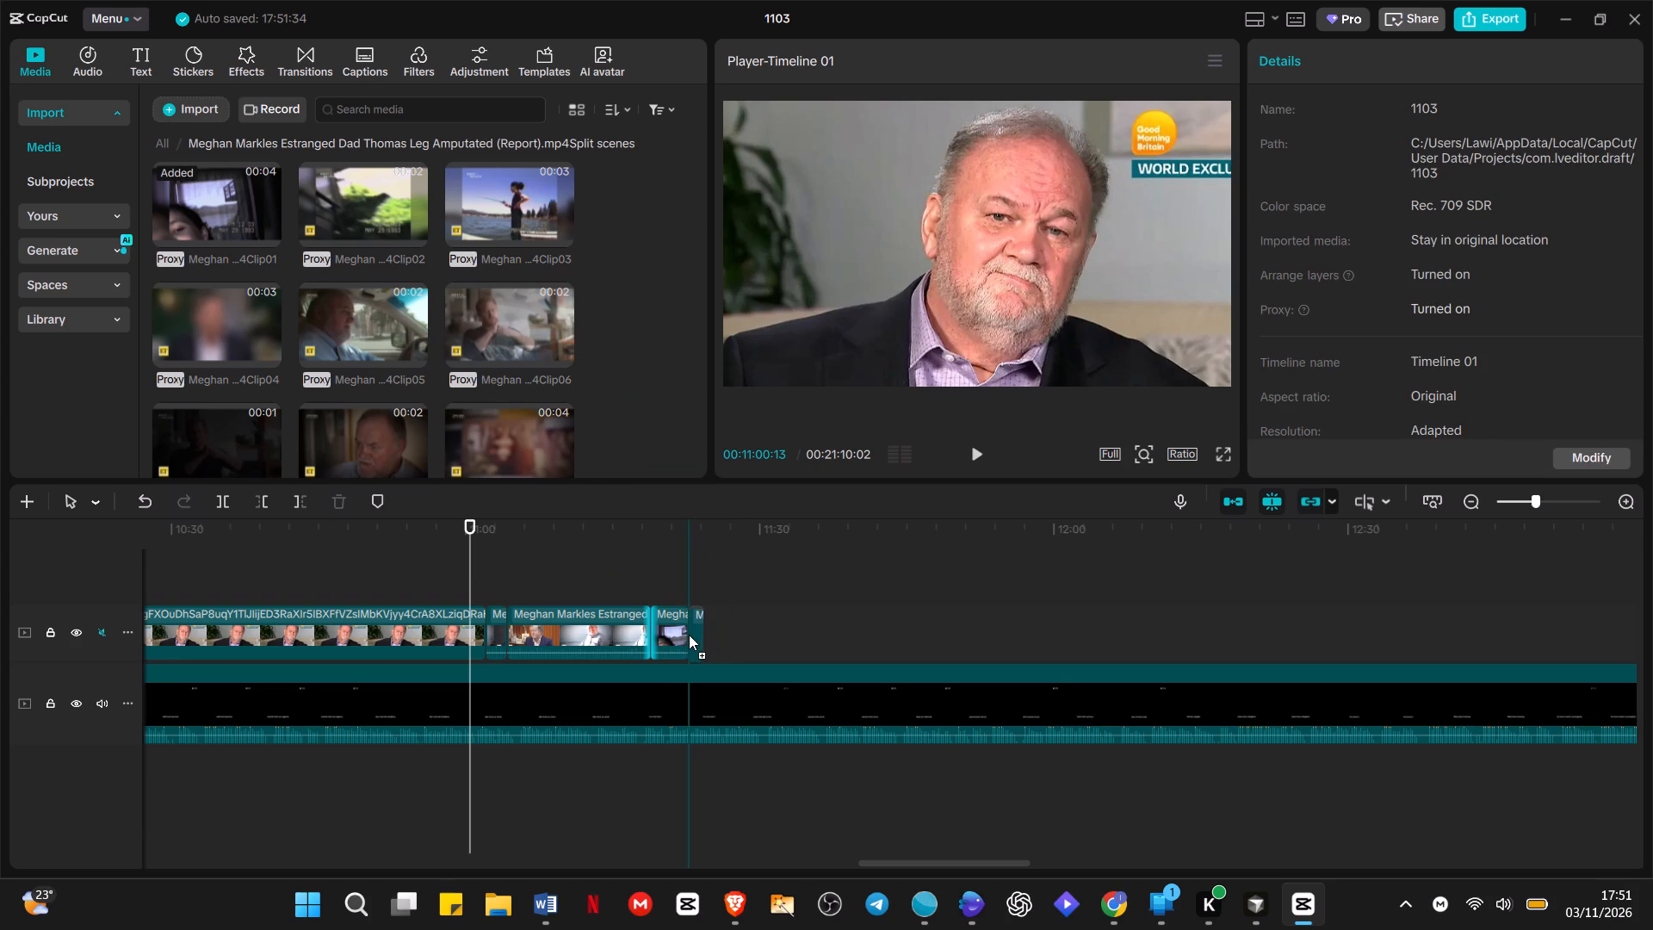
left_click_drag(689, 635, 689, 634)
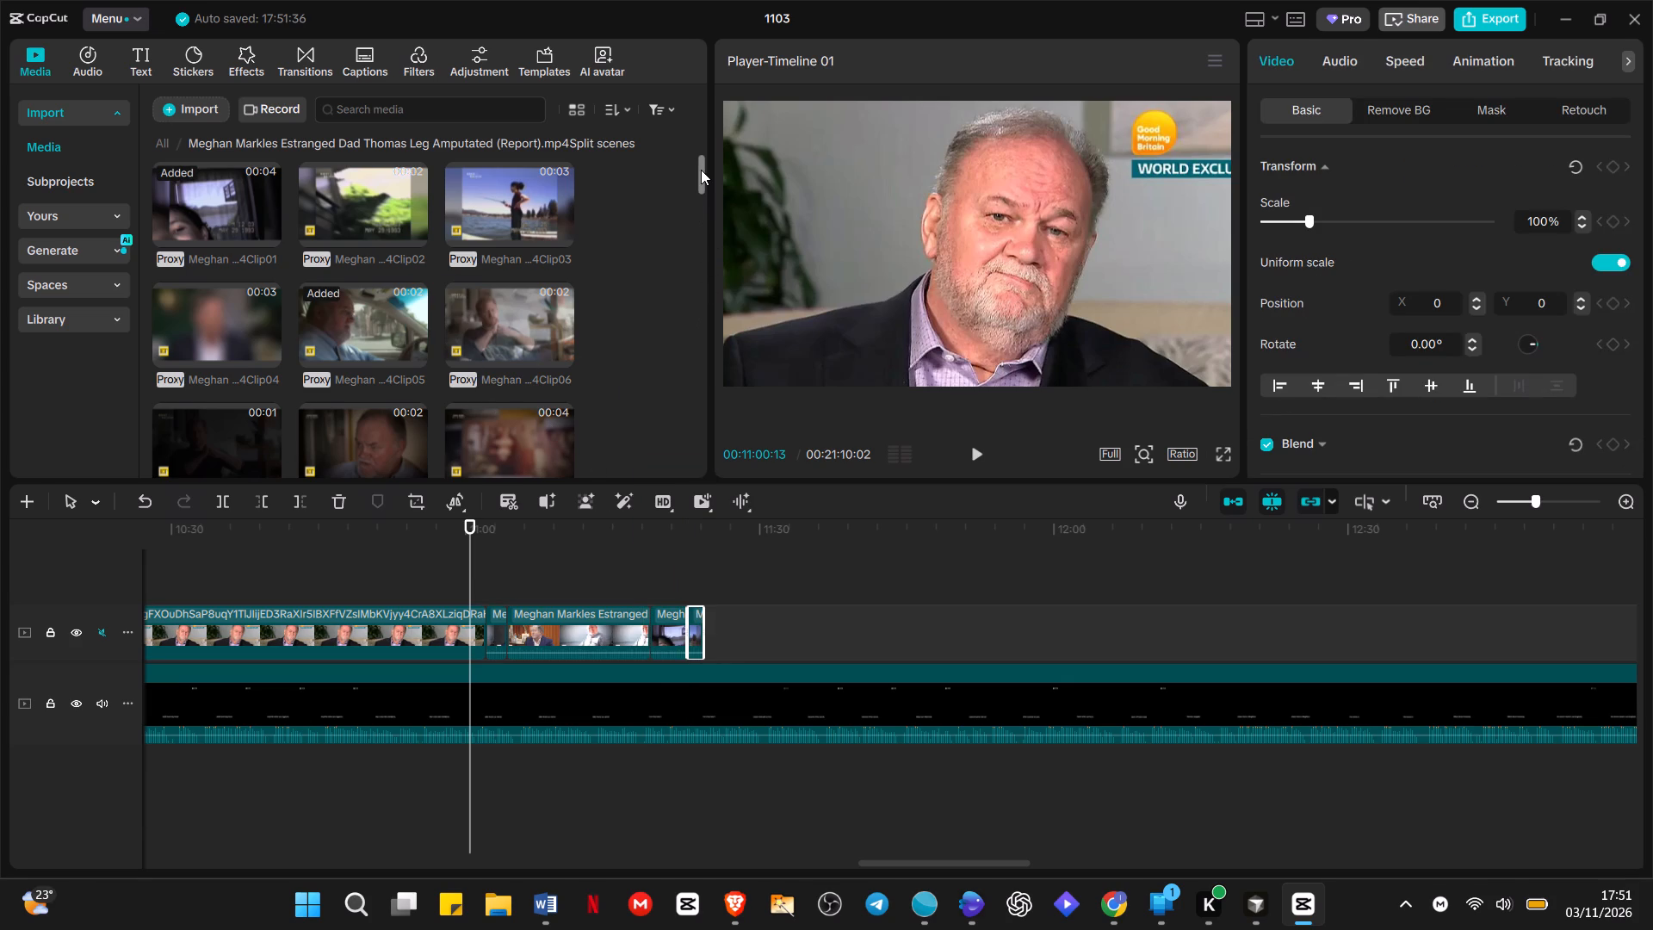
Preview Clip09 and Clip20 from the Estranged Dad split scenes, and place Clip20 after Clip05 on the overlay track.
left_click_drag(701, 170, 701, 196)
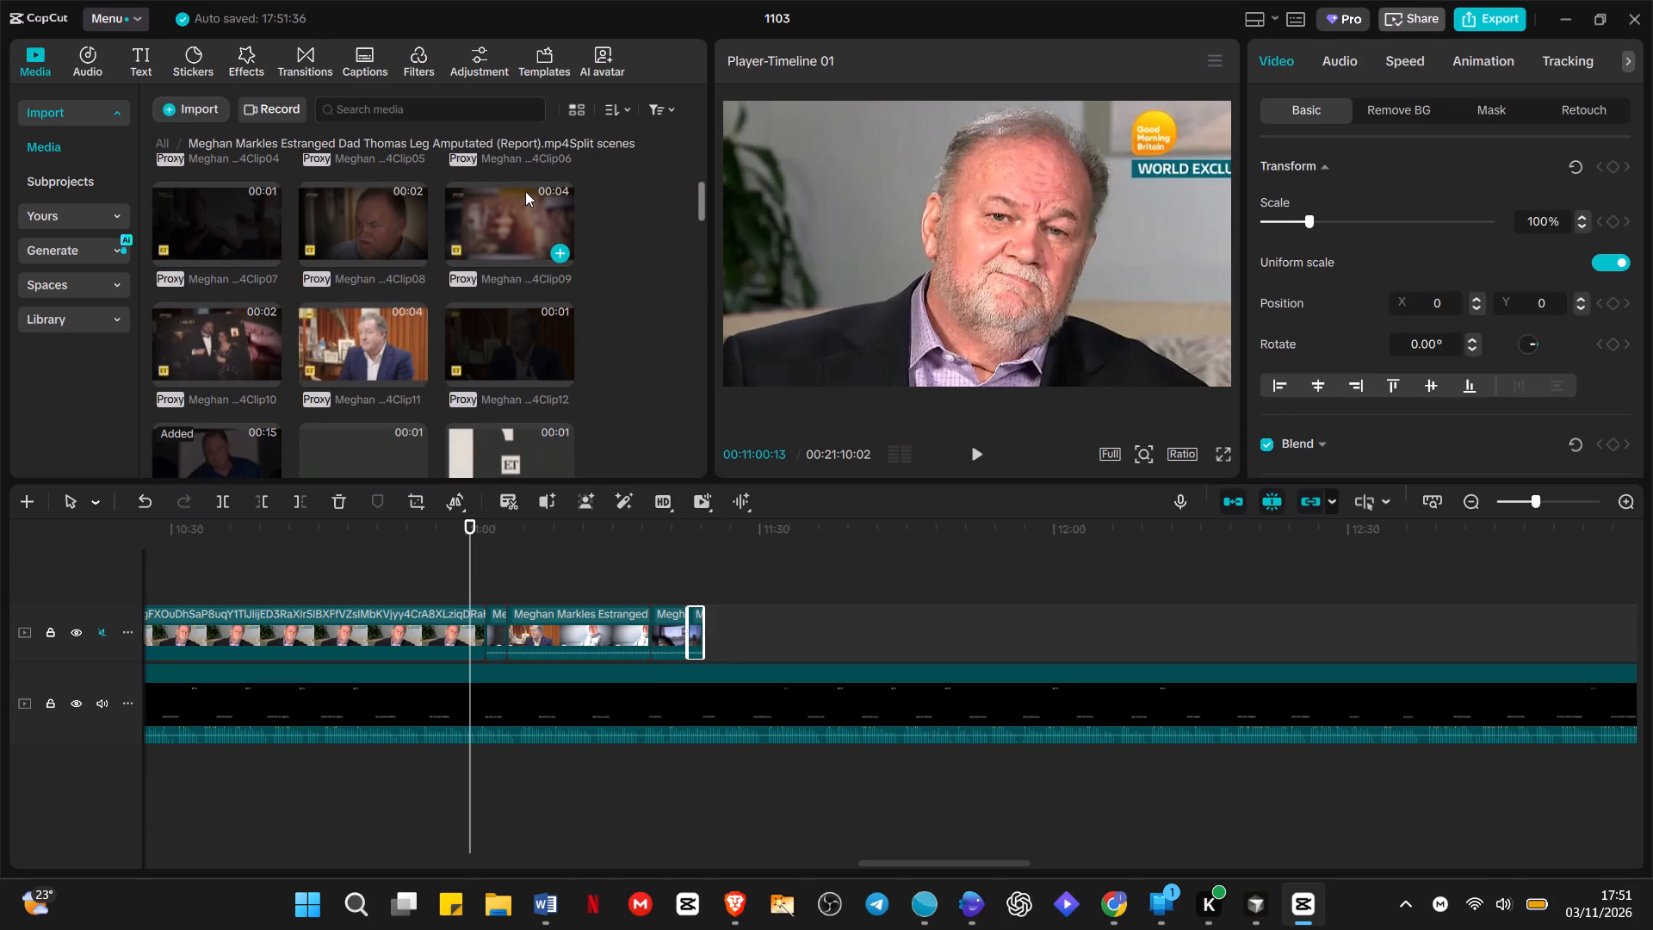
left_click(523, 193)
left_click(521, 195)
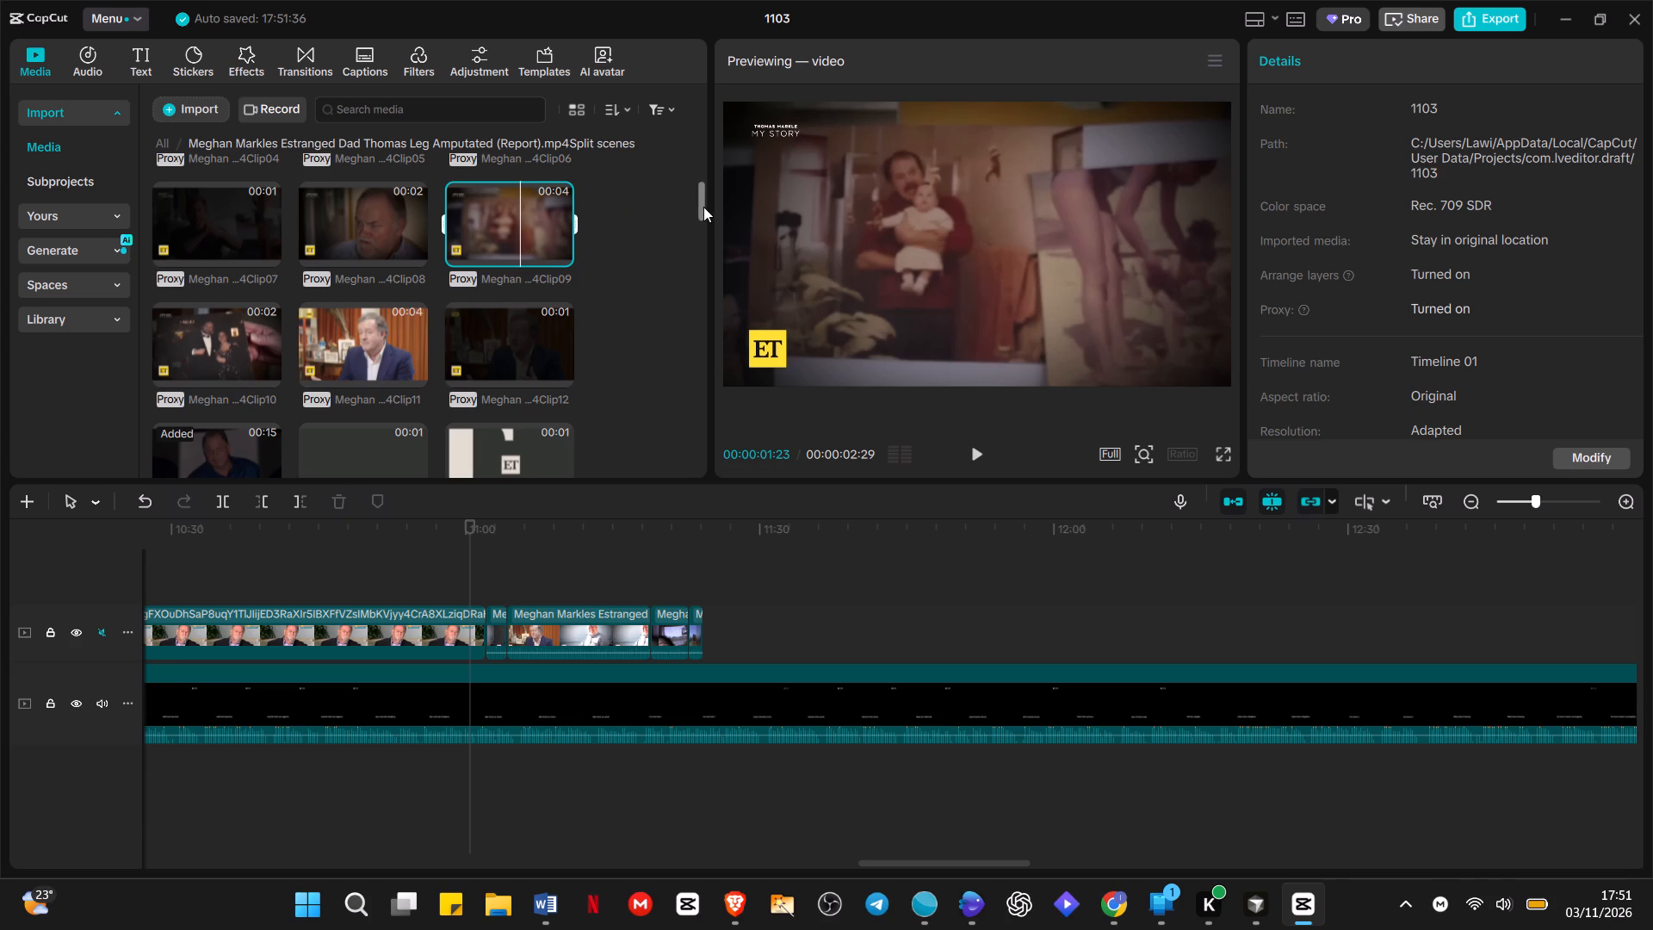
left_click_drag(703, 207, 699, 230)
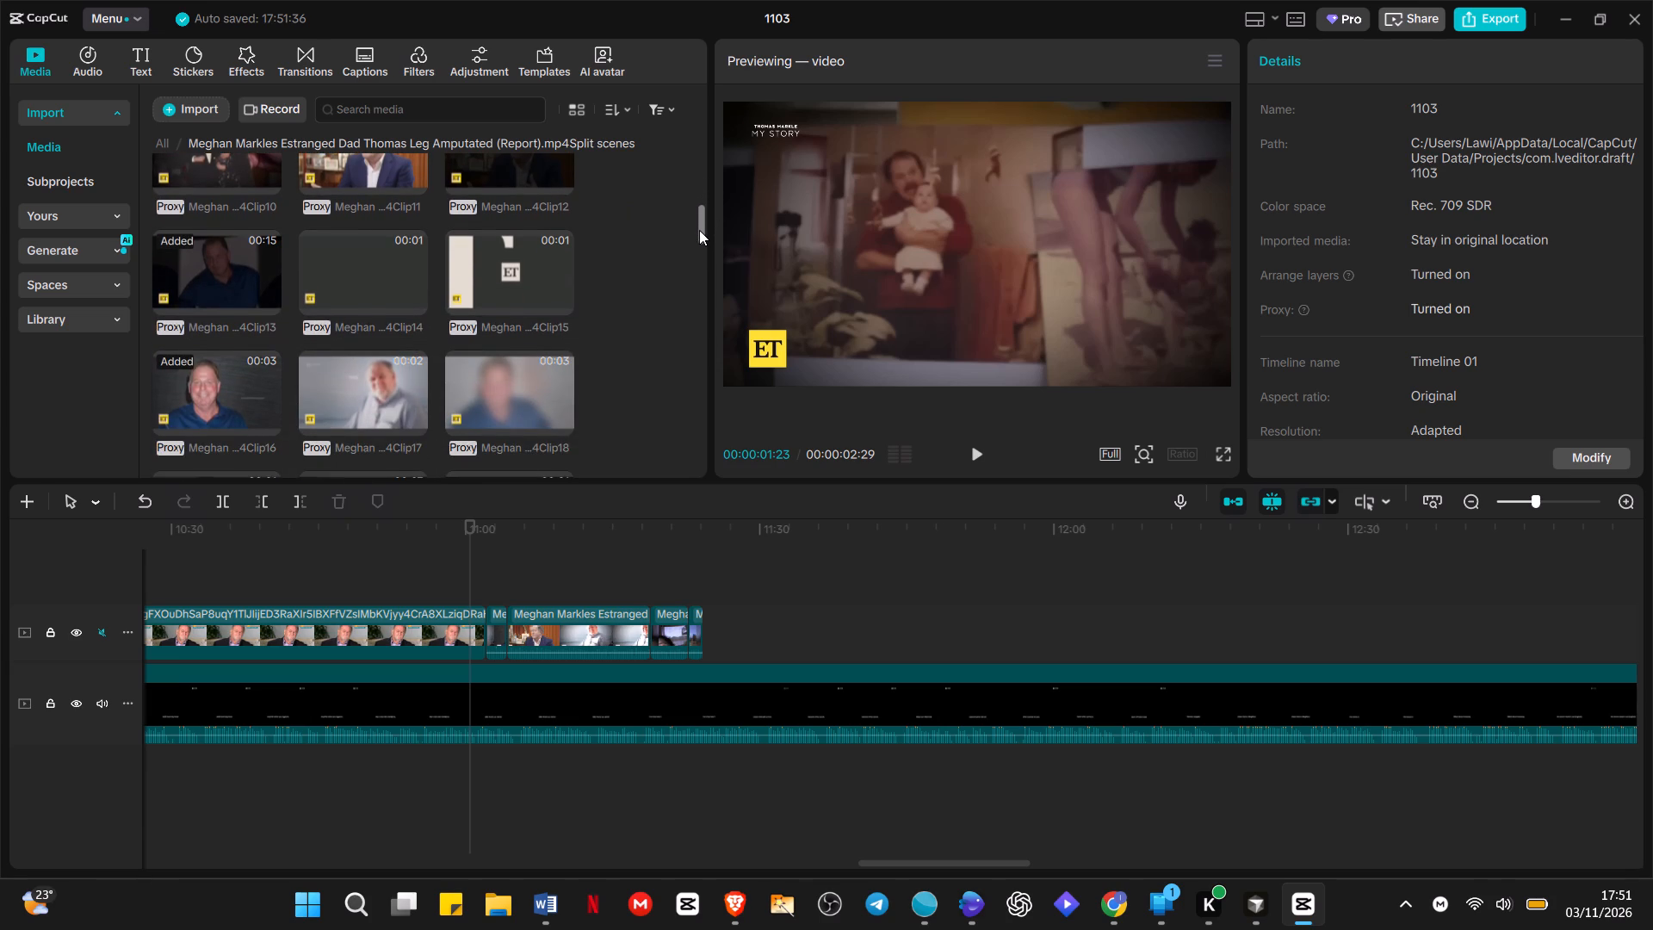
left_click_drag(699, 230, 695, 251)
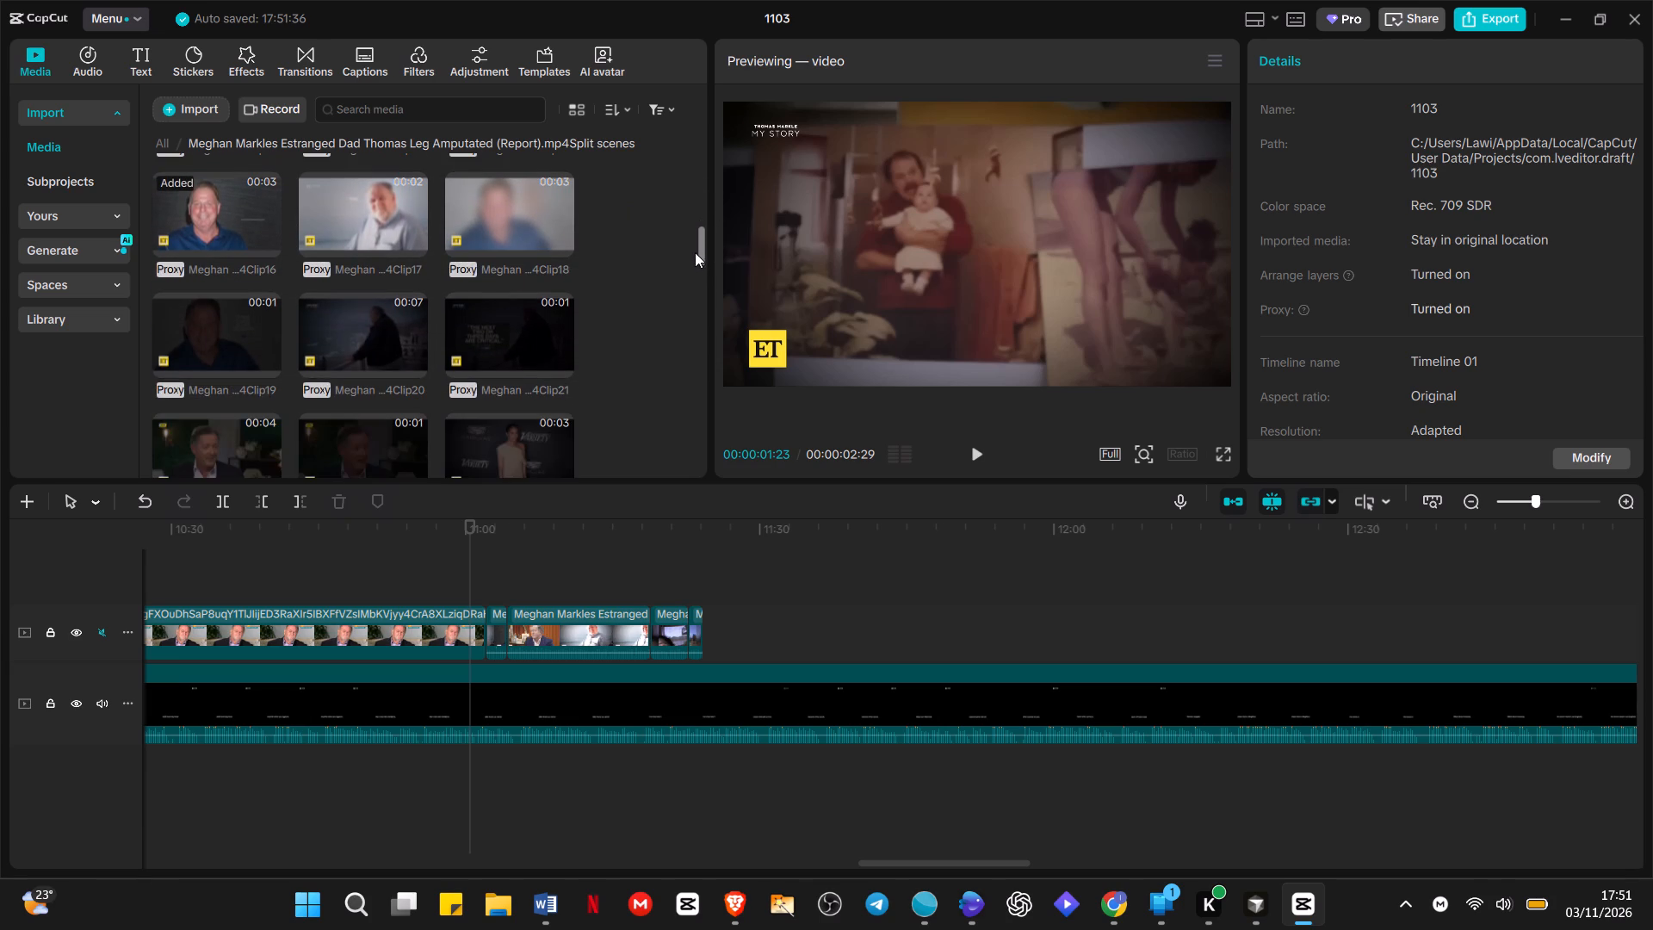
left_click(386, 313)
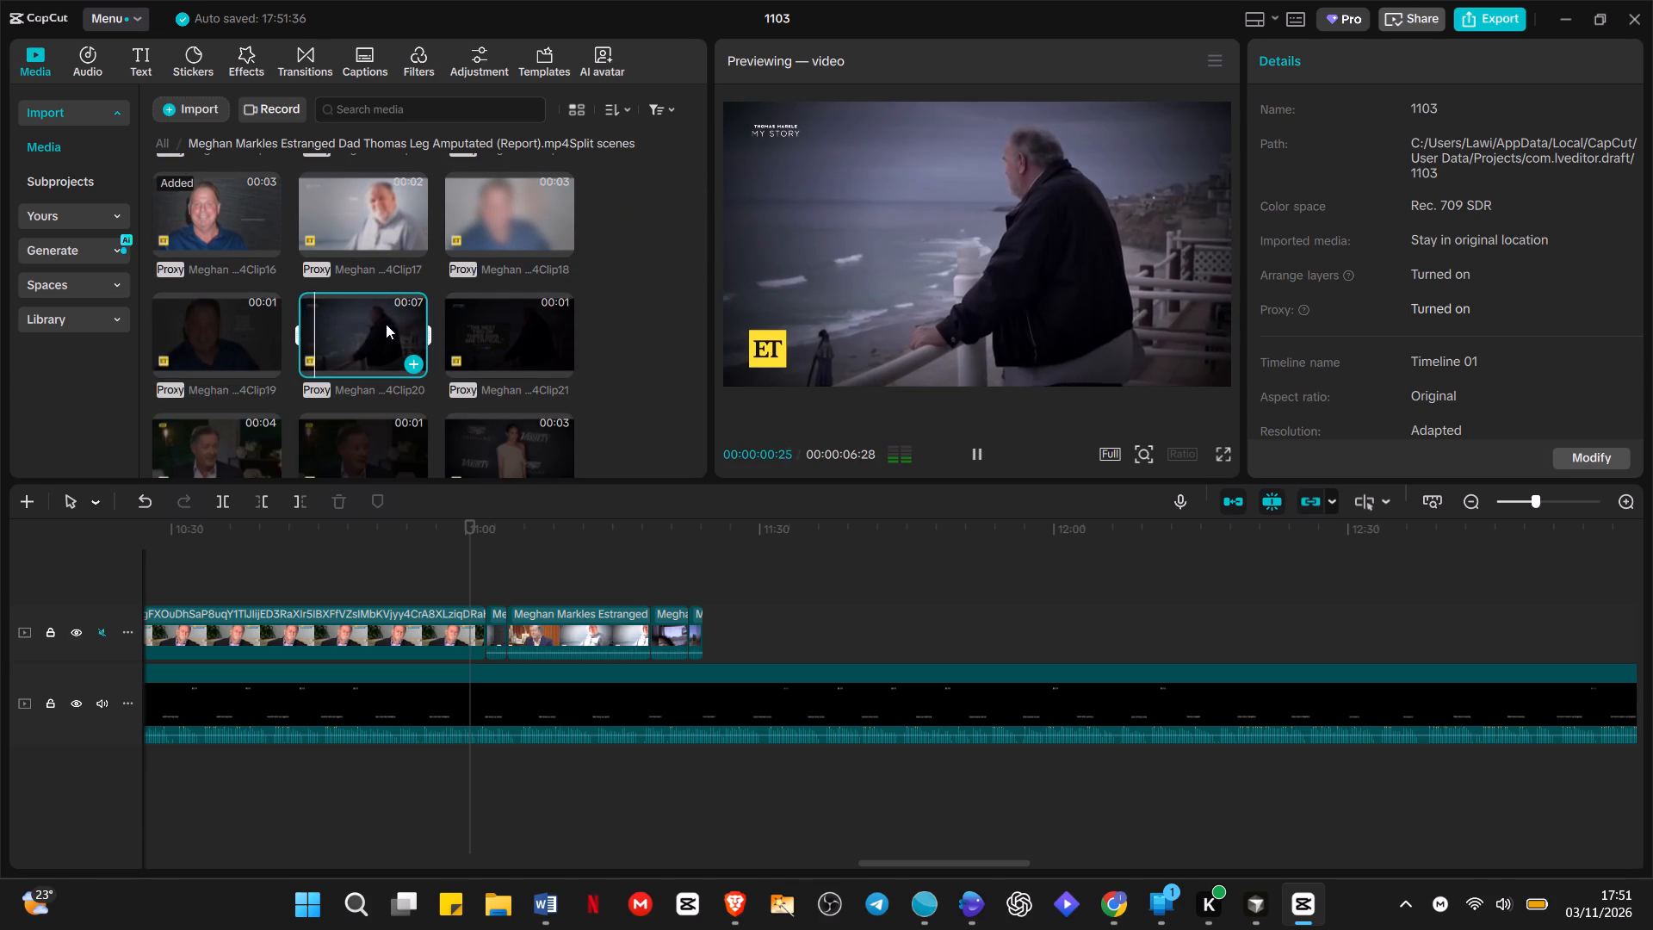
left_click_drag(386, 324, 711, 642)
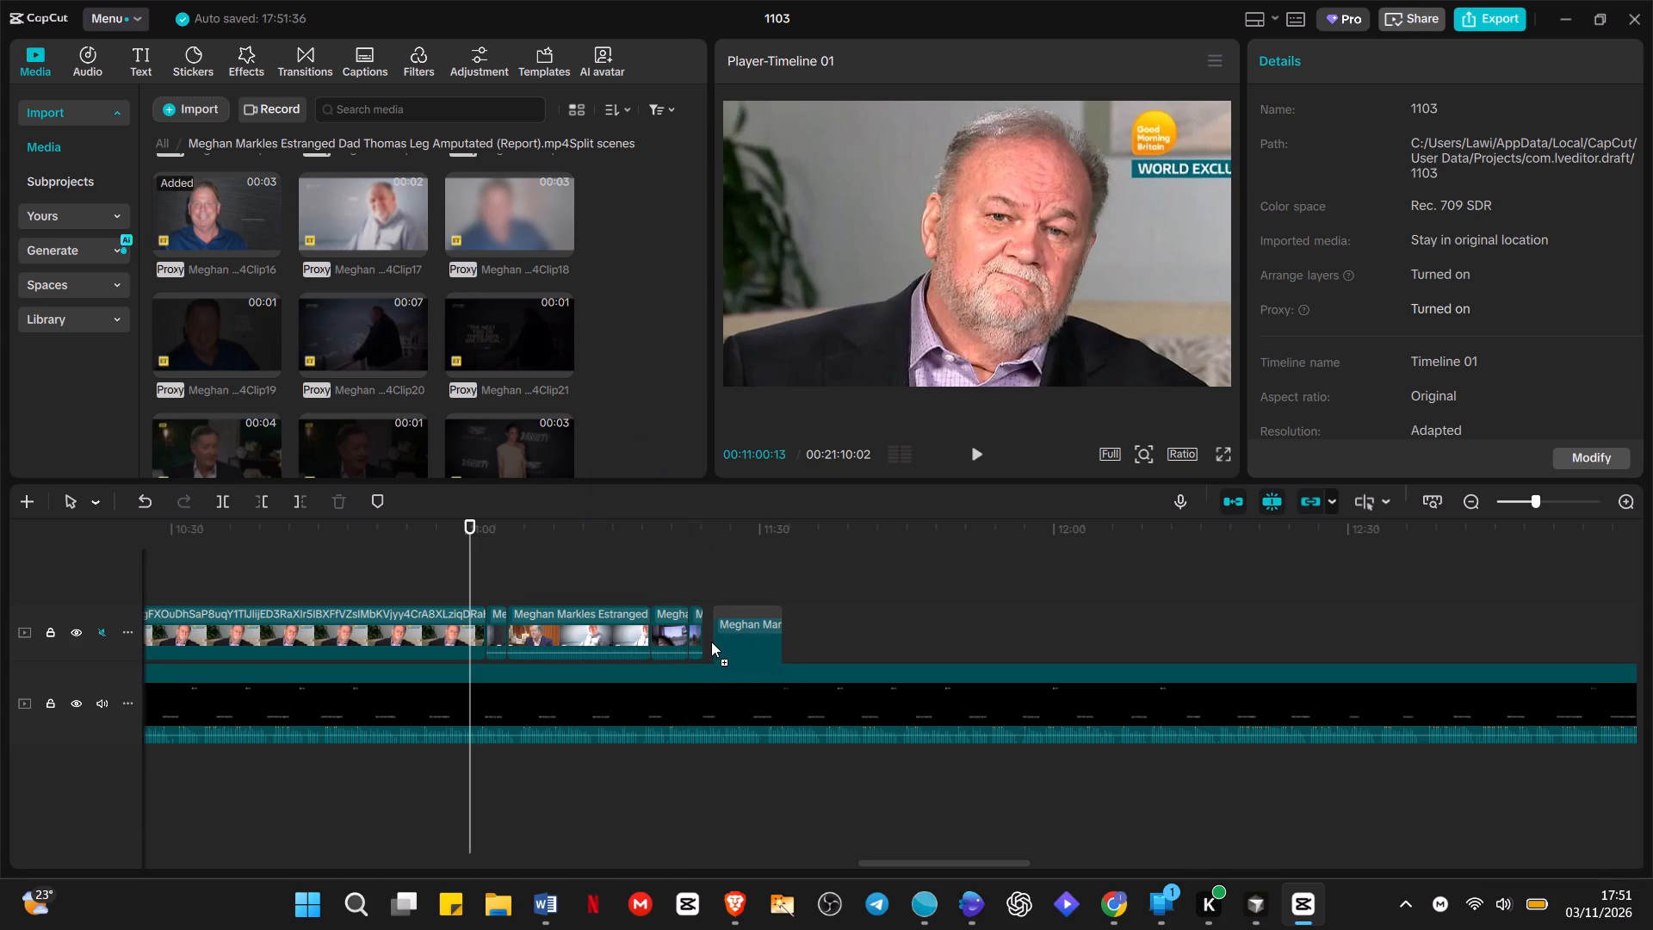
left_click_drag(711, 642, 709, 640)
Append Clip24 and Clip18 from the same split scenes folder after Clip20 on the overlay track.
left_click_drag(526, 439, 645, 458)
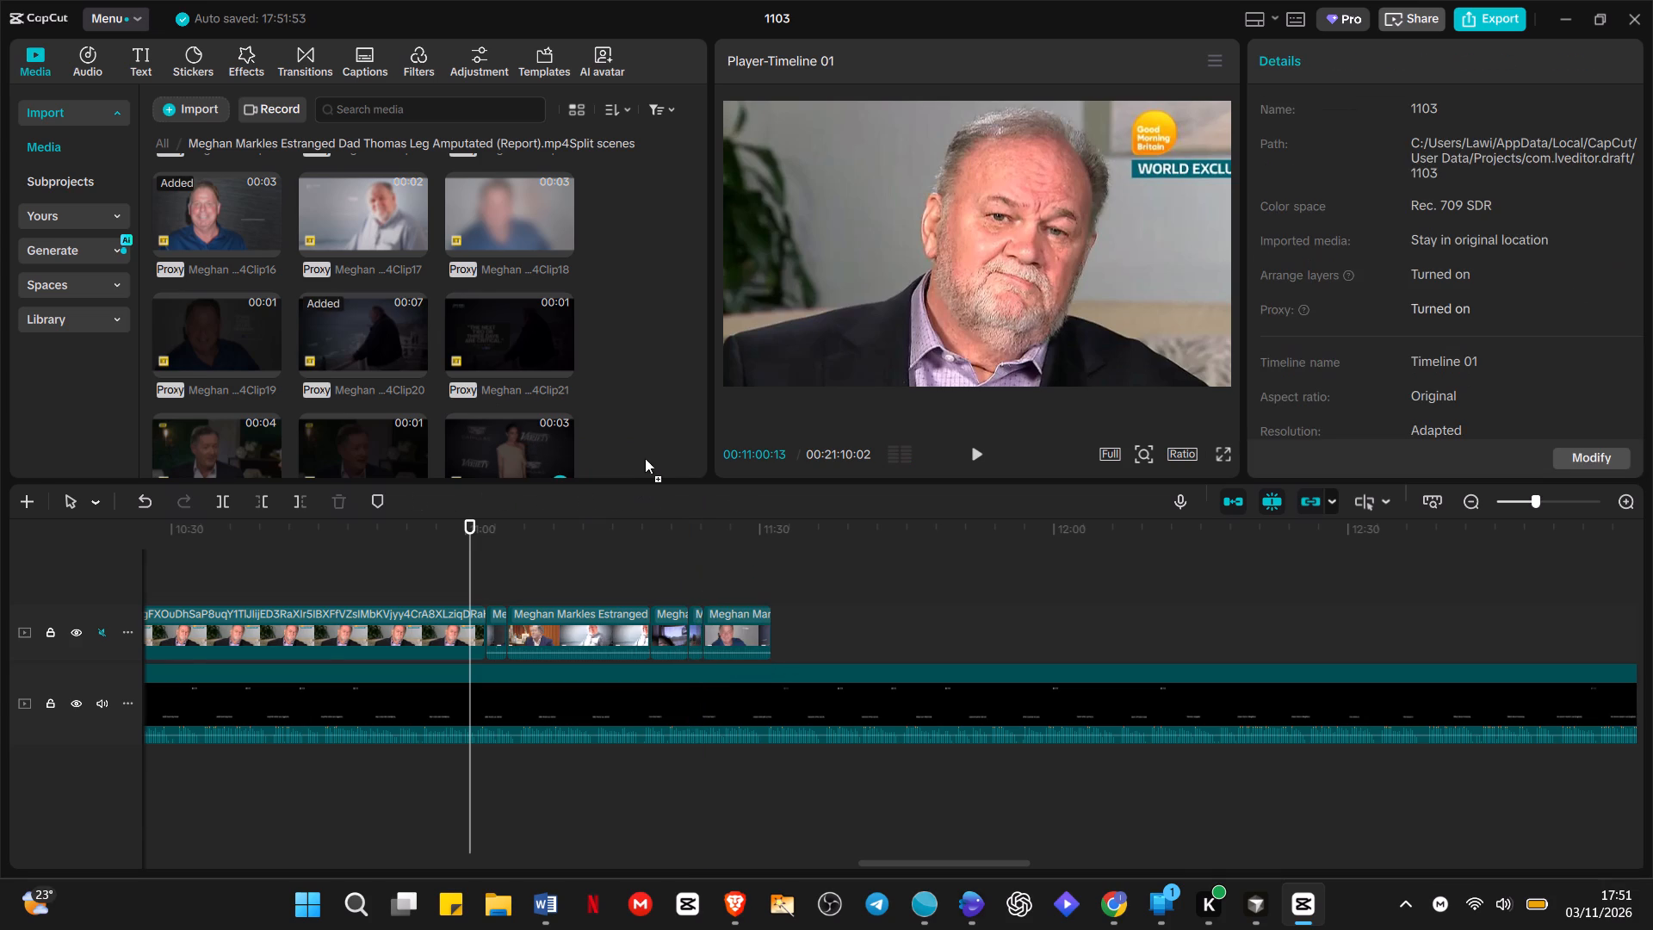
left_click_drag(645, 458, 775, 632)
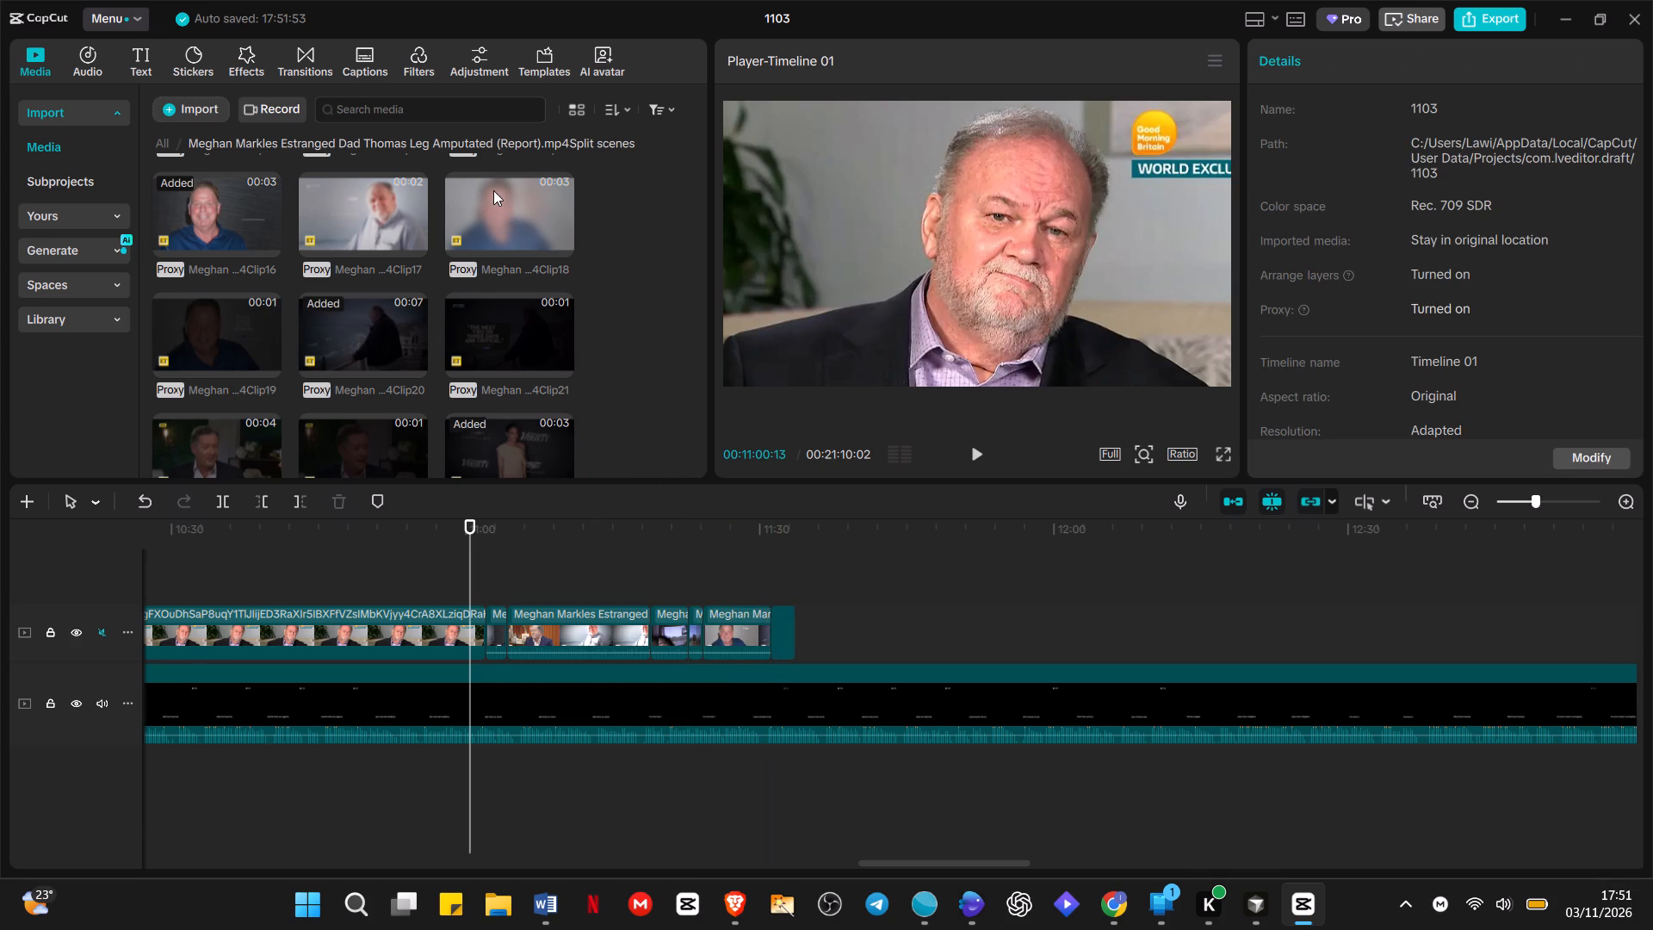
left_click_drag(493, 190, 801, 623)
Append Clip27 and Clip28 from the Estranged Dad split scenes folder after Clip18 on the overlay track.
left_click_drag(703, 256, 702, 258)
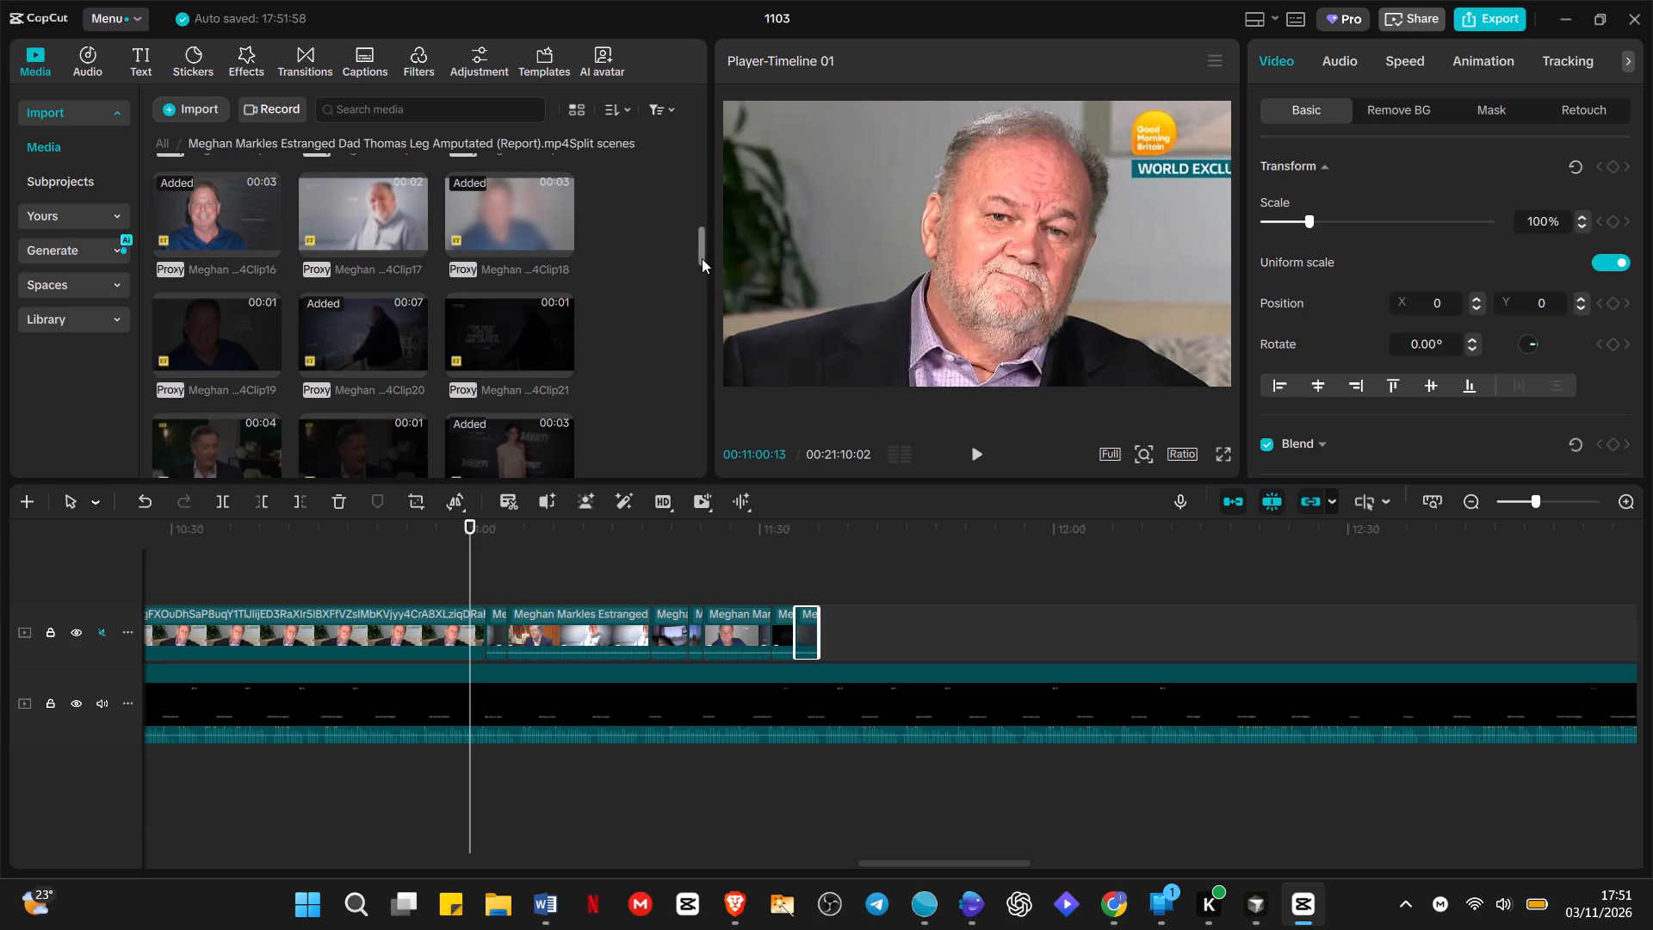
left_click_drag(702, 258, 701, 299)
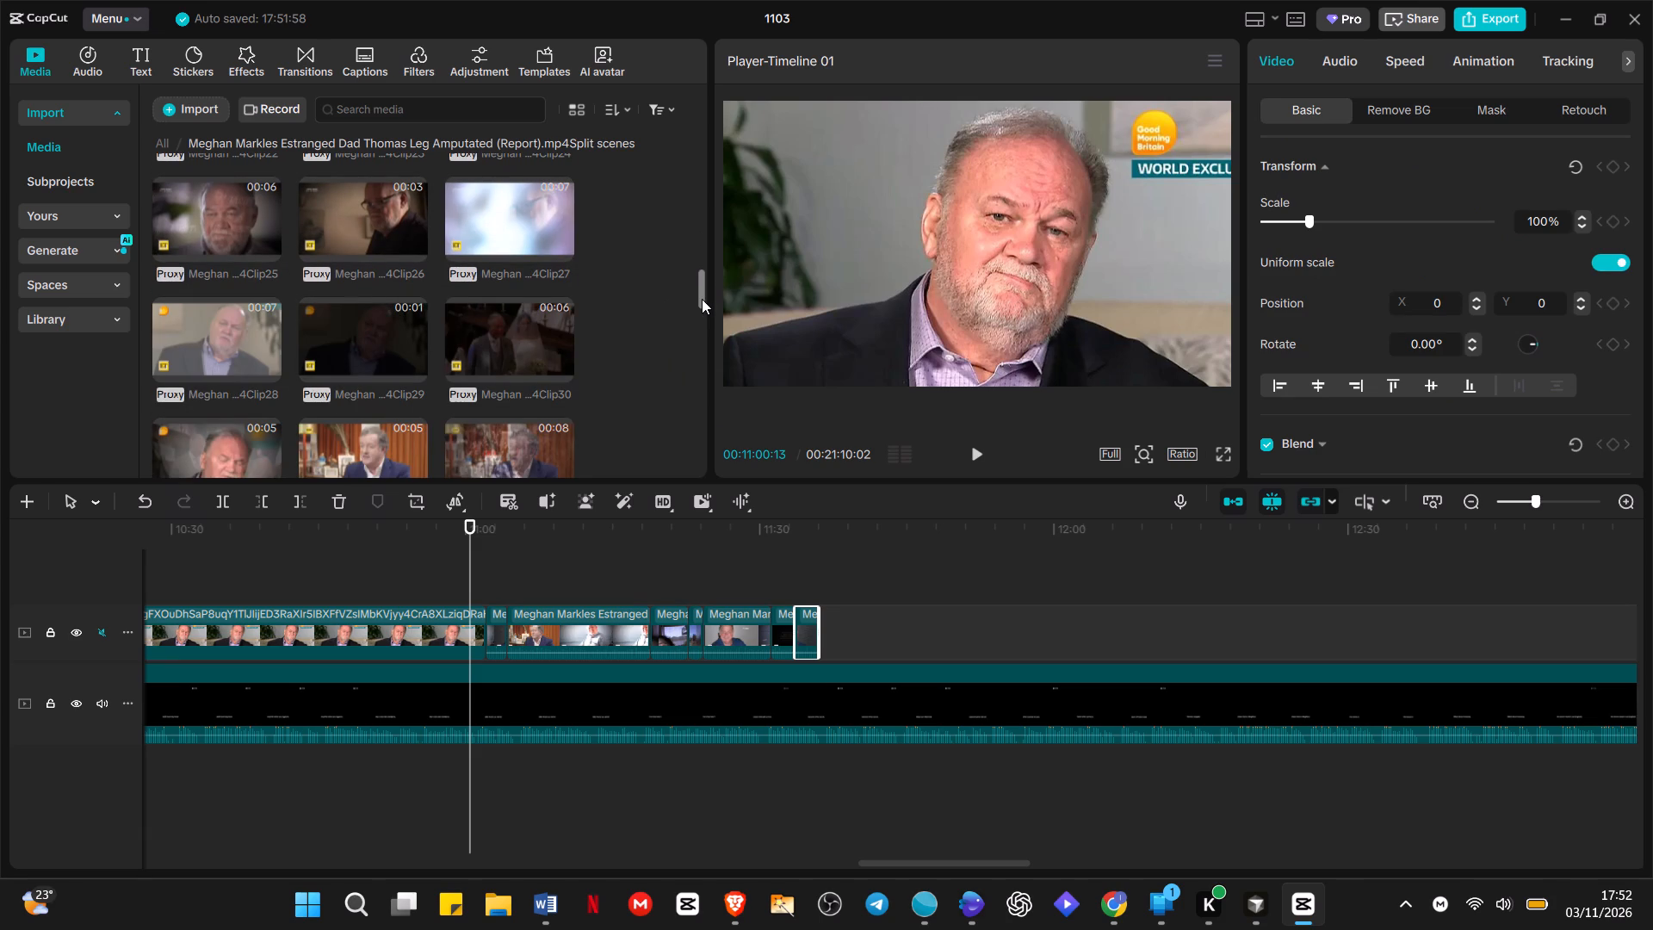
left_click(525, 204)
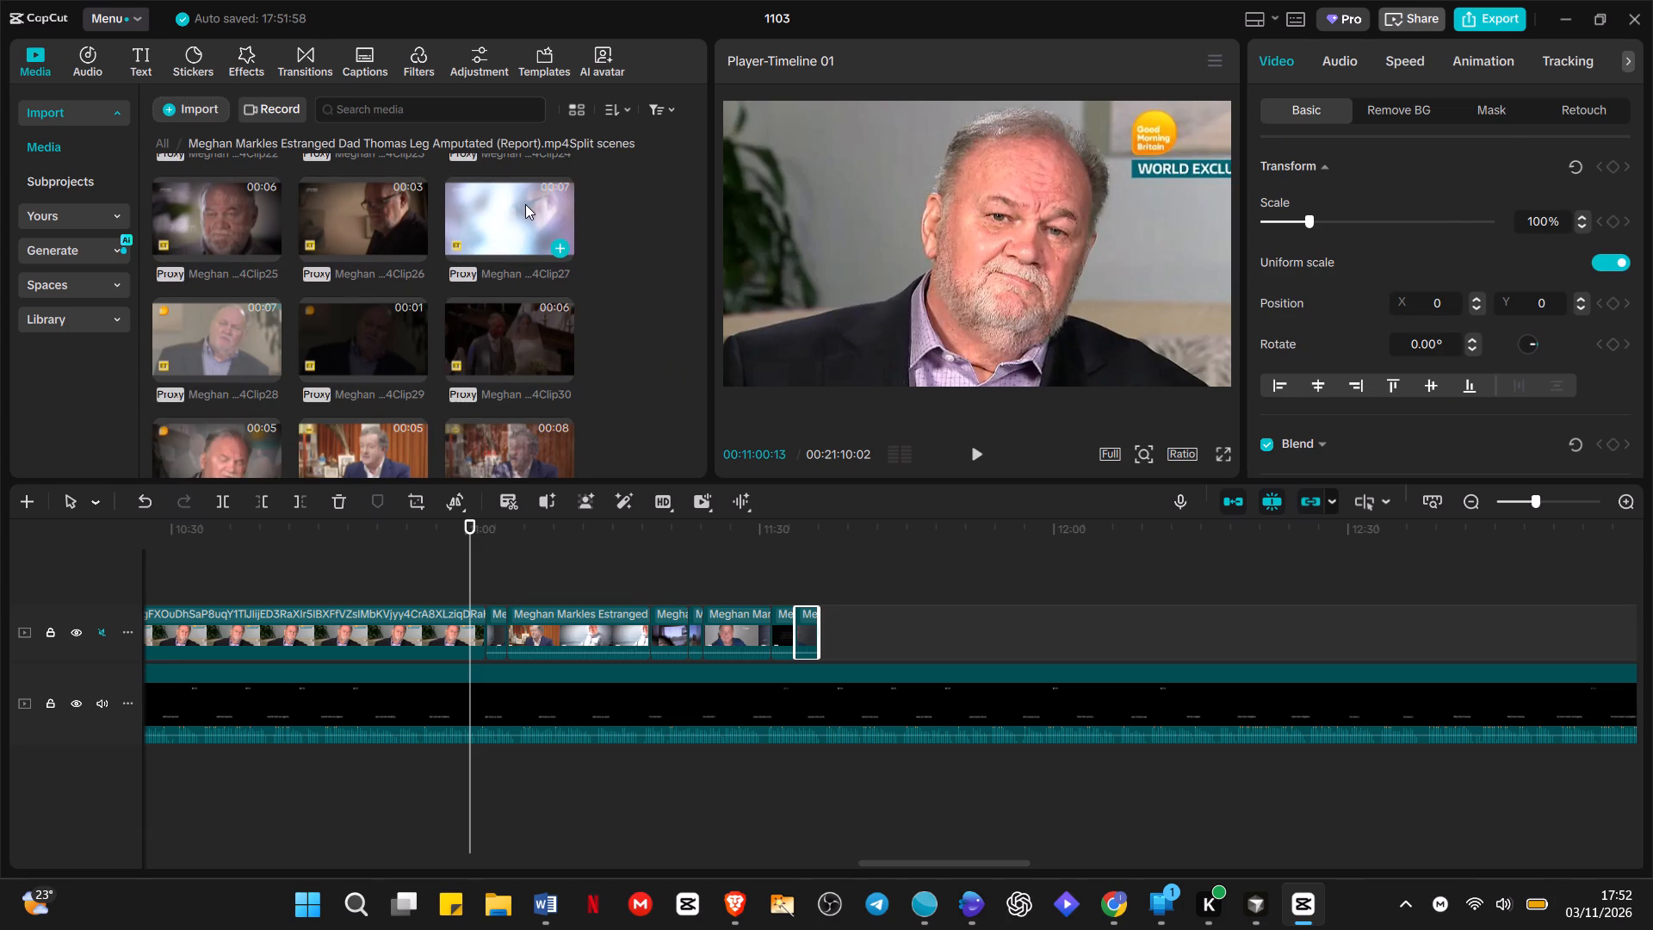
left_click(525, 204)
left_click_drag(525, 204, 981, 865)
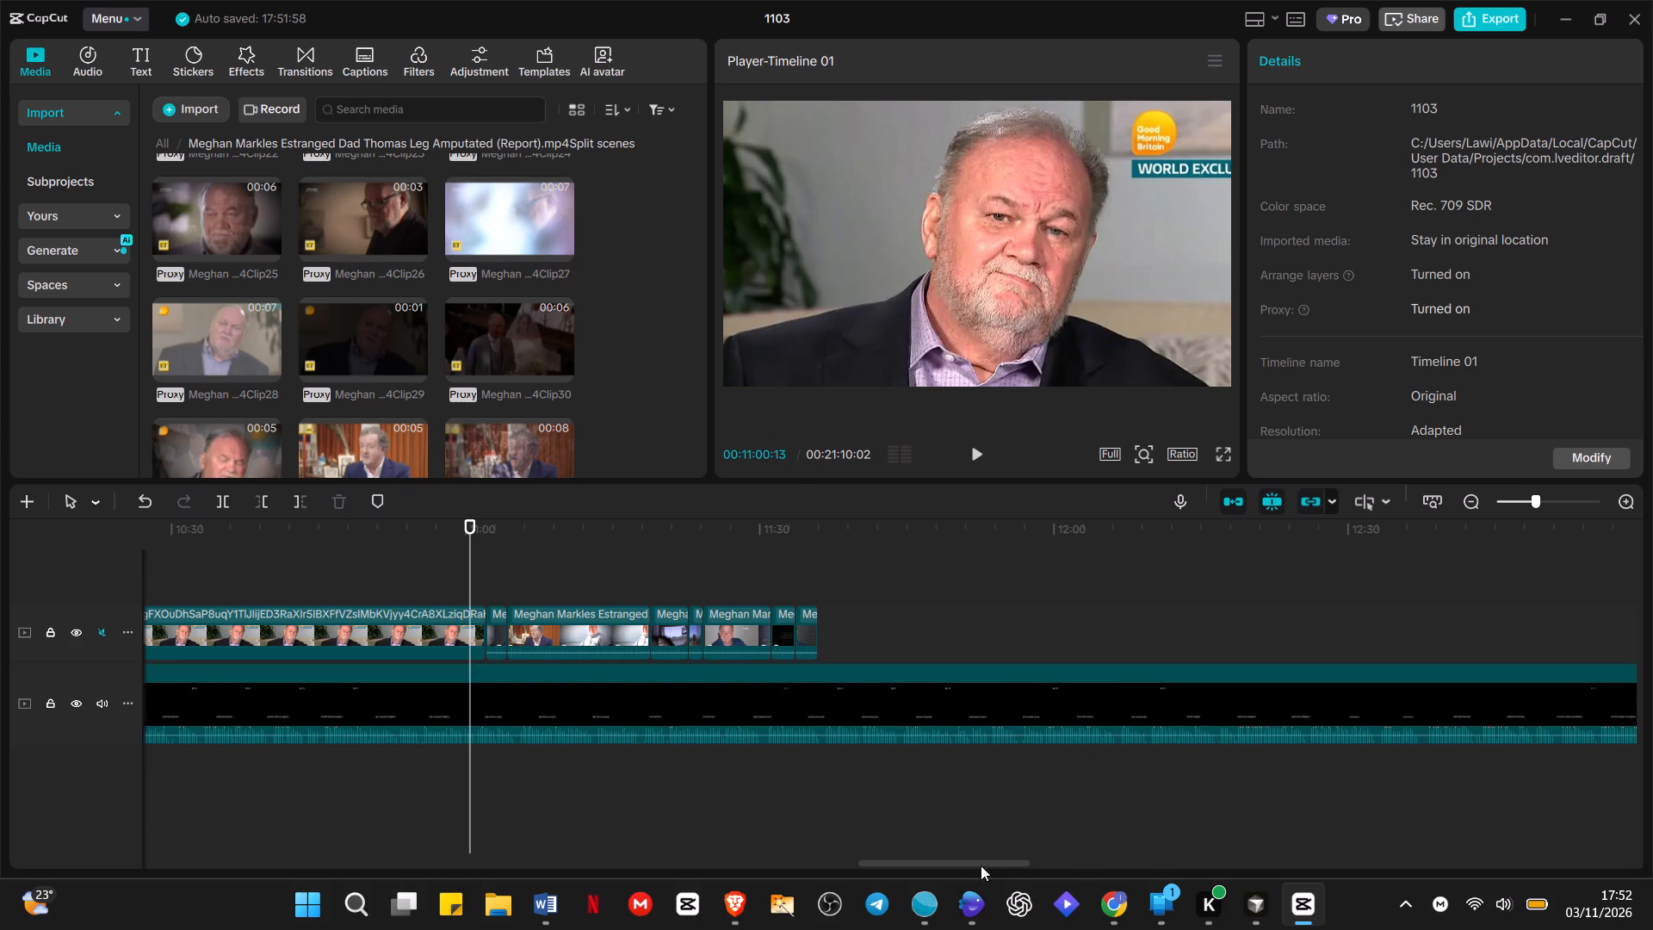
left_click_drag(981, 865, 820, 633)
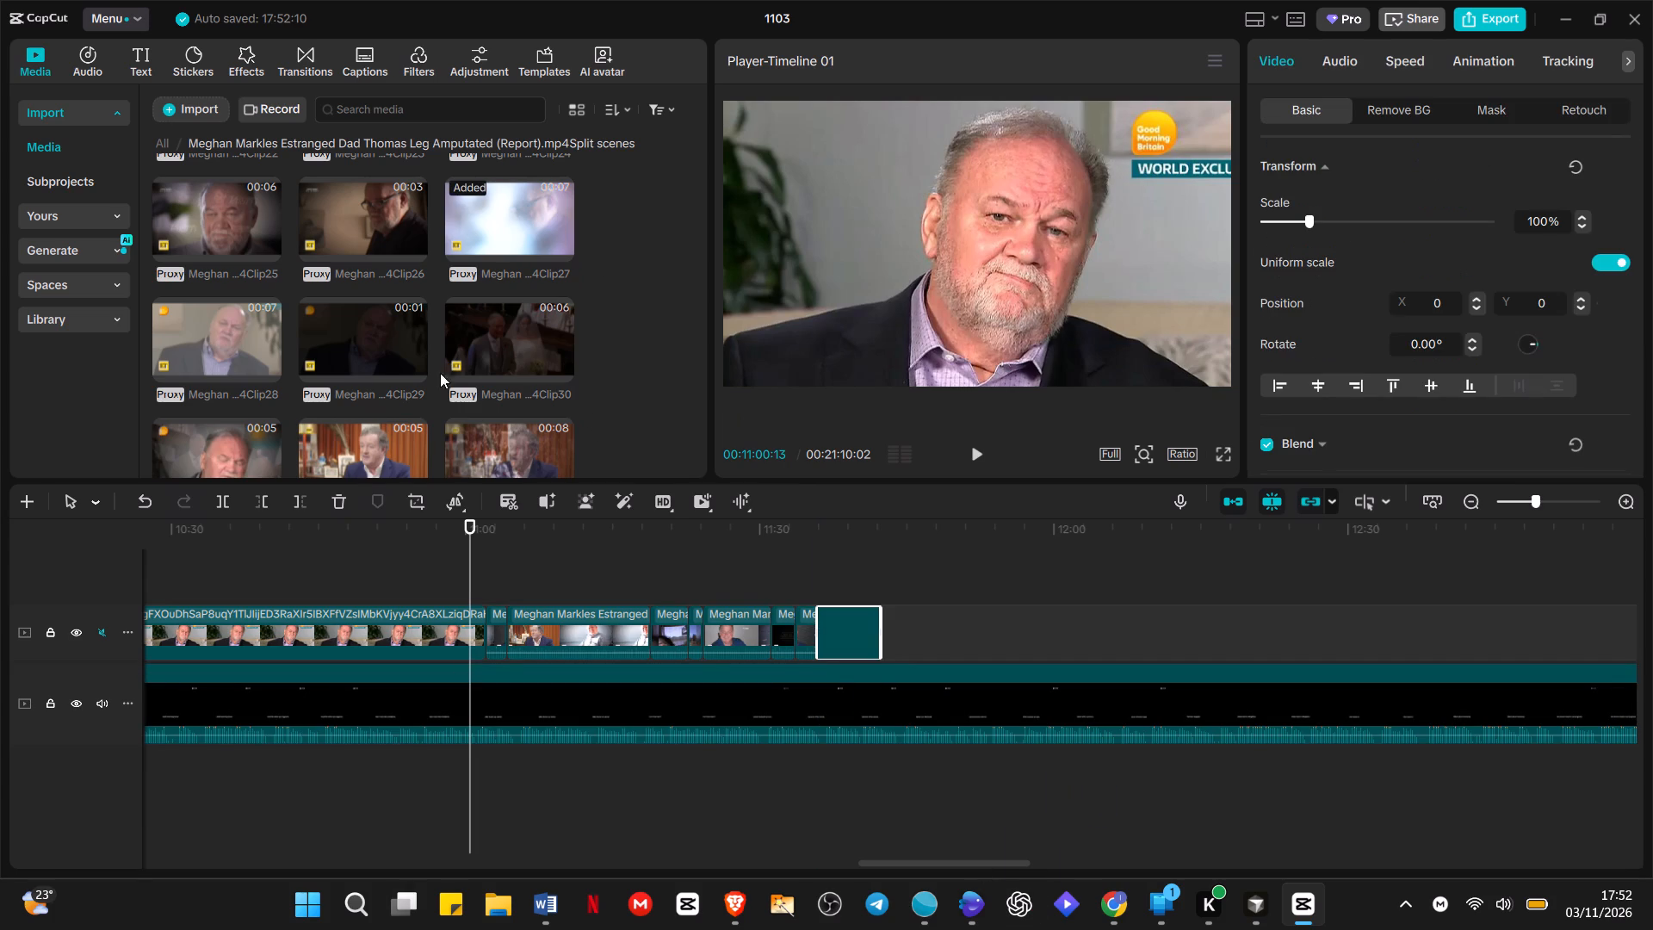
left_click(201, 338)
left_click_drag(201, 338, 620, 428)
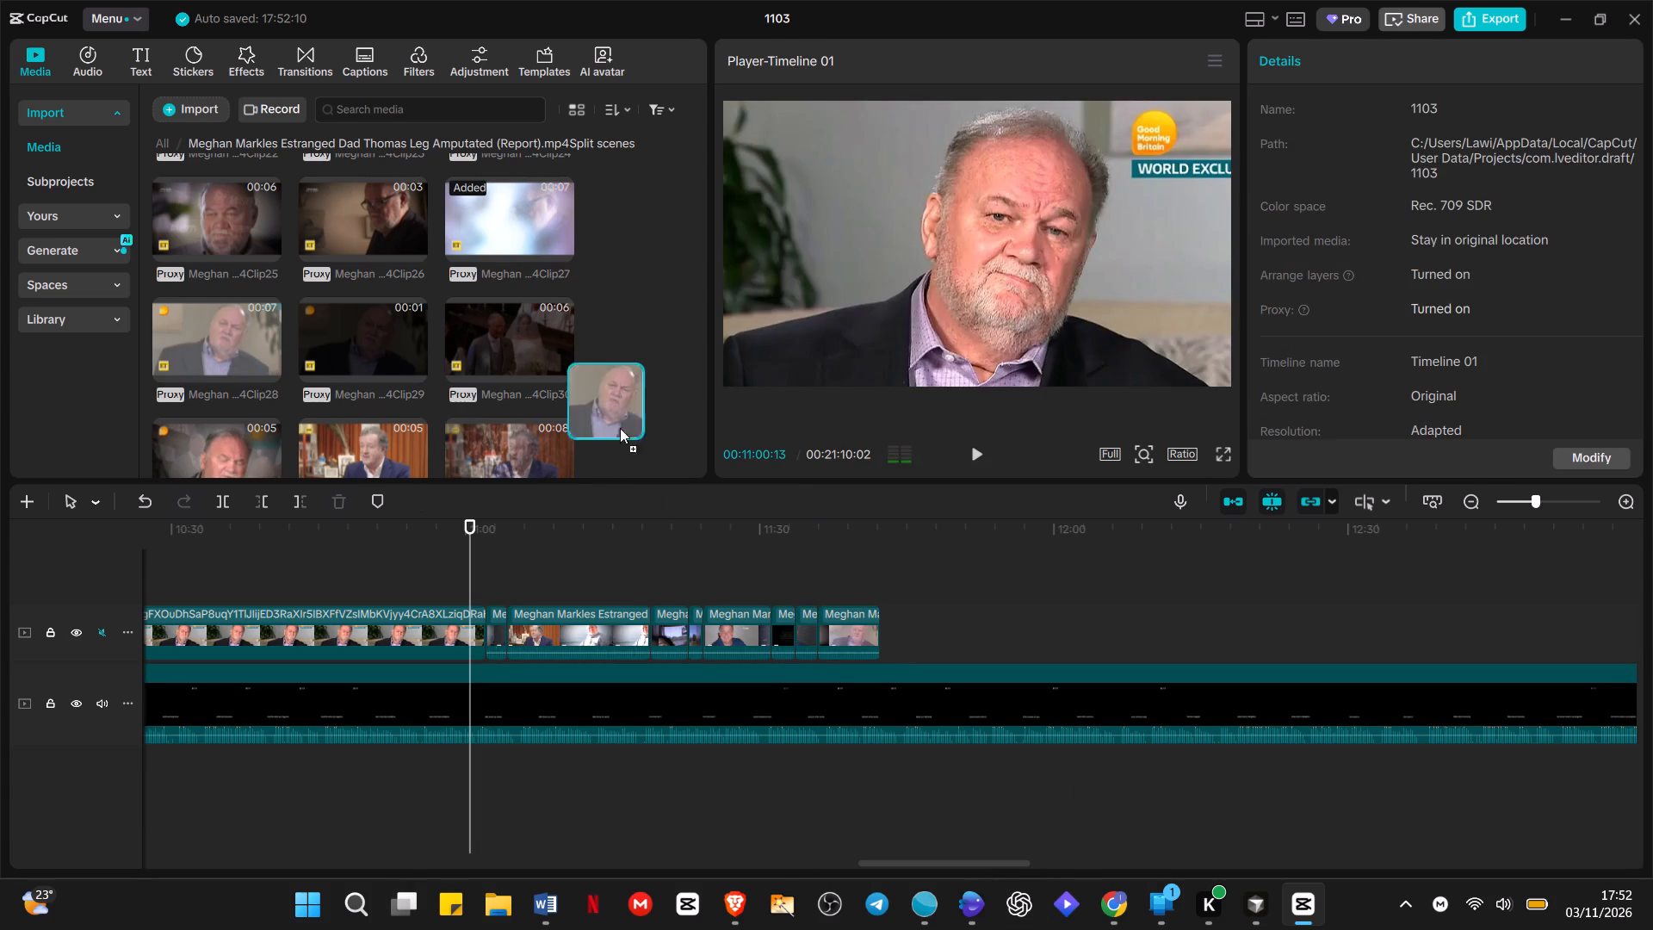
left_click_drag(620, 428, 890, 627)
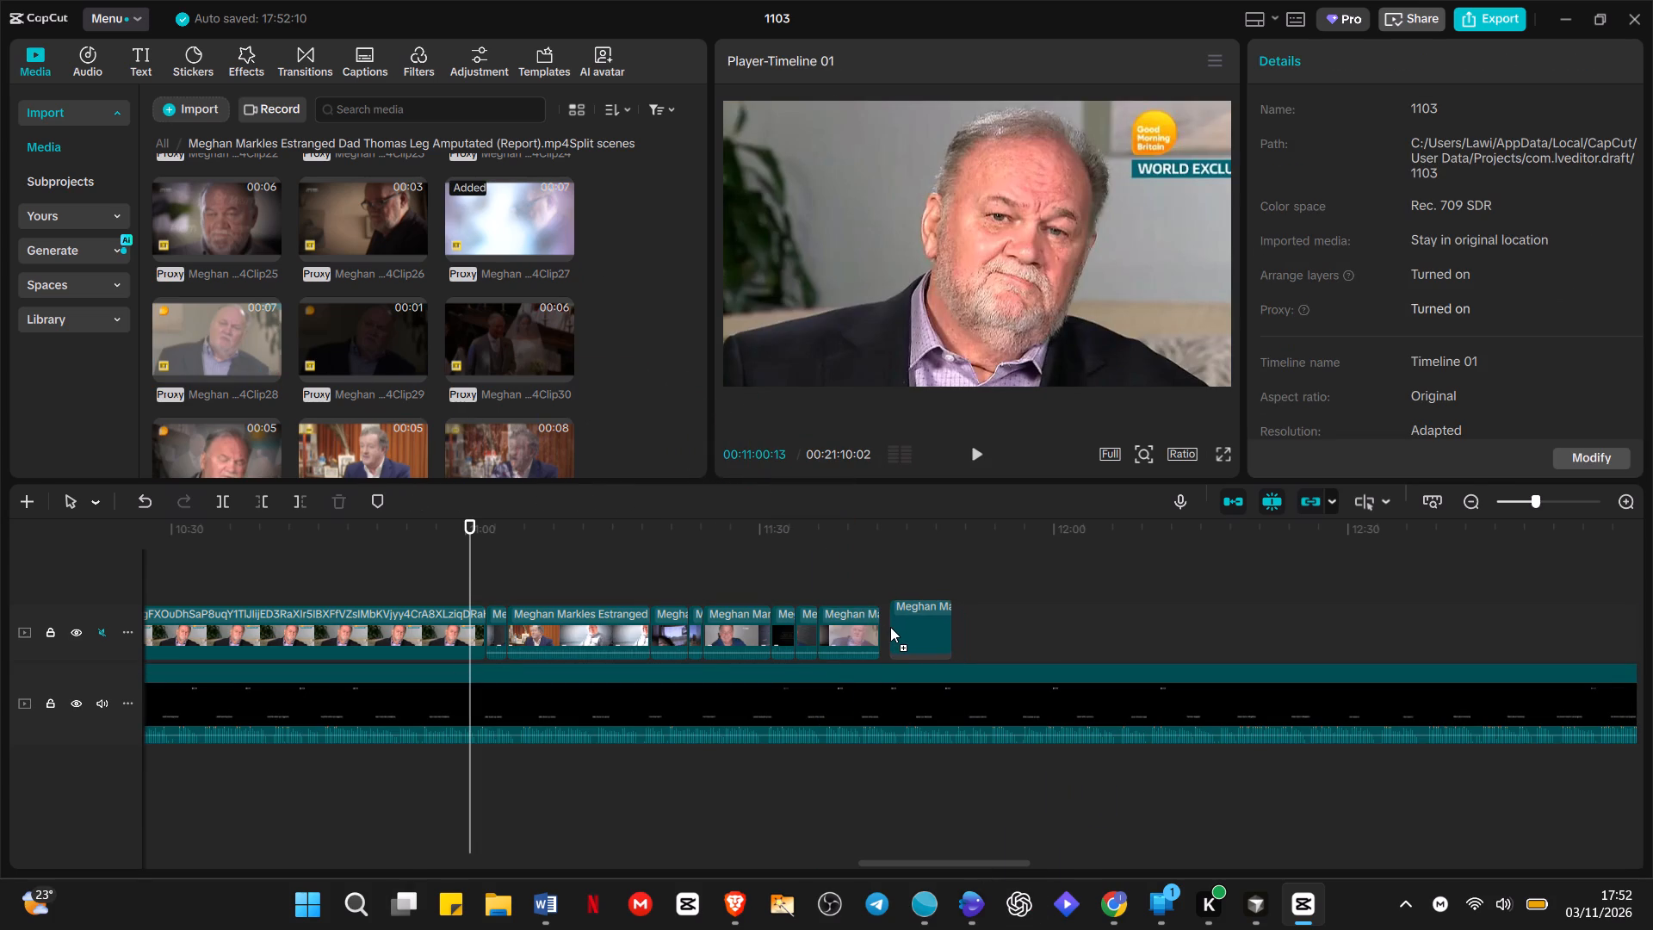
left_click_drag(890, 627, 884, 629)
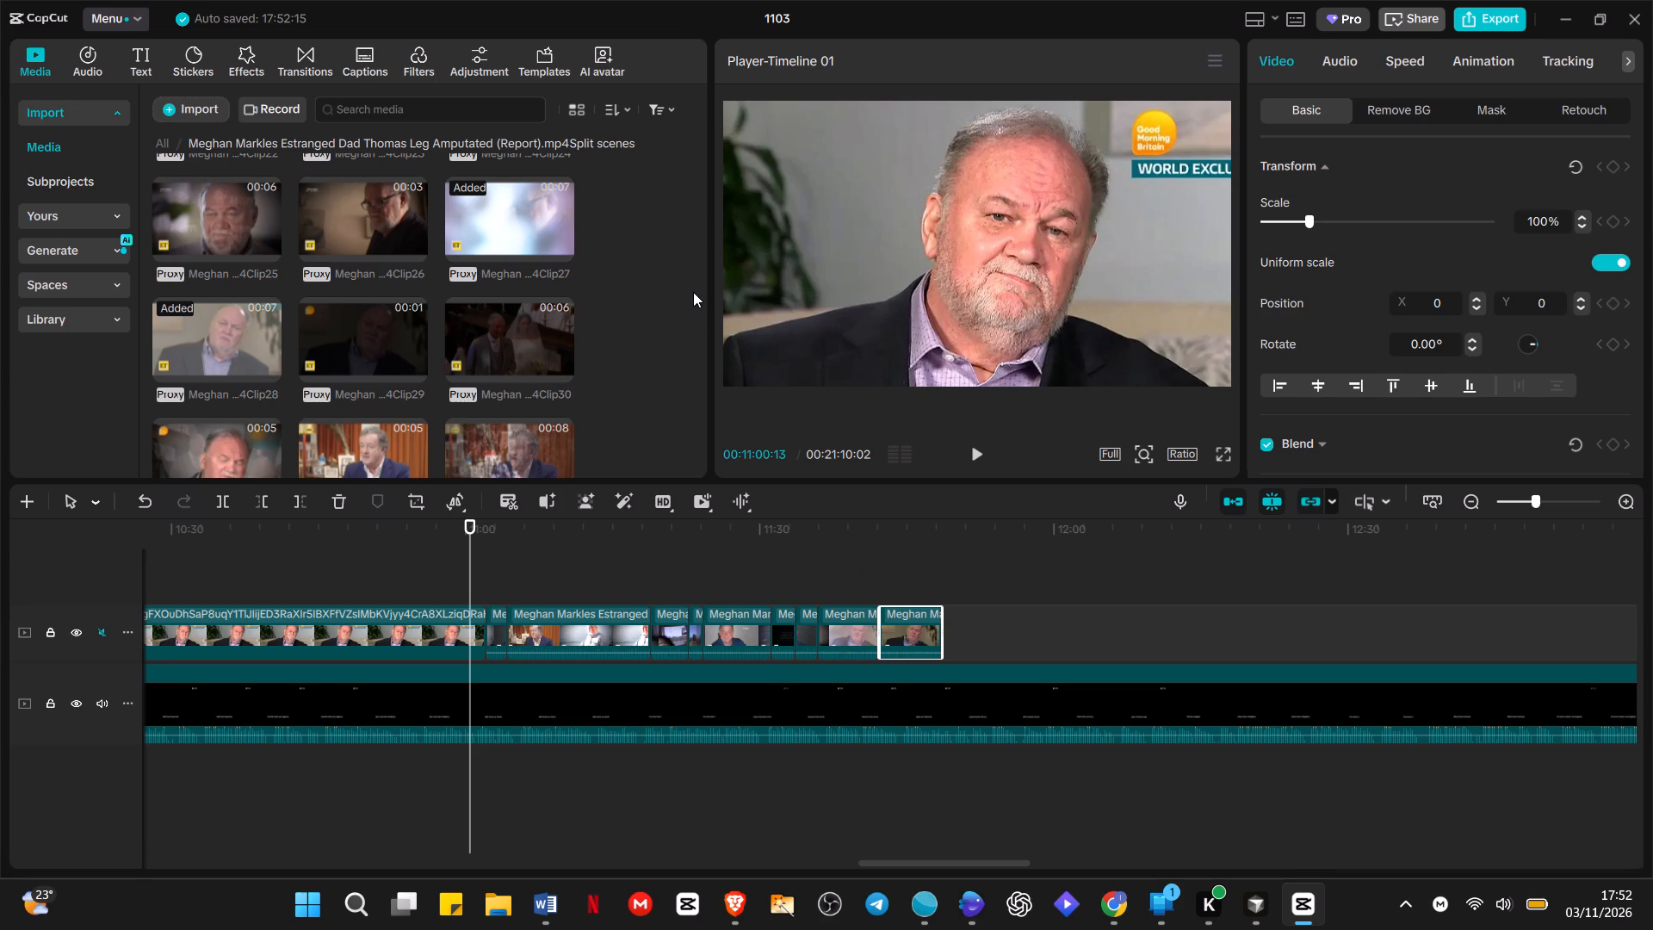
Append Clip30 and Clip31 from the same split scenes folder after Clip28 on the overlay track.
left_click(482, 344)
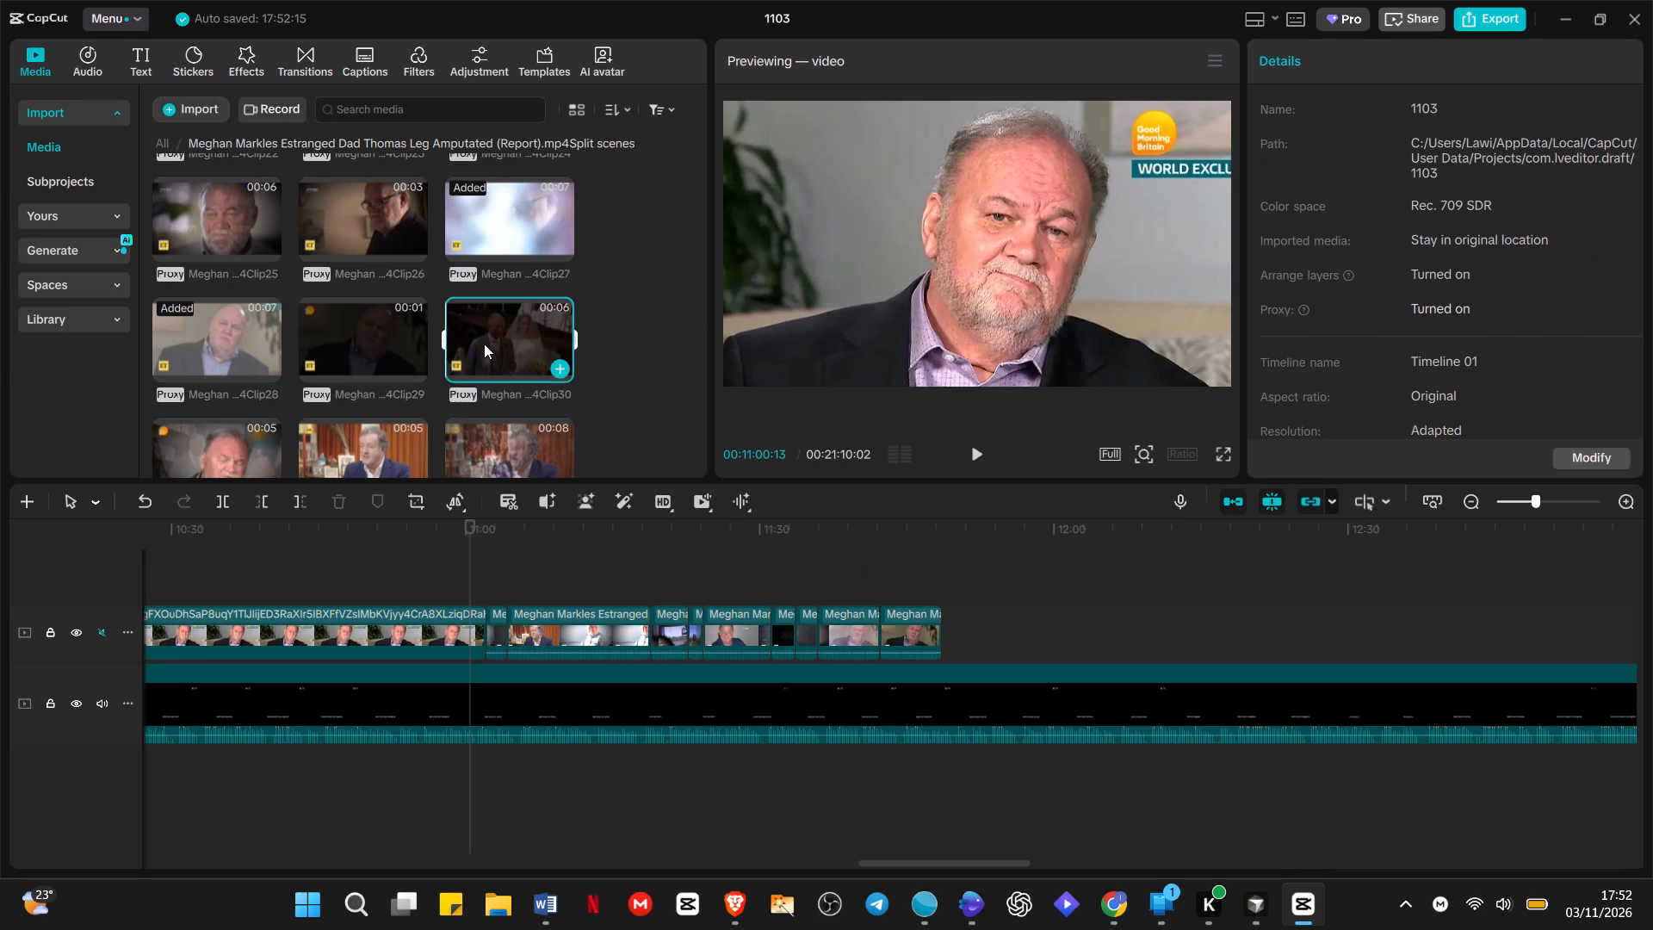
left_click(495, 333)
left_click_drag(505, 325, 952, 629)
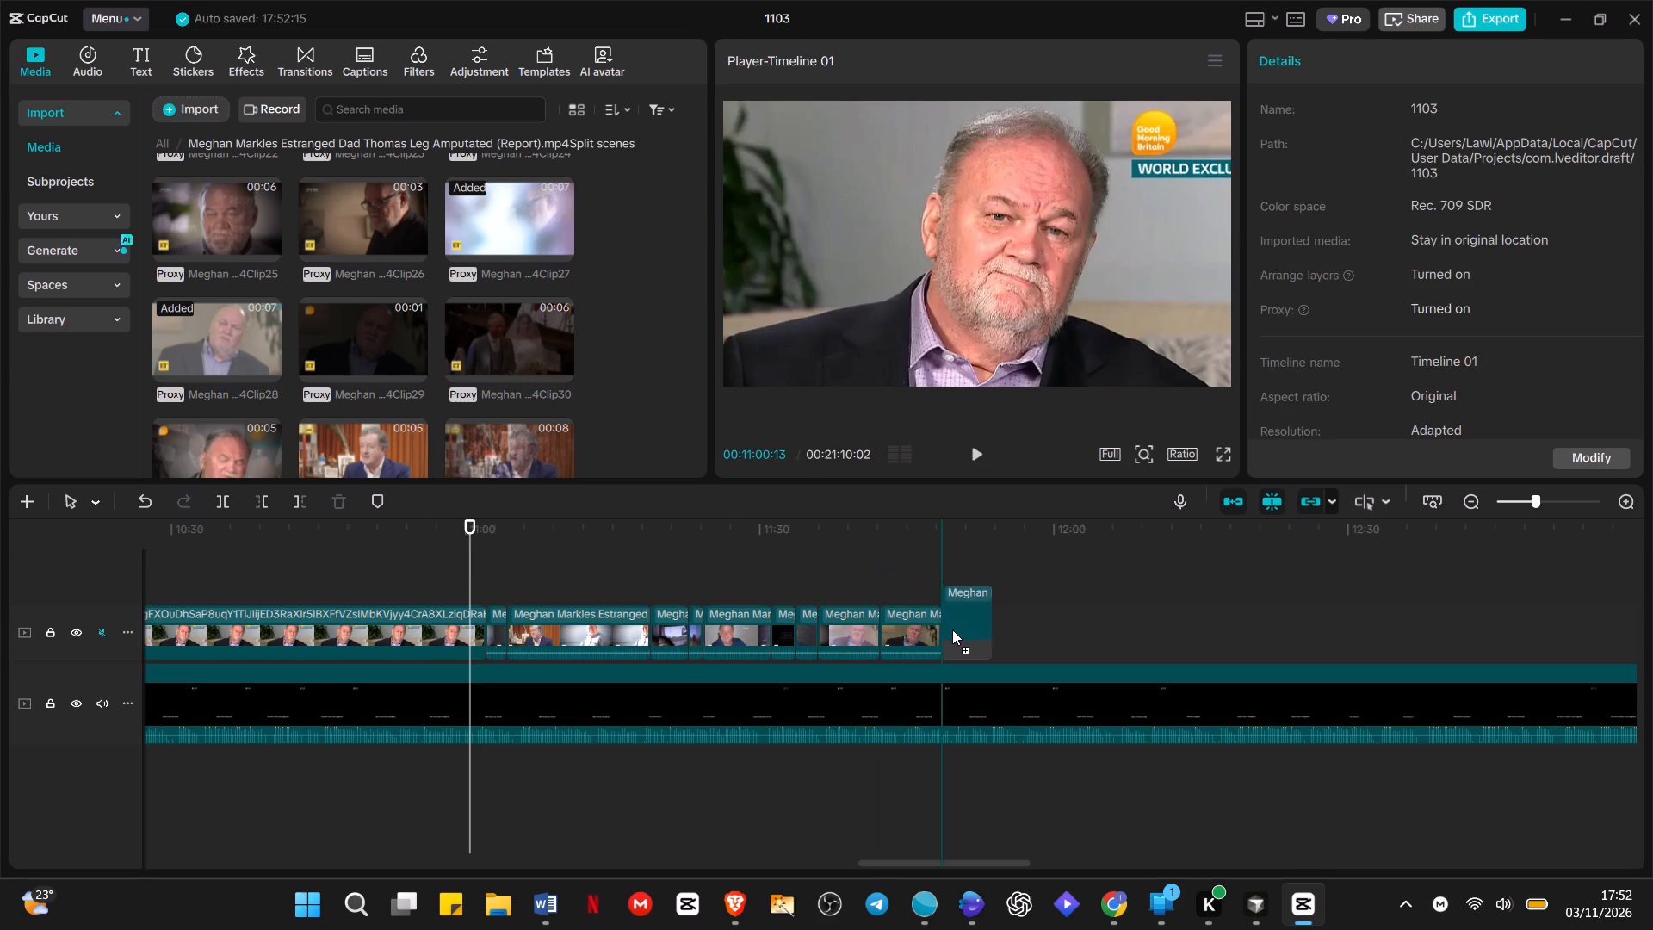
left_click_drag(952, 629, 943, 632)
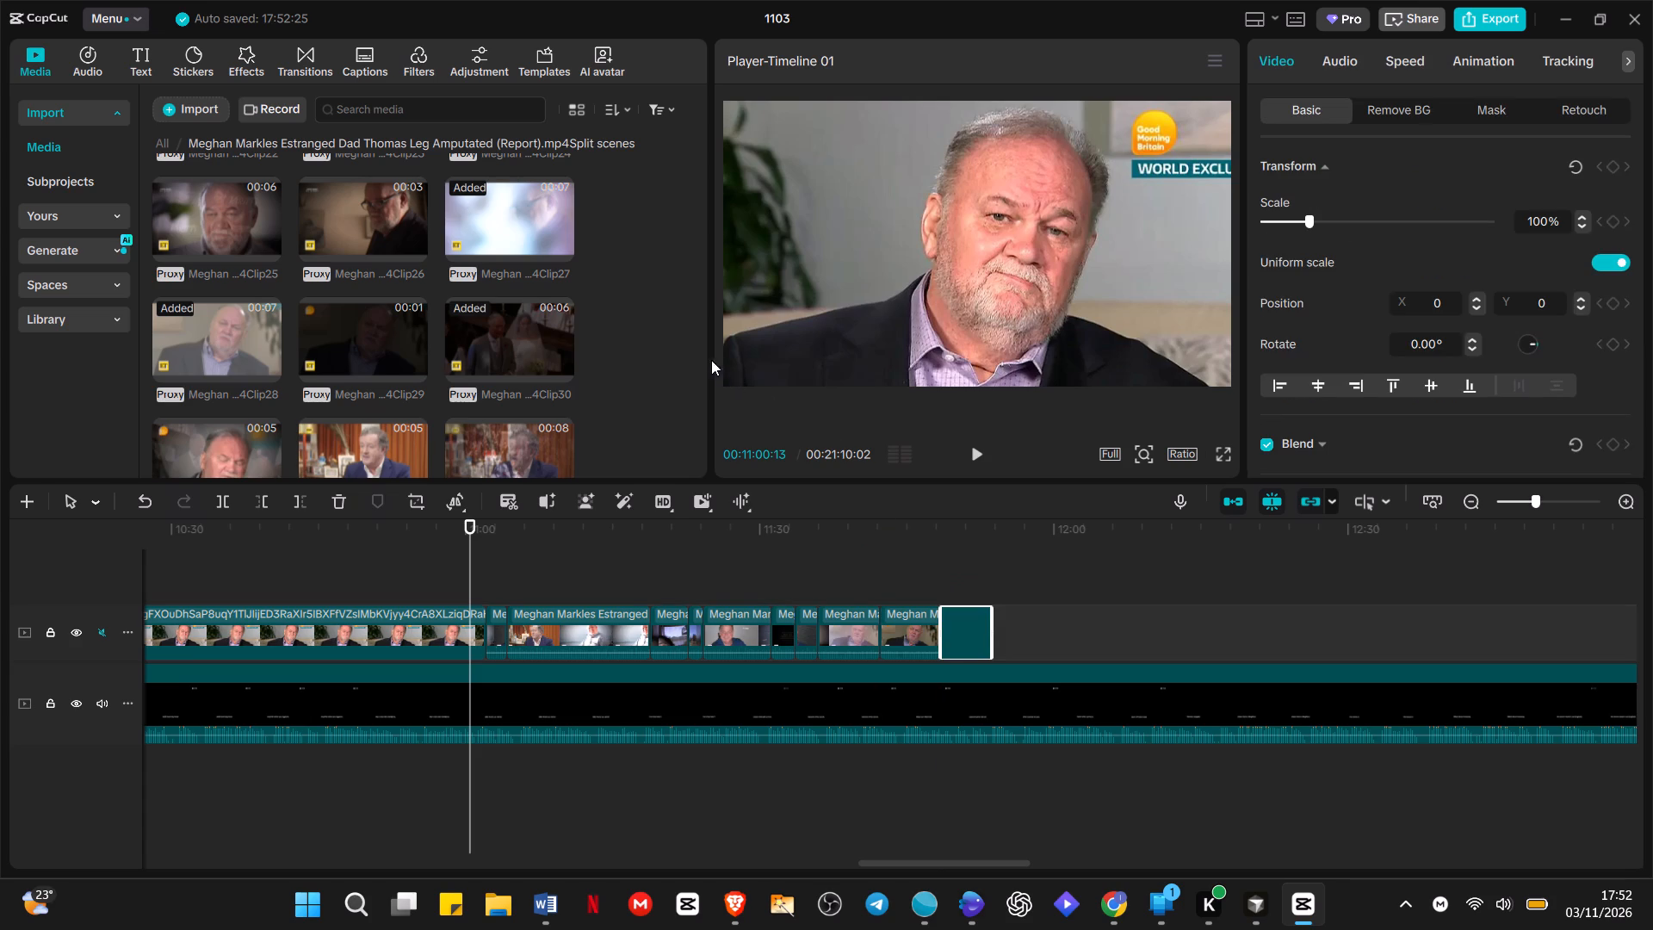
left_click_drag(701, 299, 700, 307)
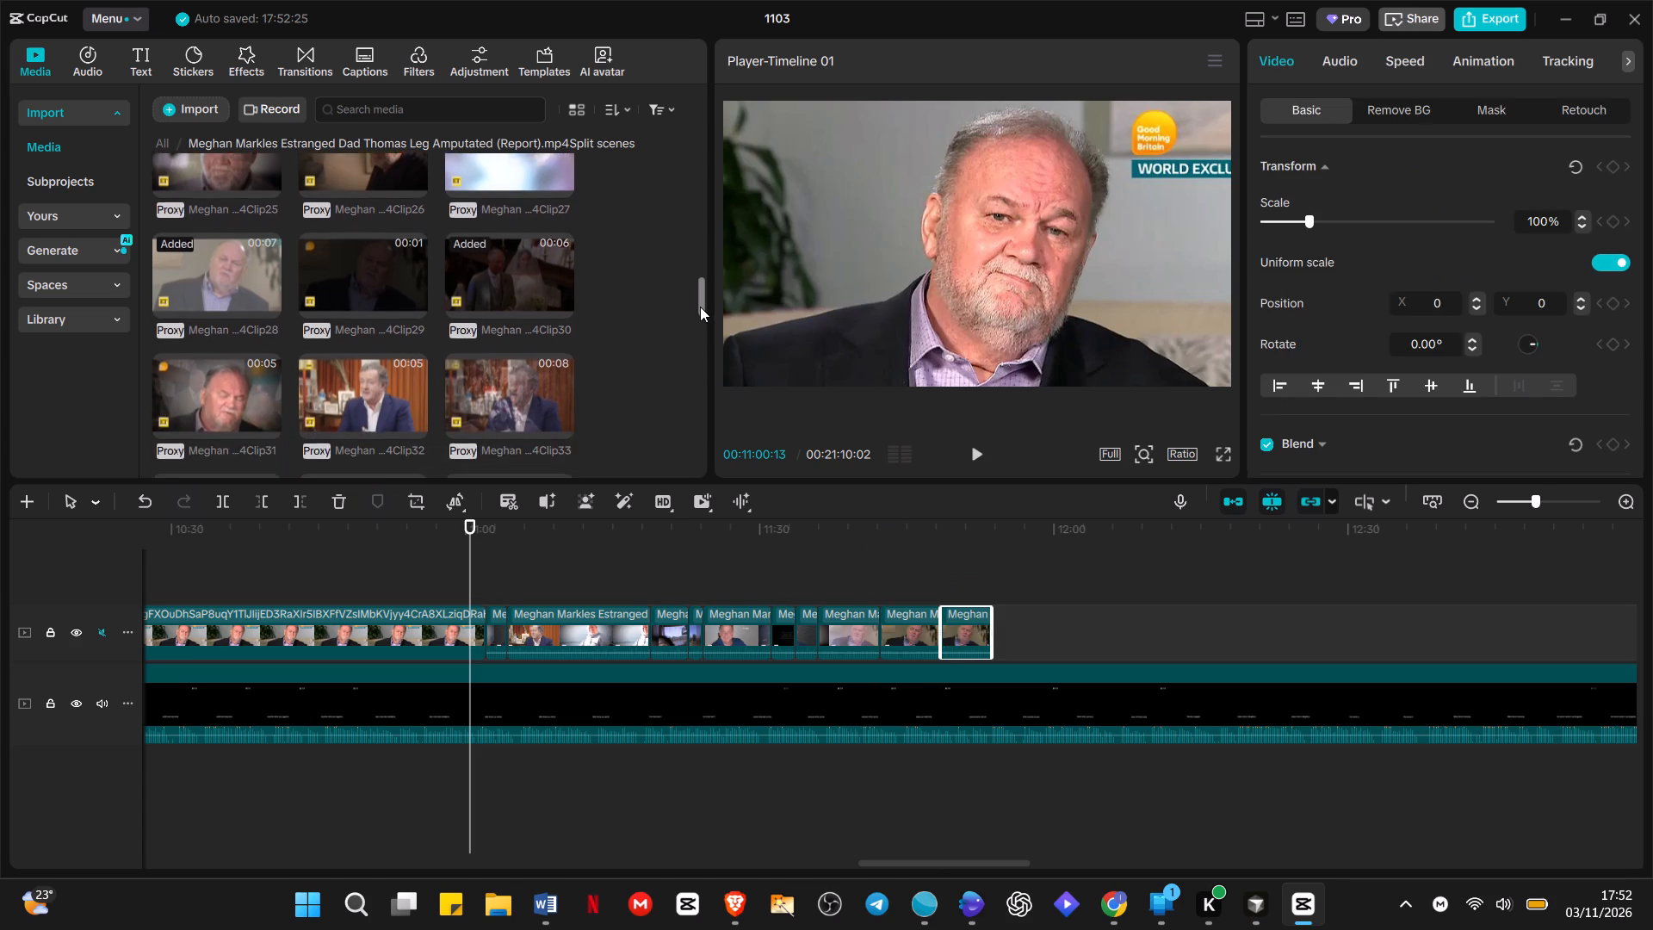
left_click_drag(700, 307, 693, 329)
left_click(158, 195)
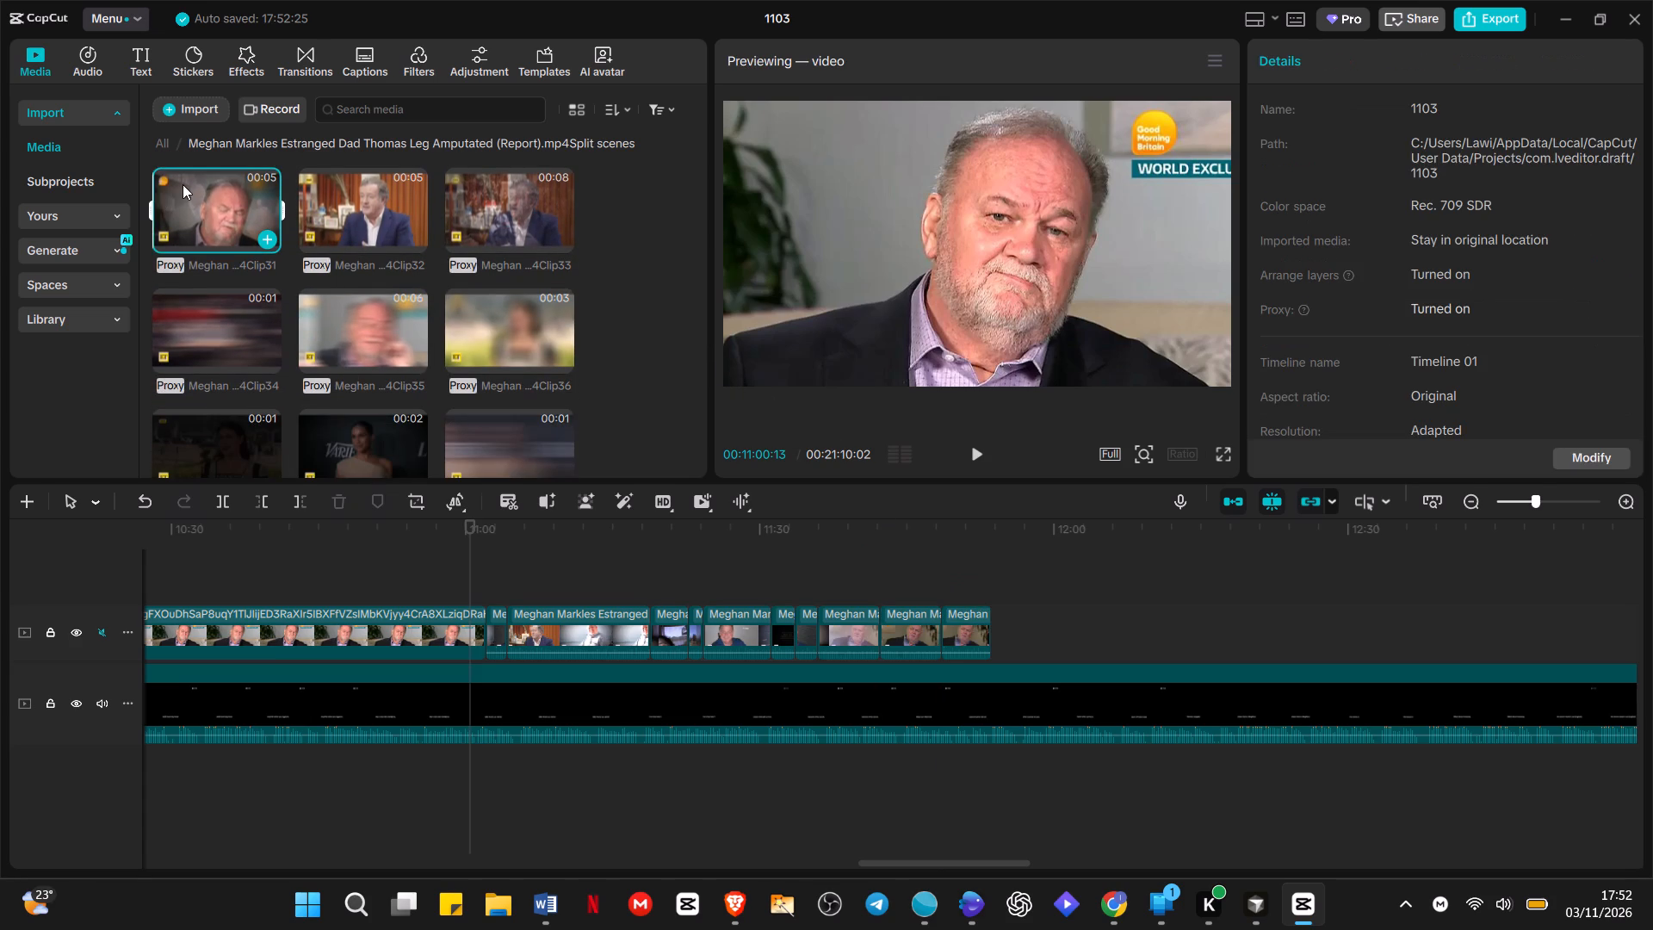
left_click(184, 183)
left_click_drag(185, 183, 1007, 640)
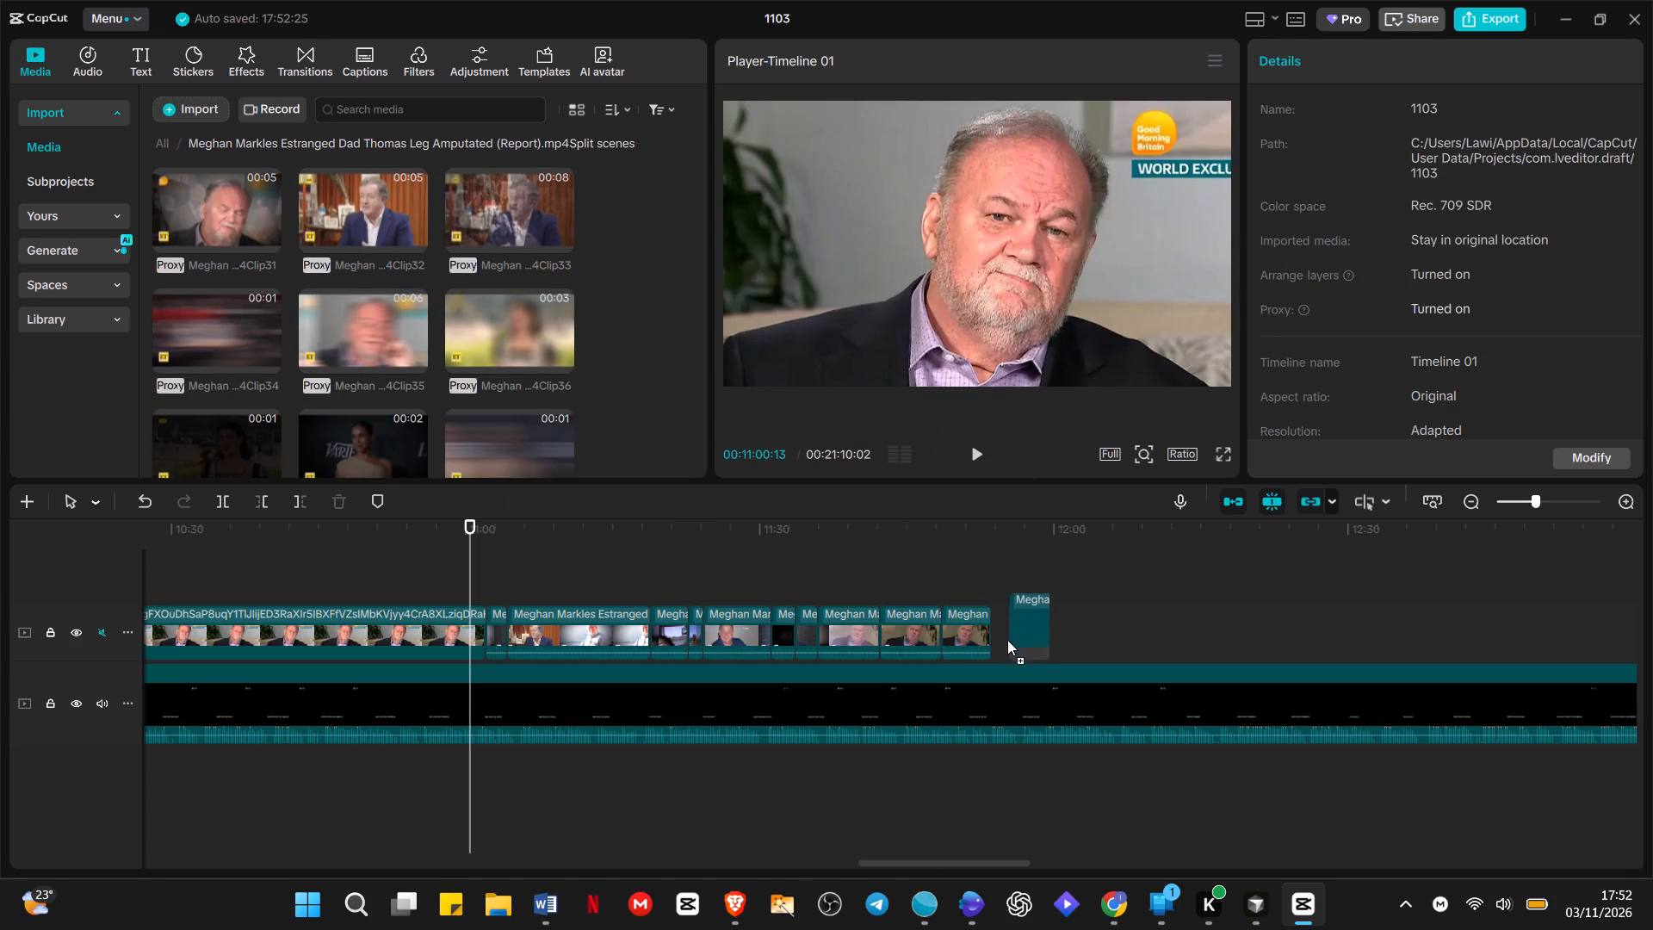
left_click_drag(1007, 640, 997, 636)
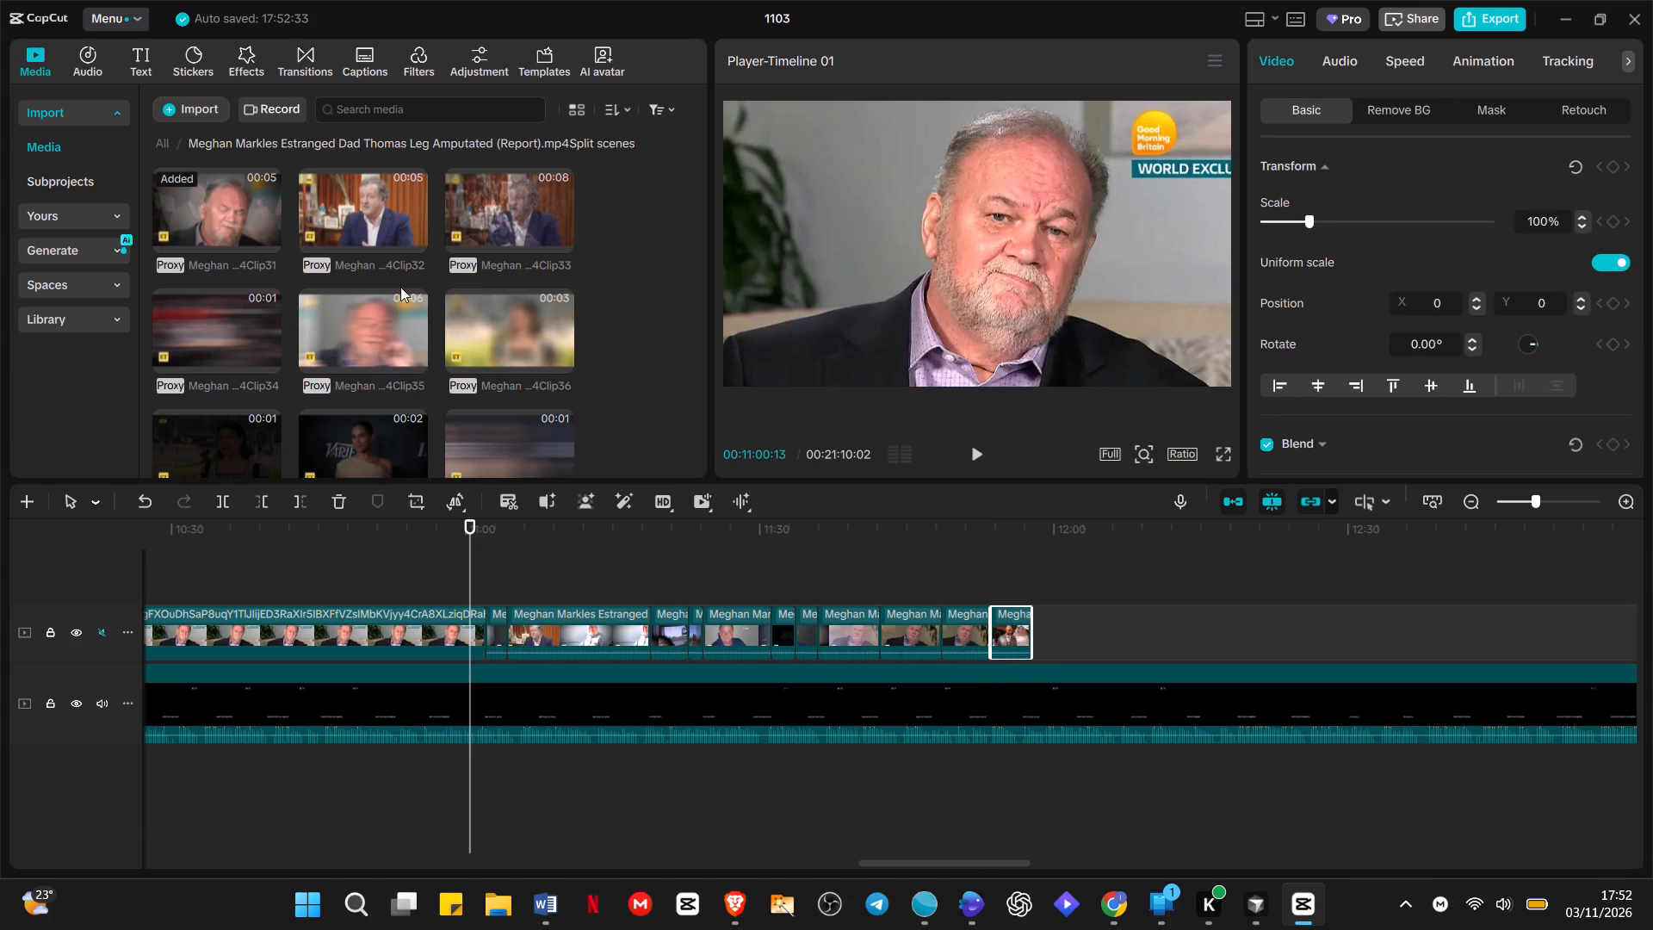
Place Clip35 and Clip36 together after Clip31 on the overlay track, followed by Clip38.
left_click_drag(400, 285, 525, 328)
left_click_drag(525, 328, 1067, 540)
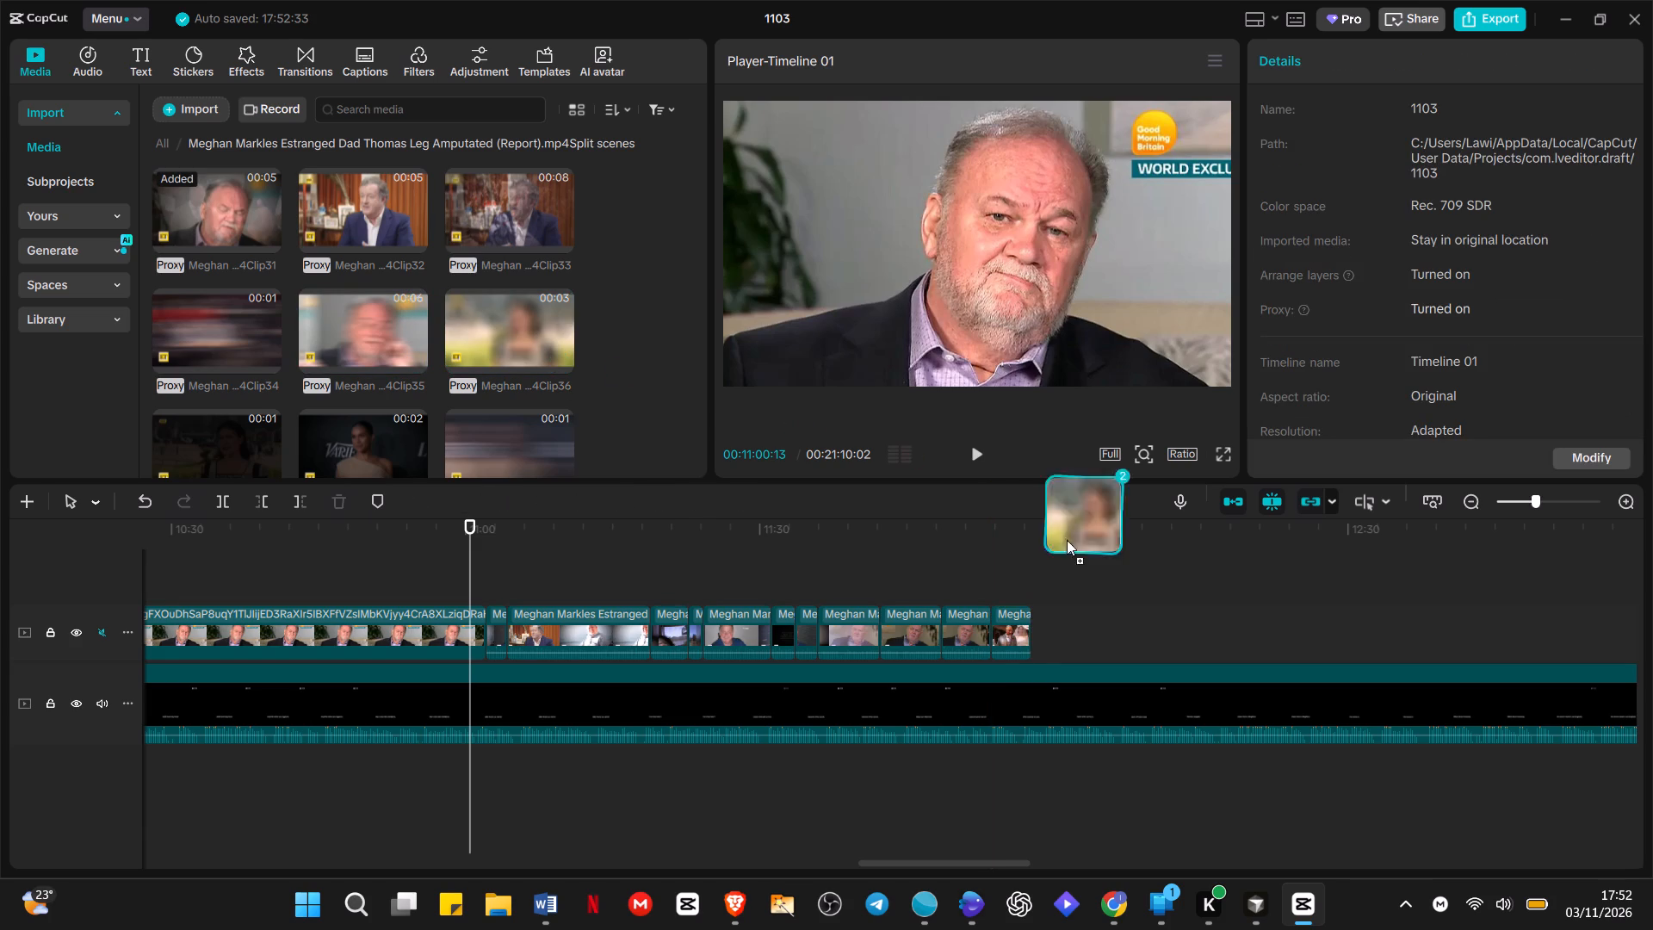
left_click_drag(1067, 540, 1036, 624)
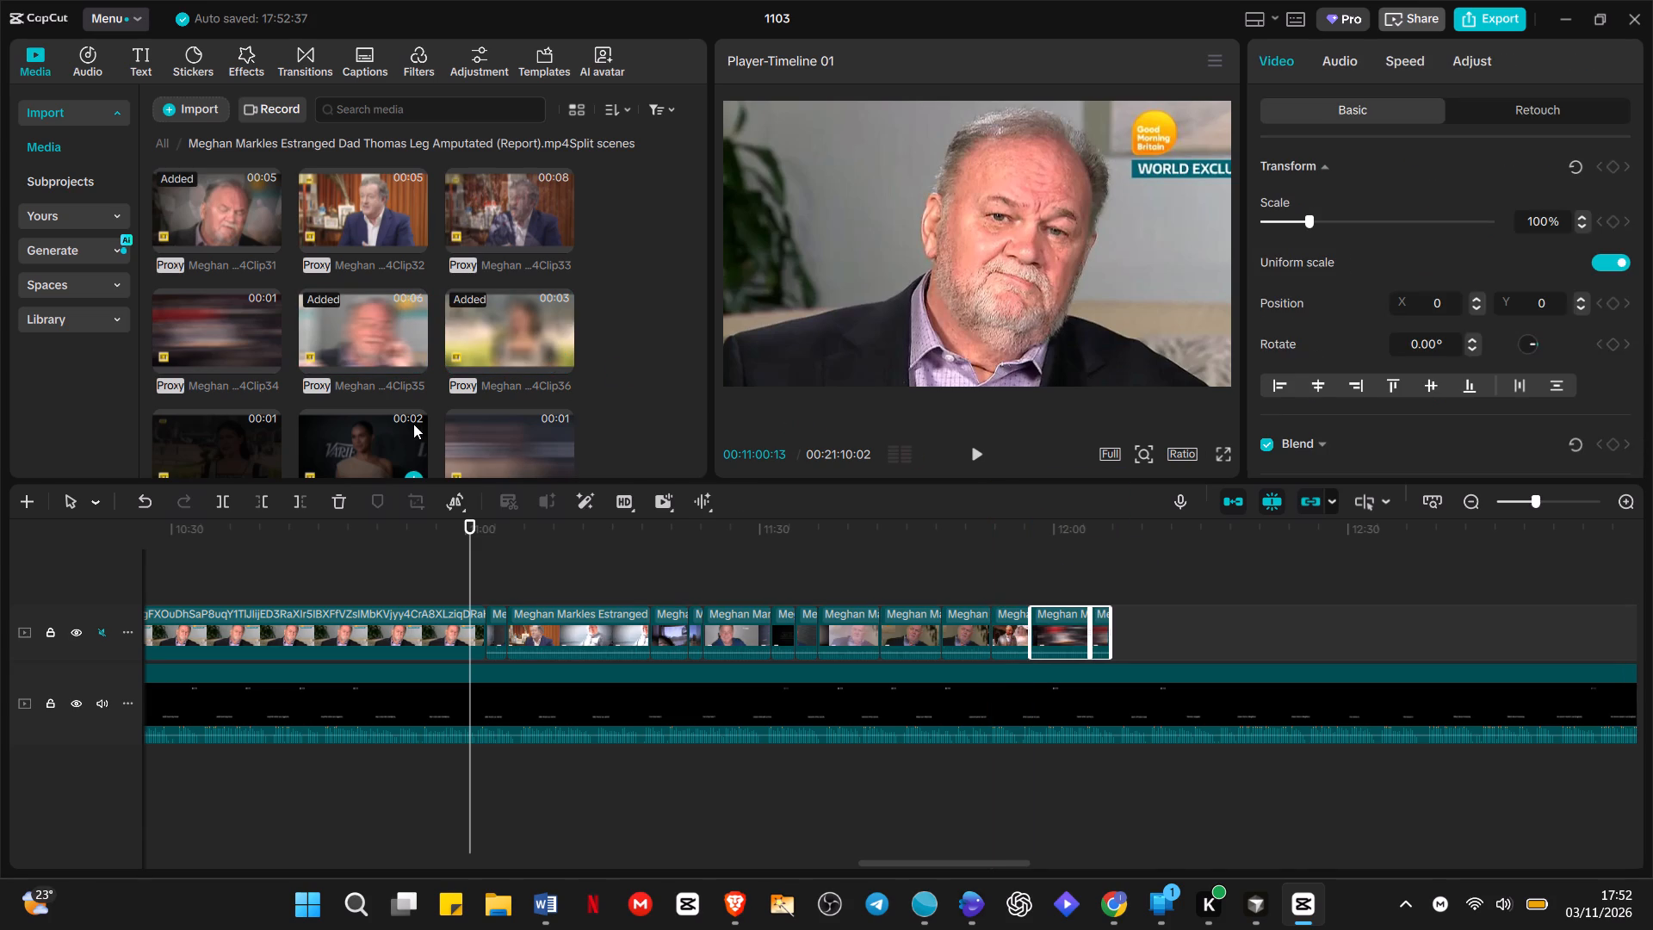
left_click(411, 427)
left_click_drag(411, 421, 888, 533)
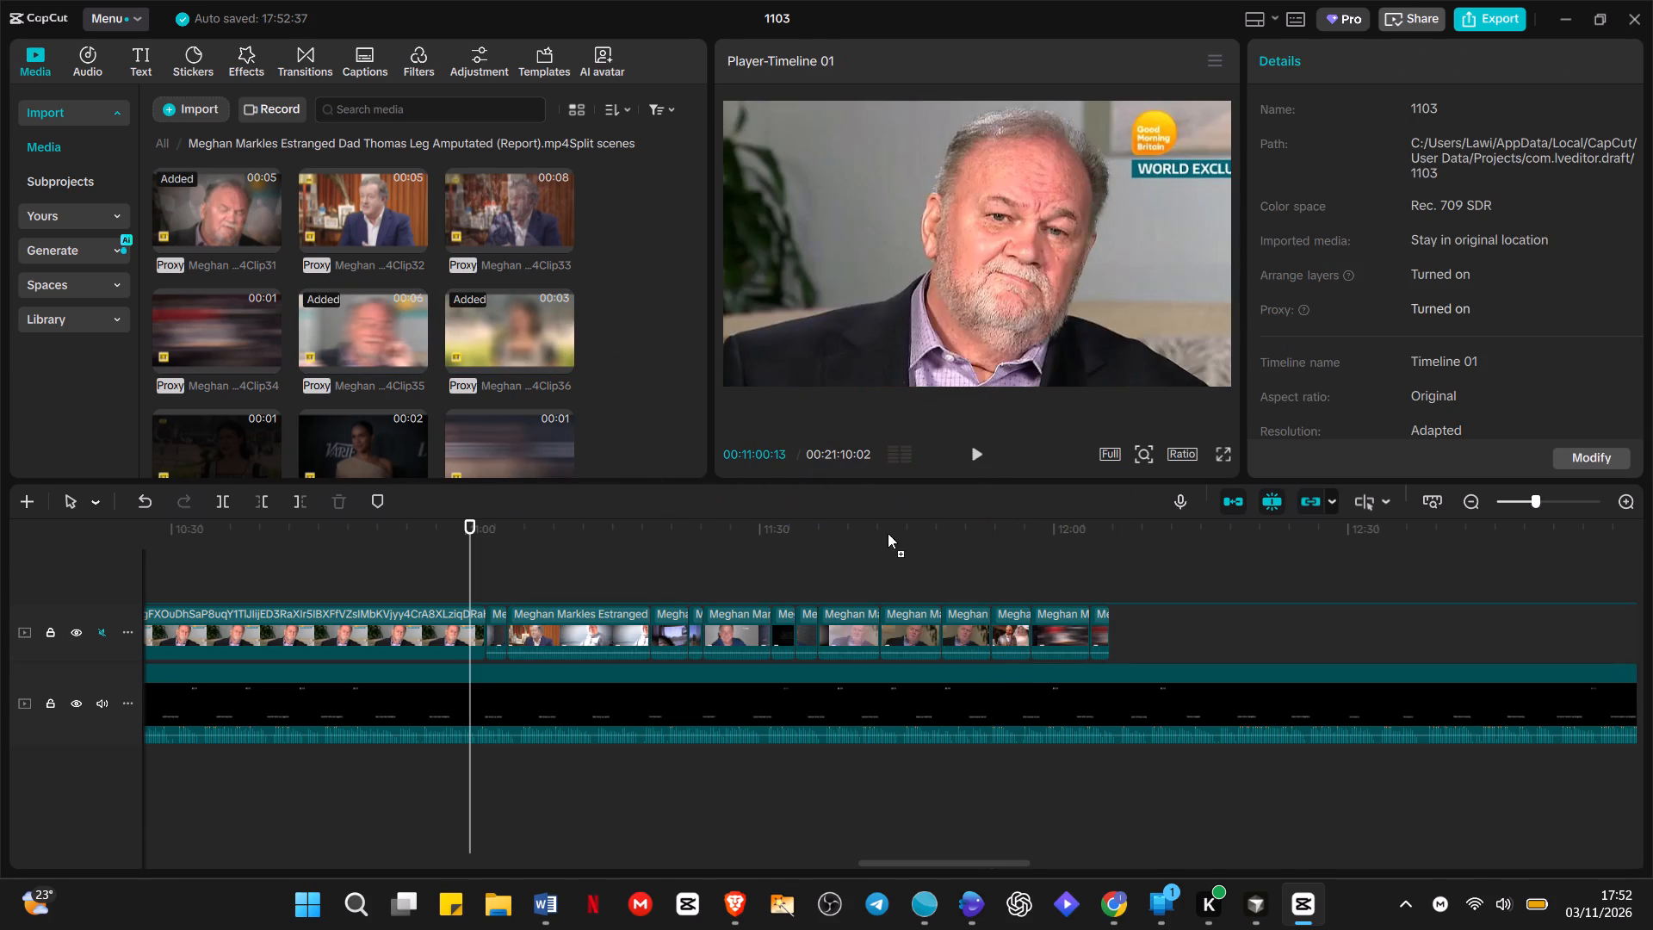
left_click_drag(888, 533, 1117, 624)
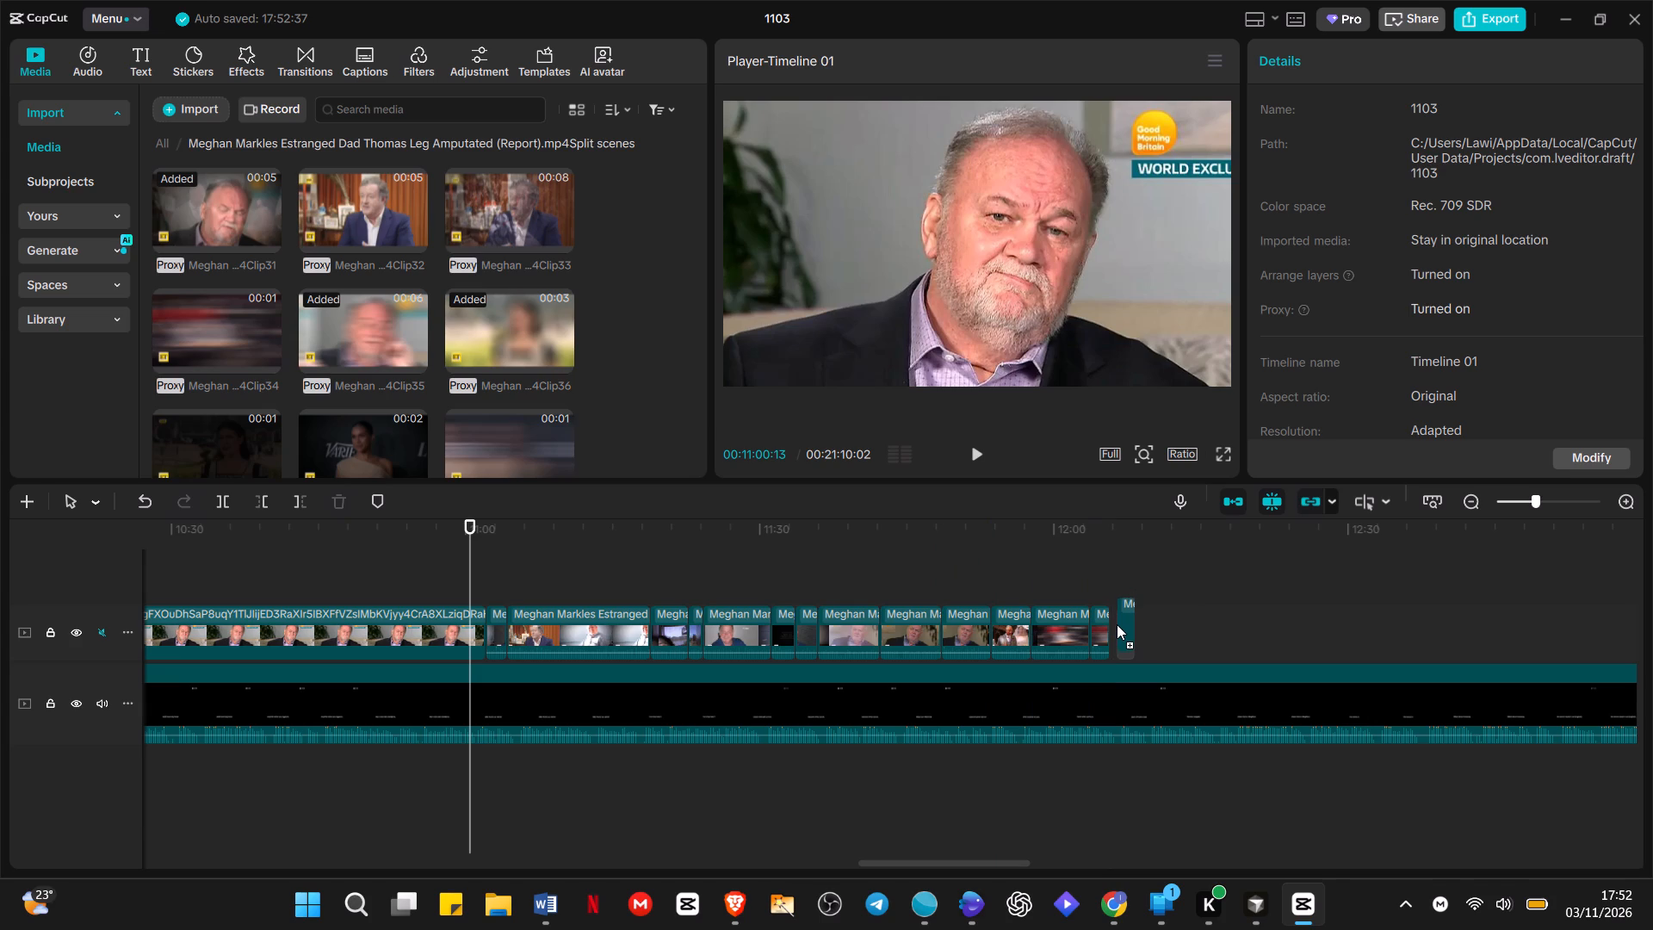
left_click_drag(1117, 624, 1114, 624)
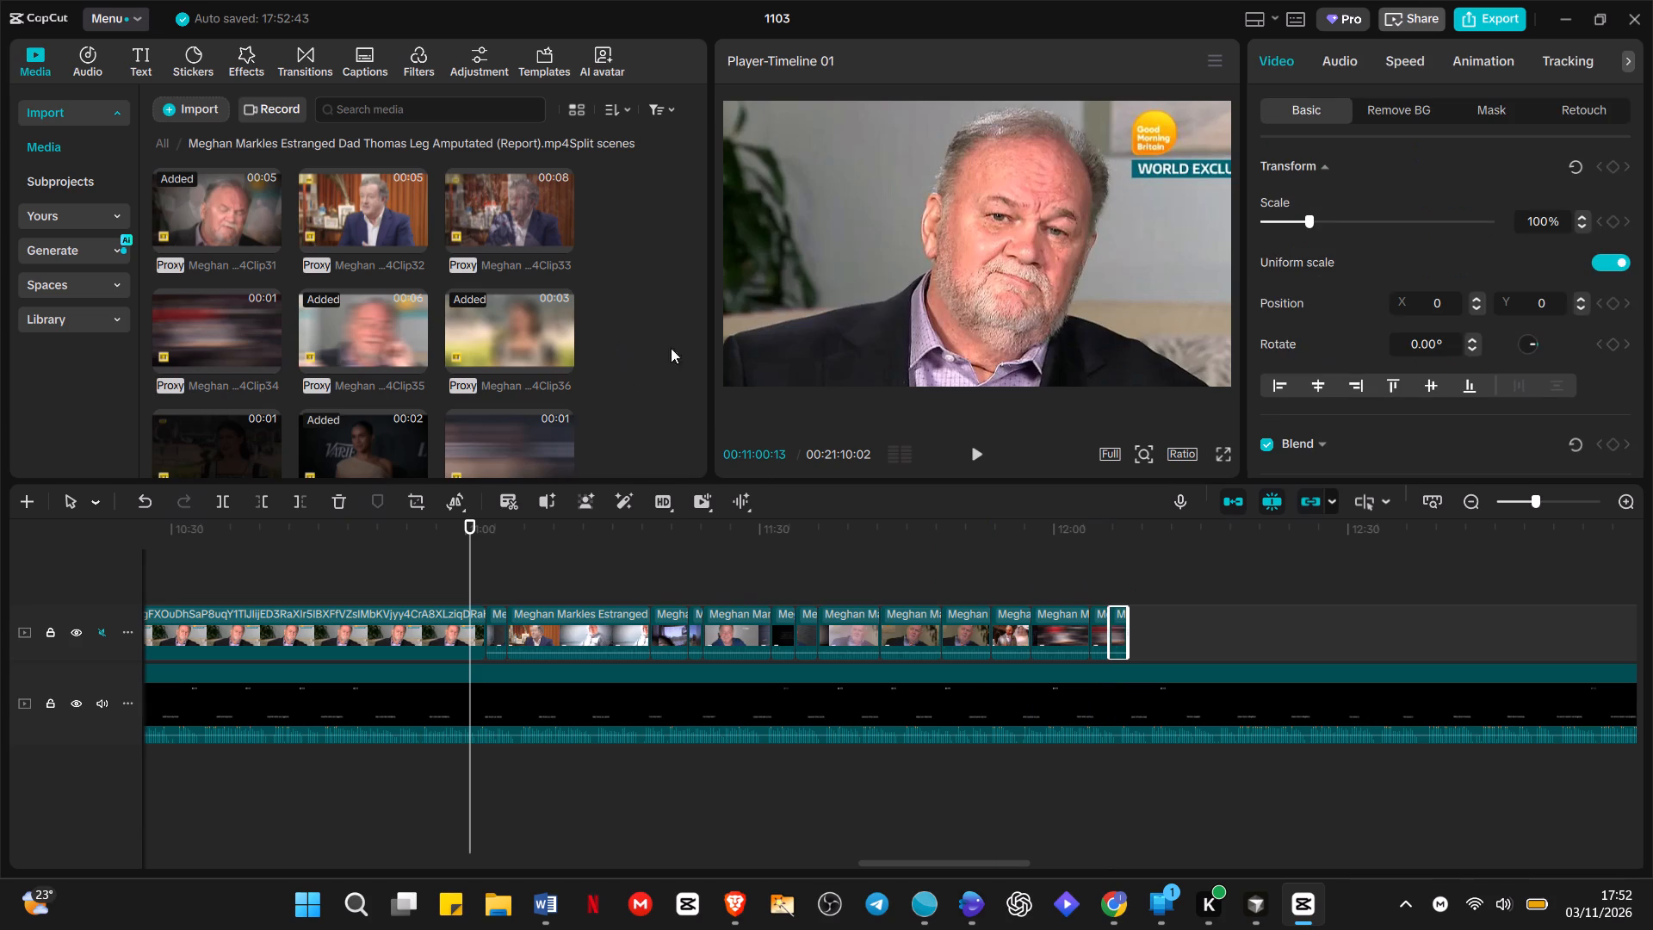
Append Clip42, Clip45 and Clip44 from the split scenes folder, in that order, after Clip38 on the overlay track.
left_click_drag(703, 332, 700, 352)
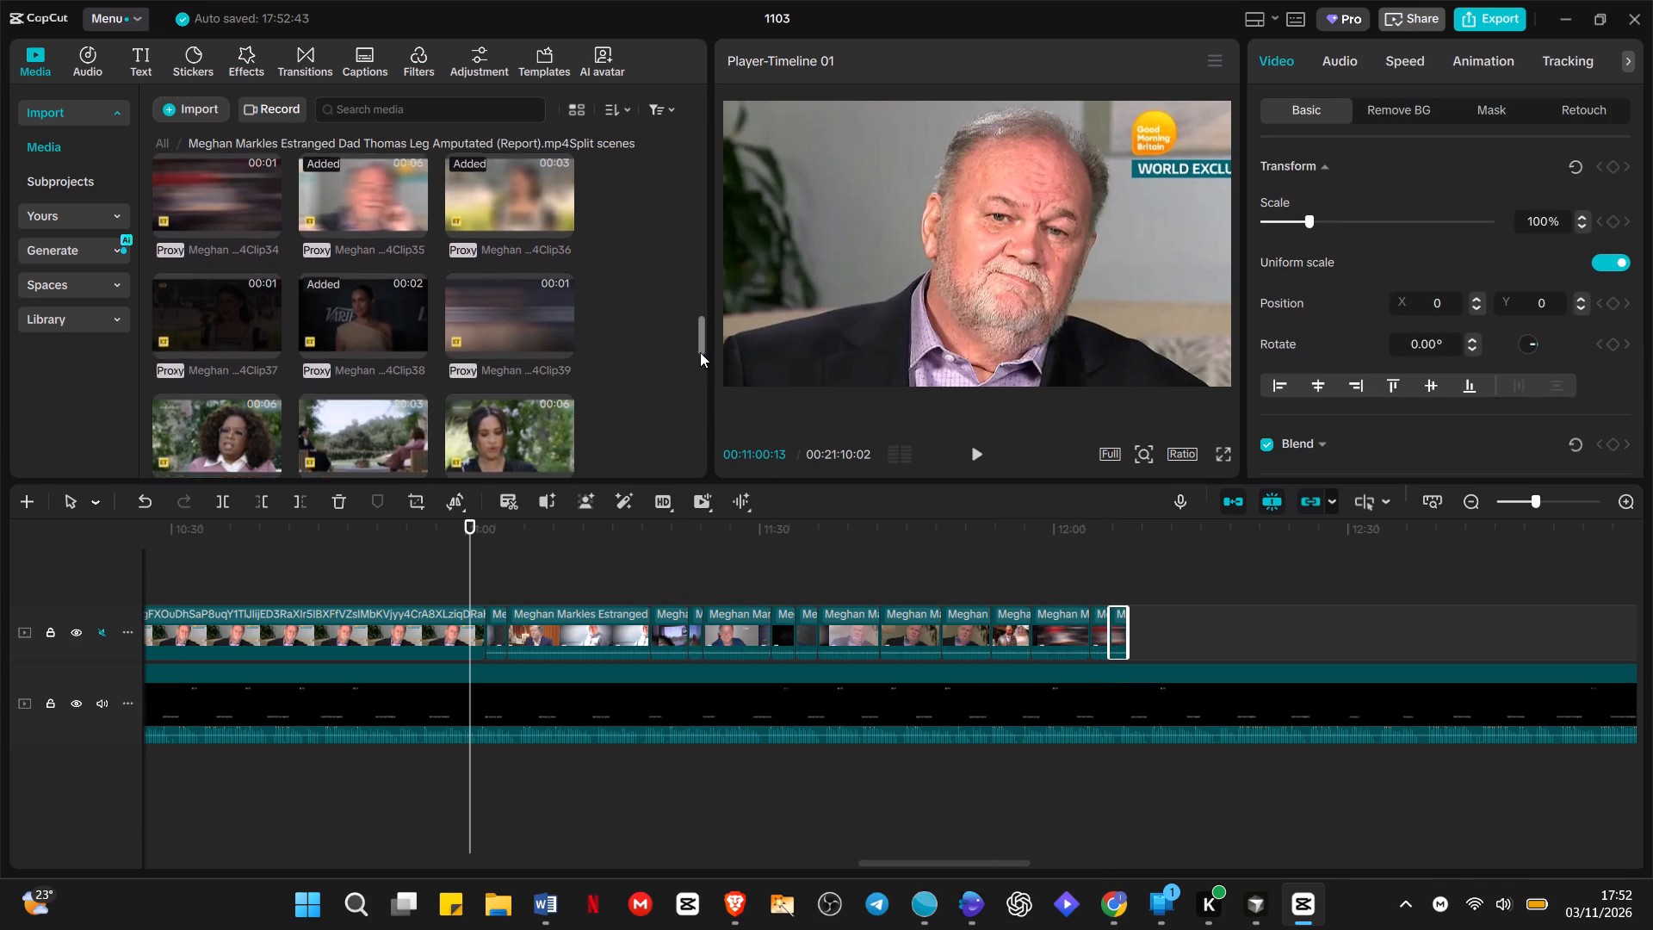
left_click_drag(700, 352, 699, 369)
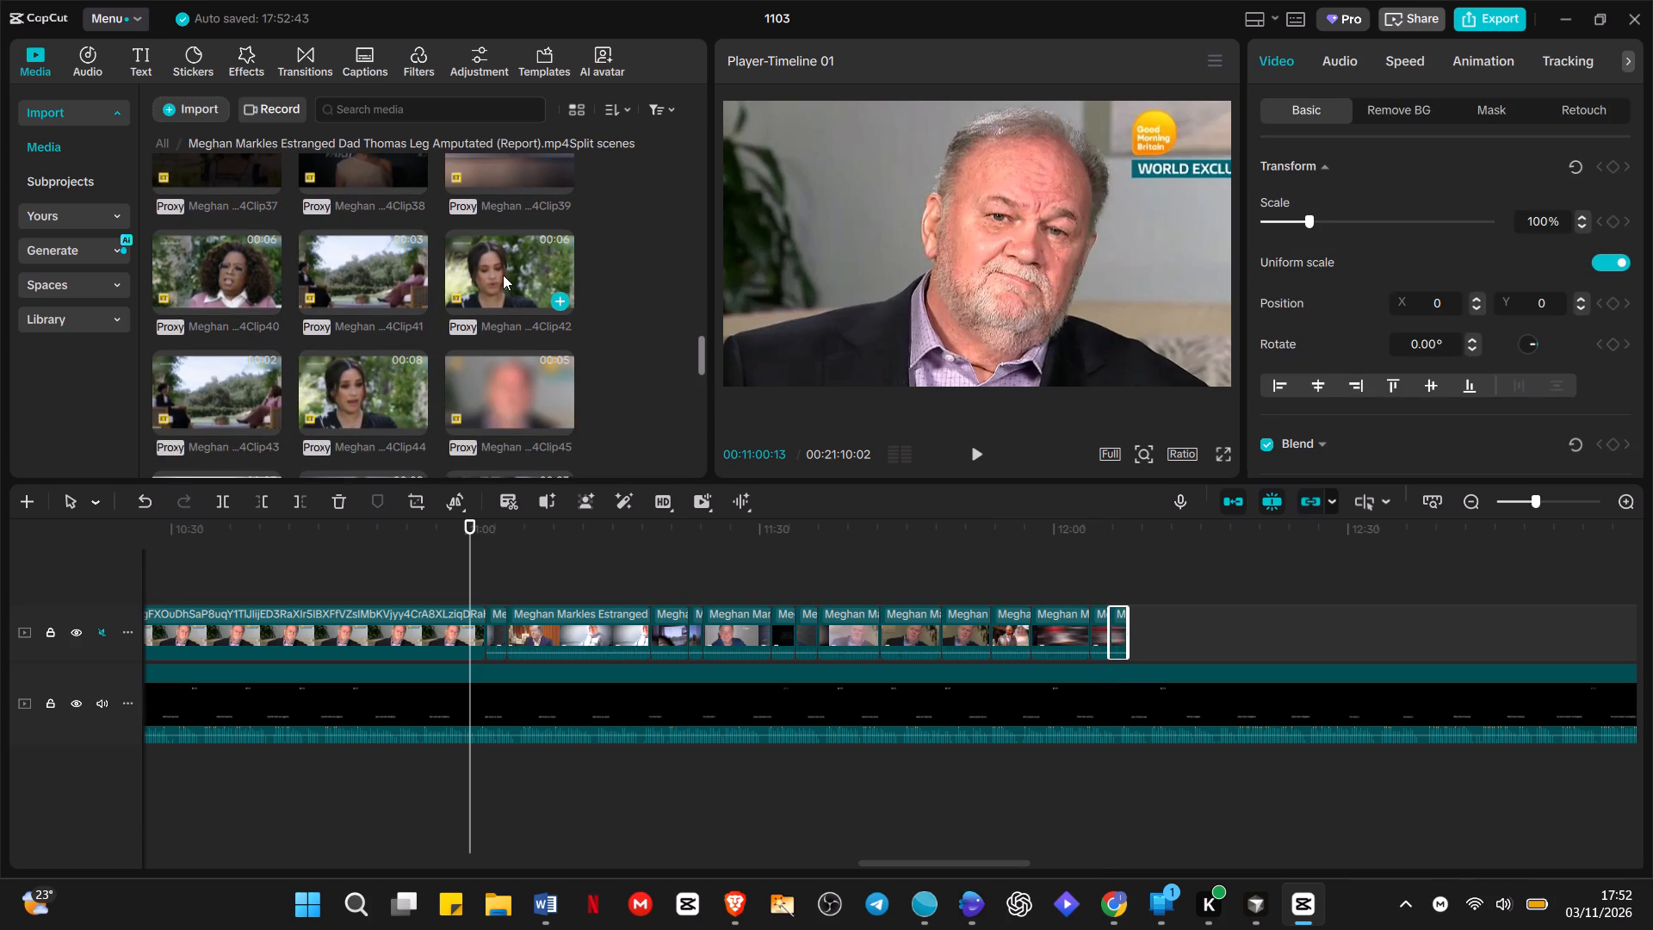
left_click_drag(500, 270, 1136, 612)
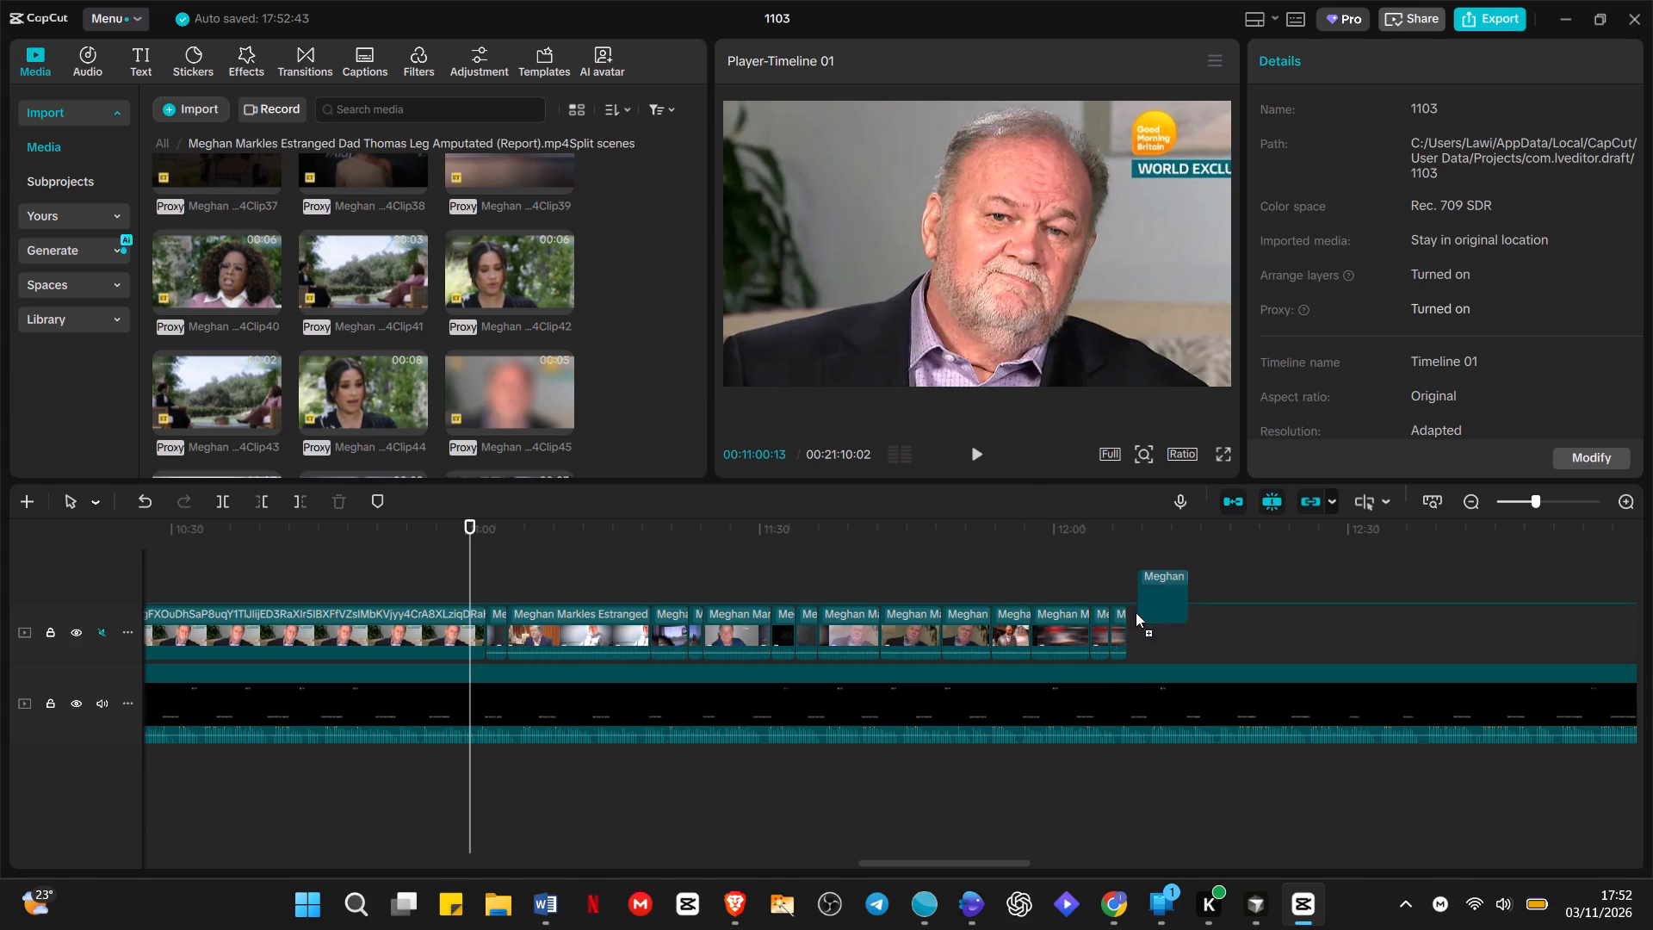
left_click_drag(1136, 612, 1130, 631)
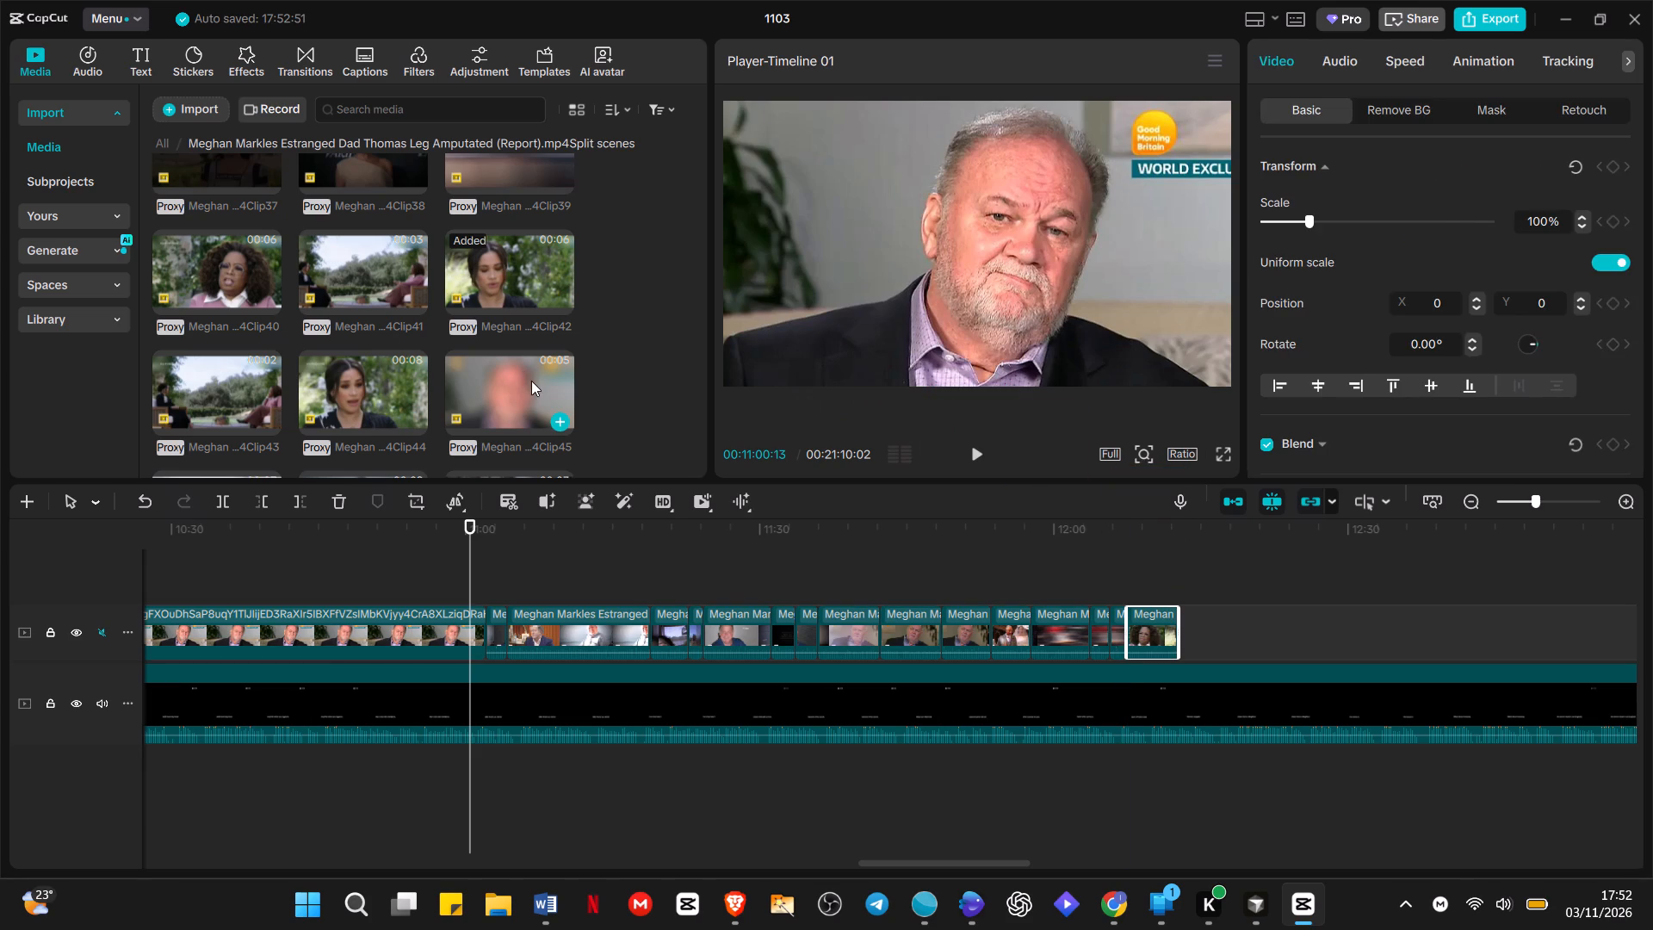
left_click_drag(531, 381, 1173, 621)
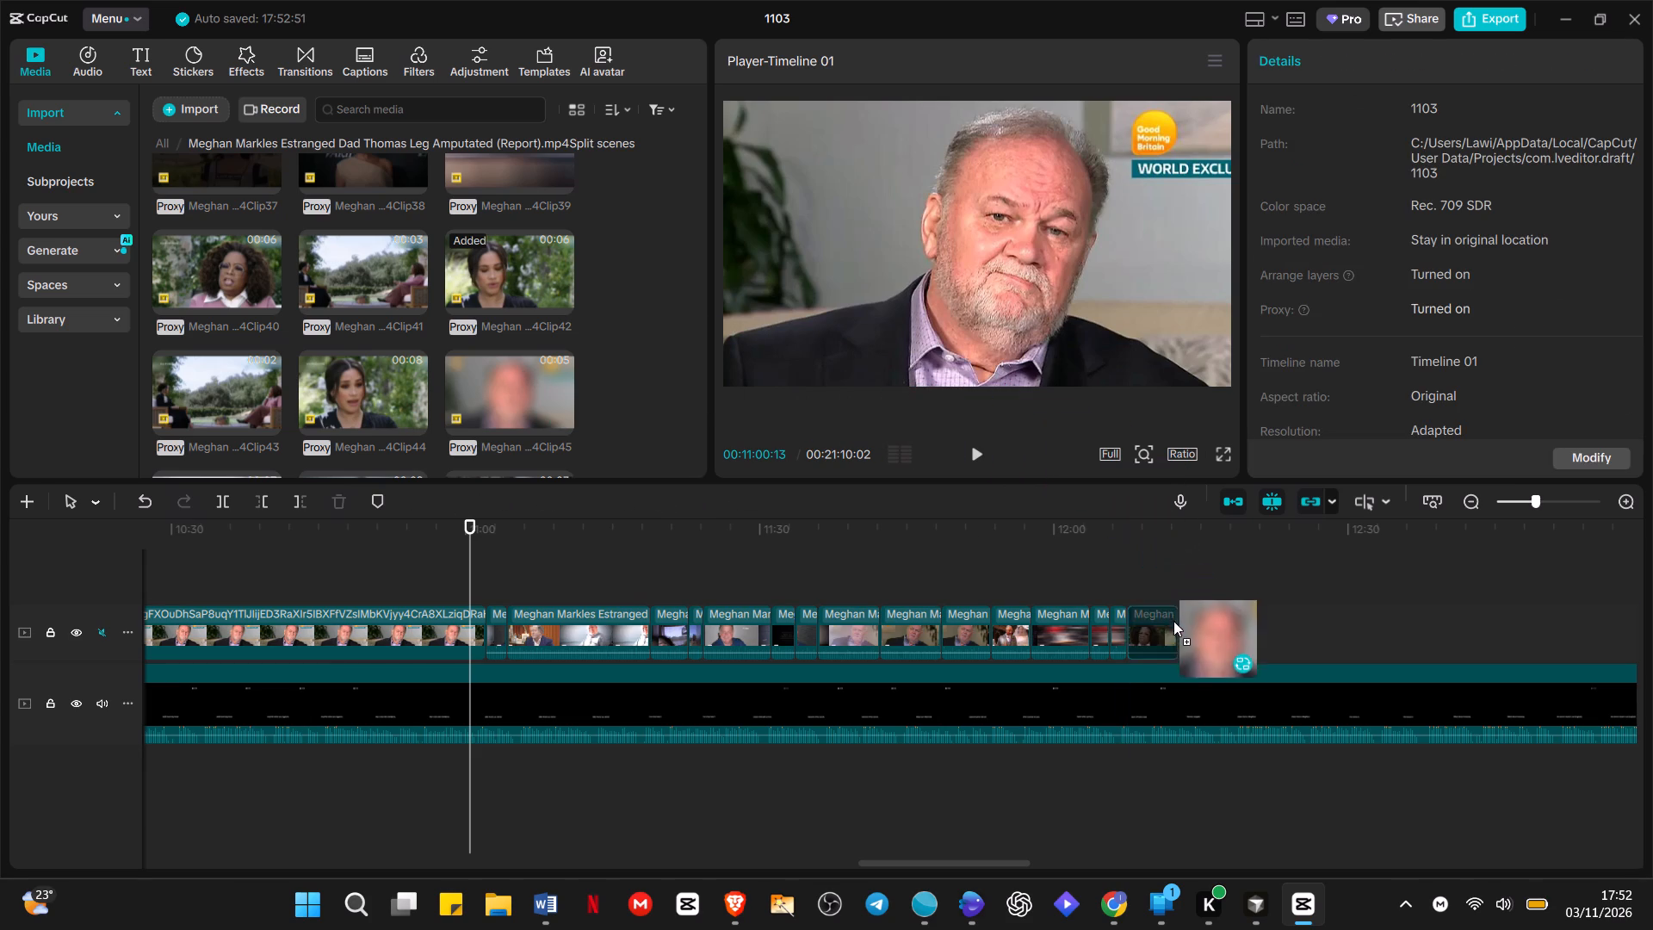
left_click_drag(1173, 621, 1177, 629)
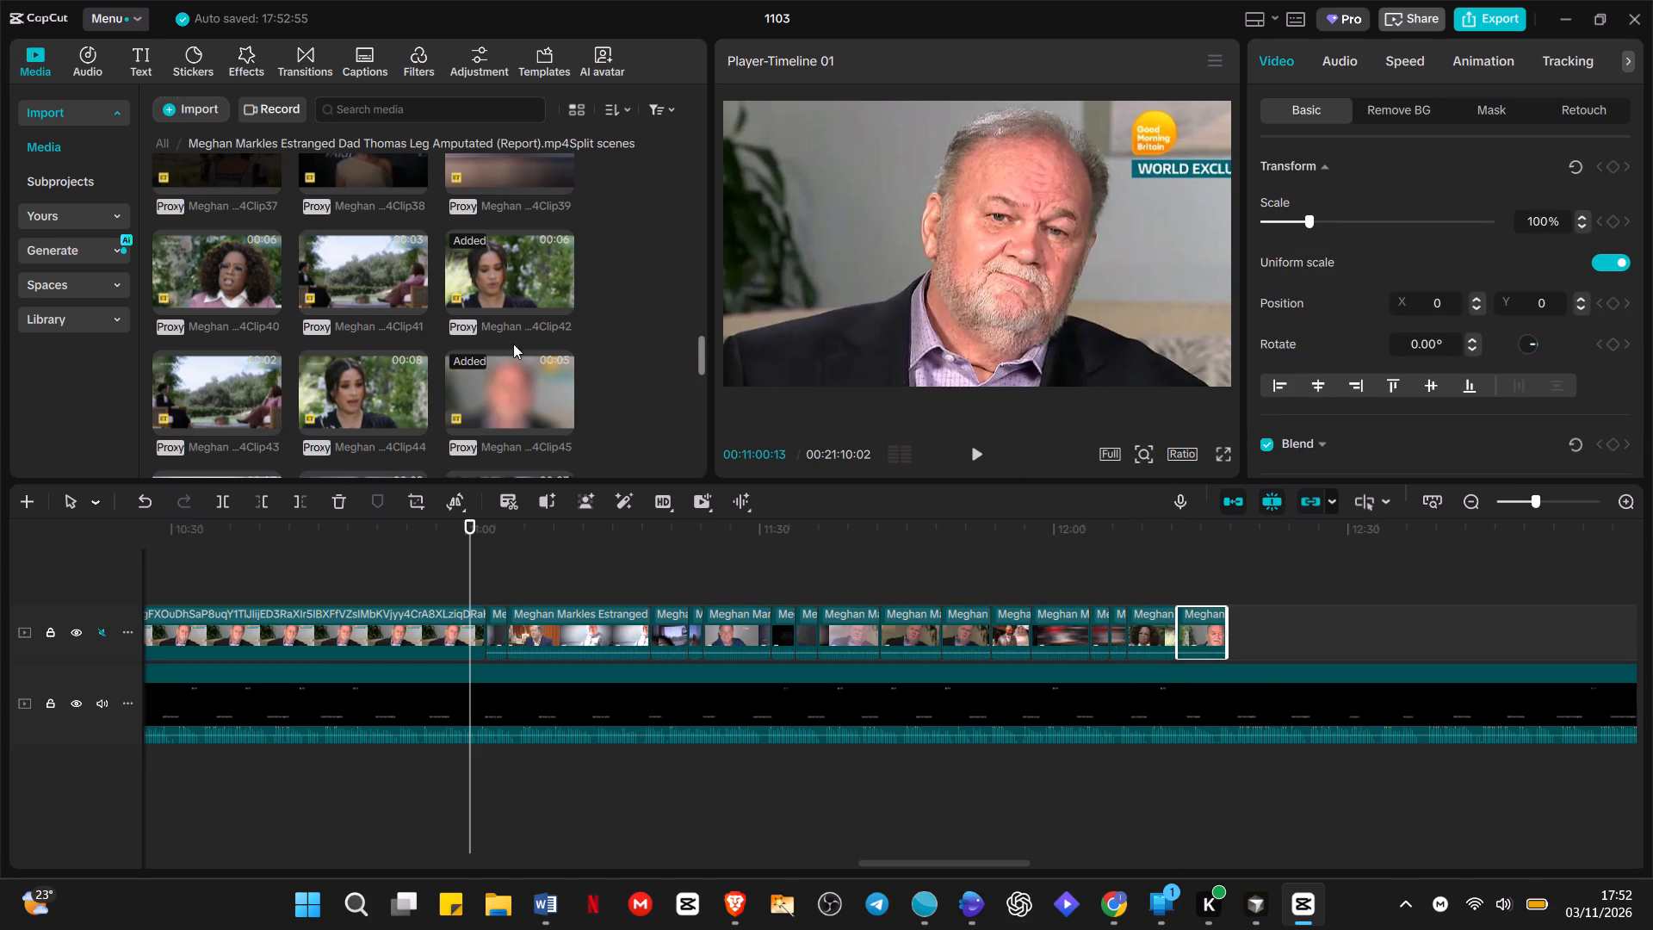
left_click_drag(378, 384, 1384, 635)
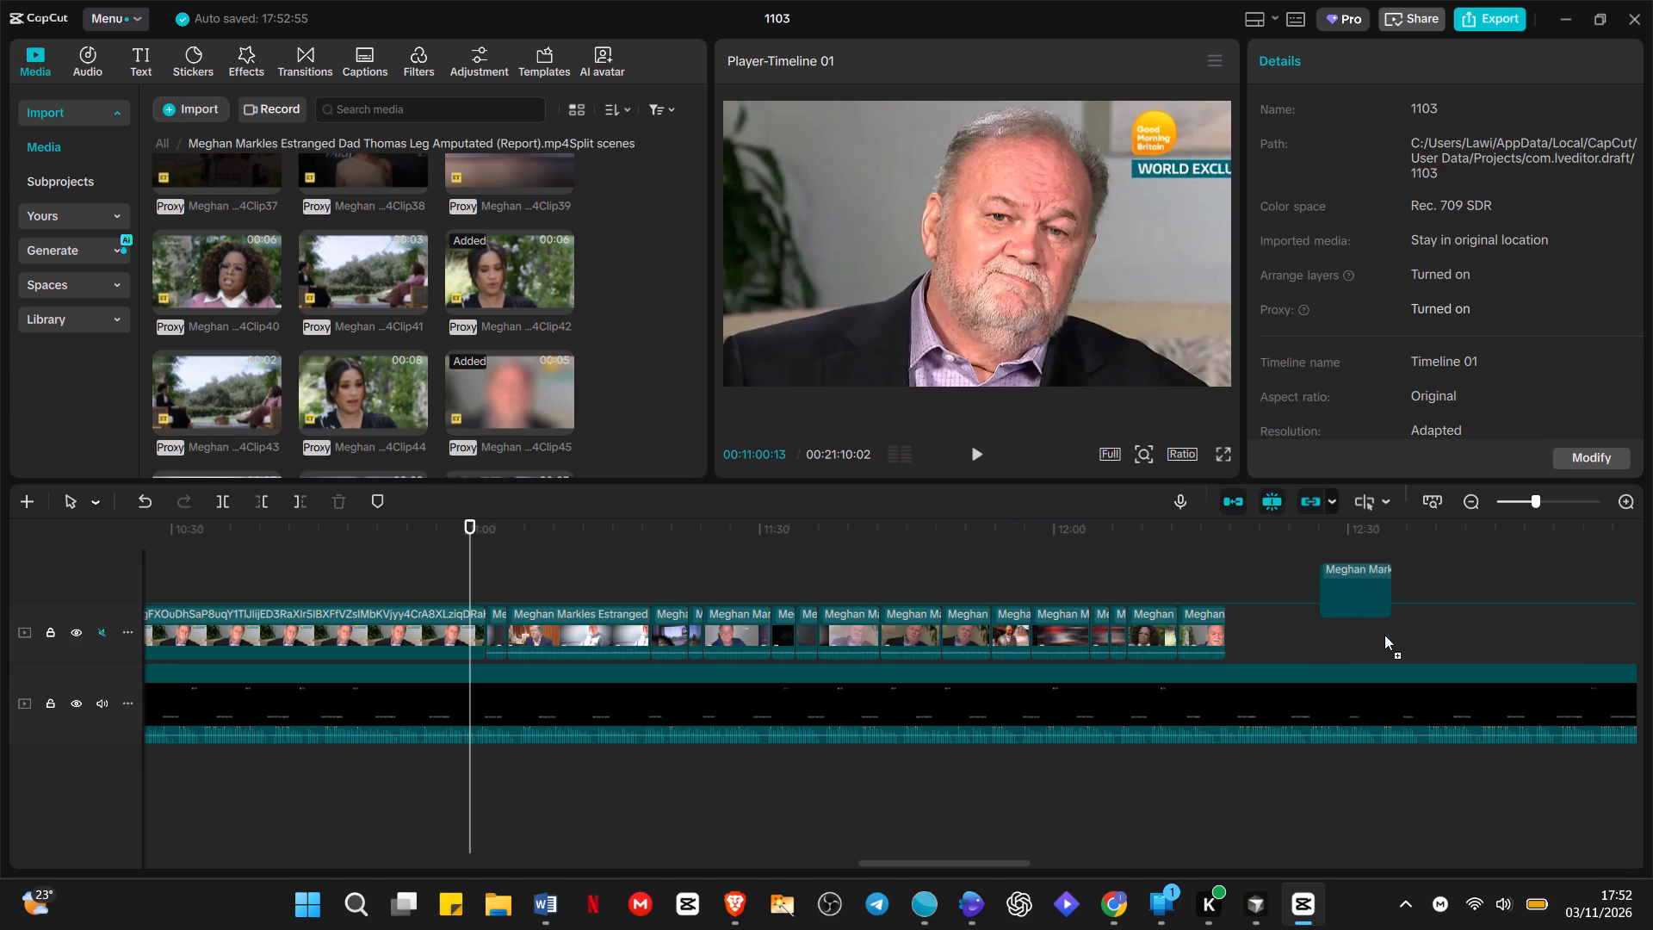
left_click_drag(1384, 635, 1225, 635)
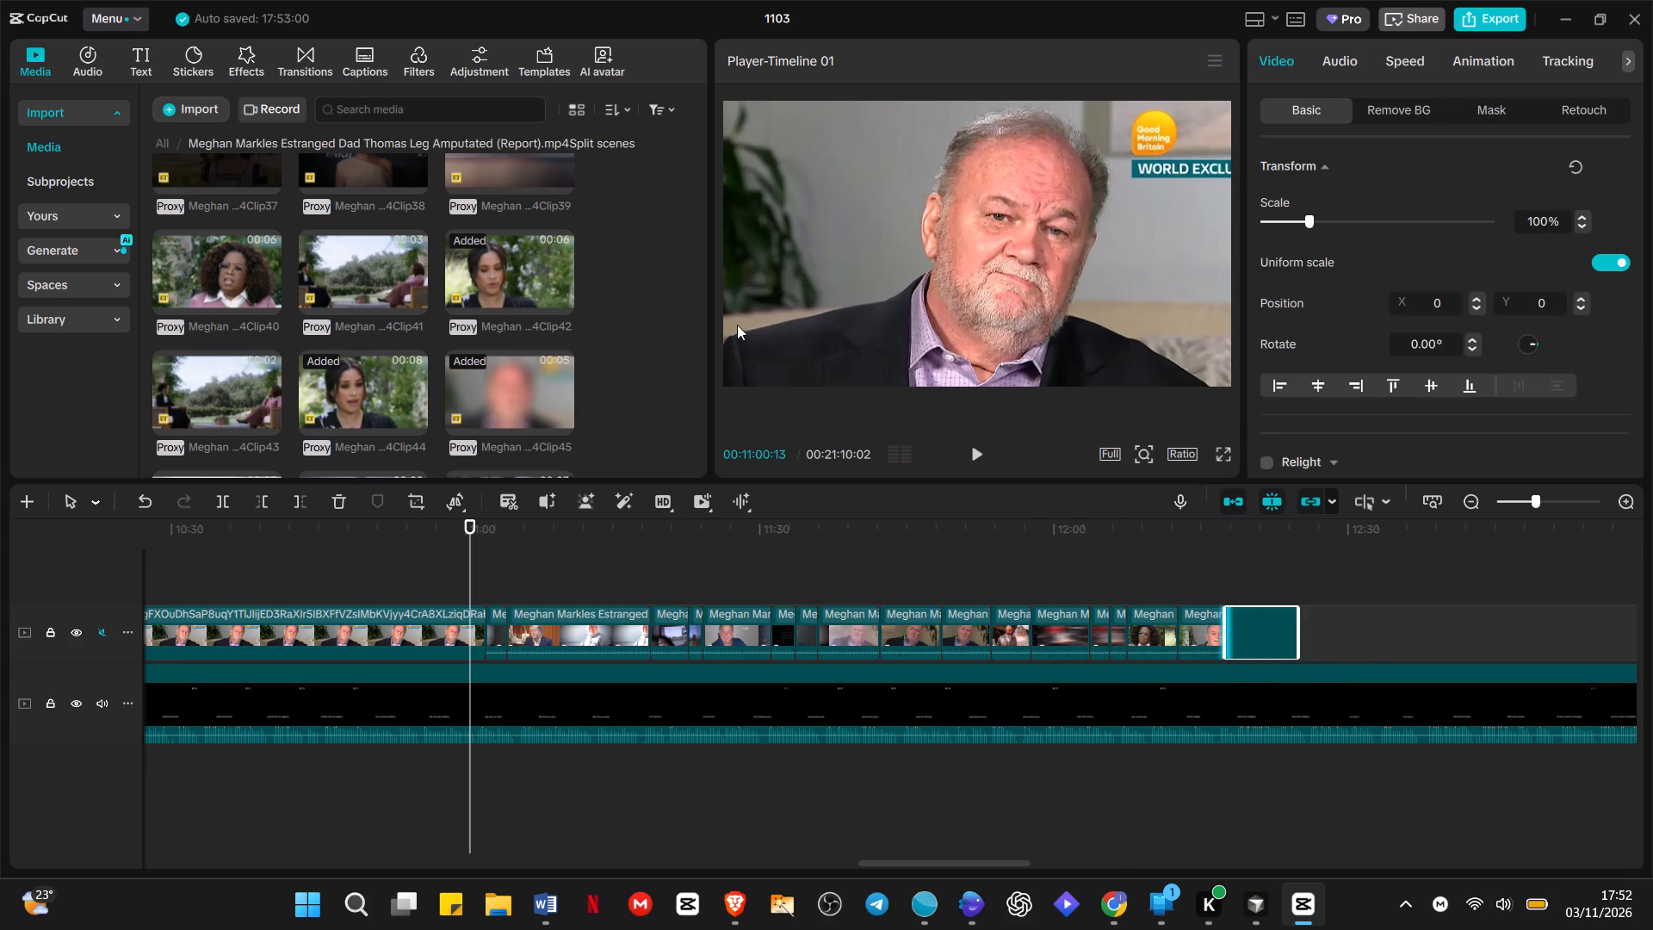
Place Clip46 and Clip47 together after Clip44 on the overlay track, followed by Clip50.
left_click_drag(702, 342, 702, 355)
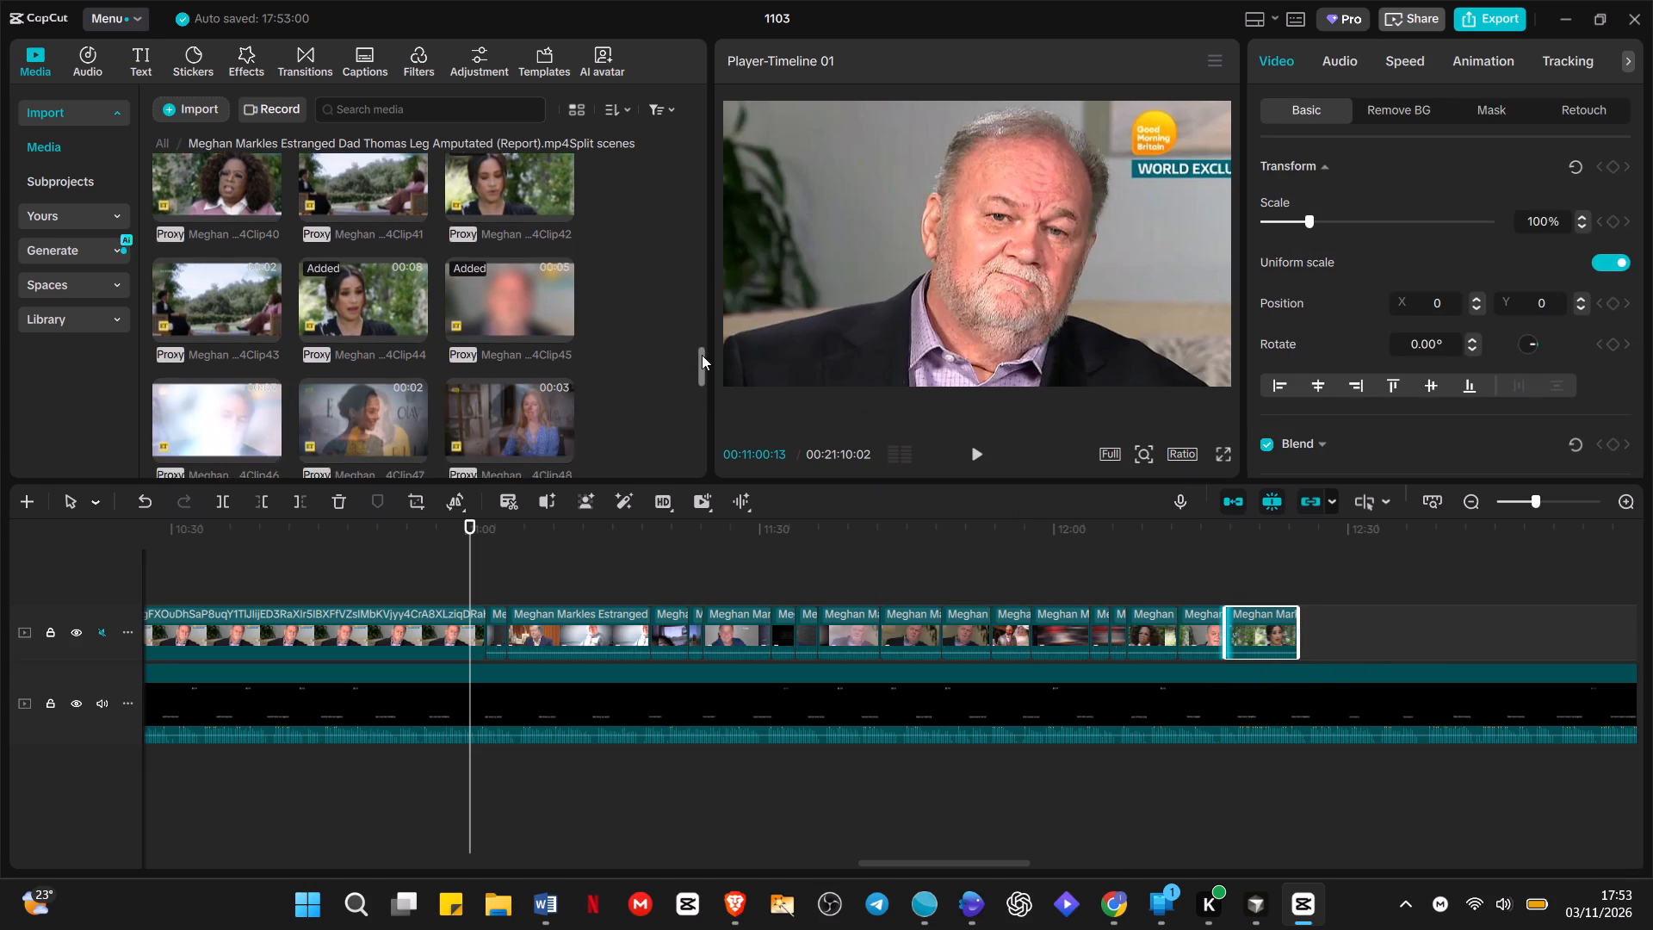
left_click_drag(702, 355, 708, 373)
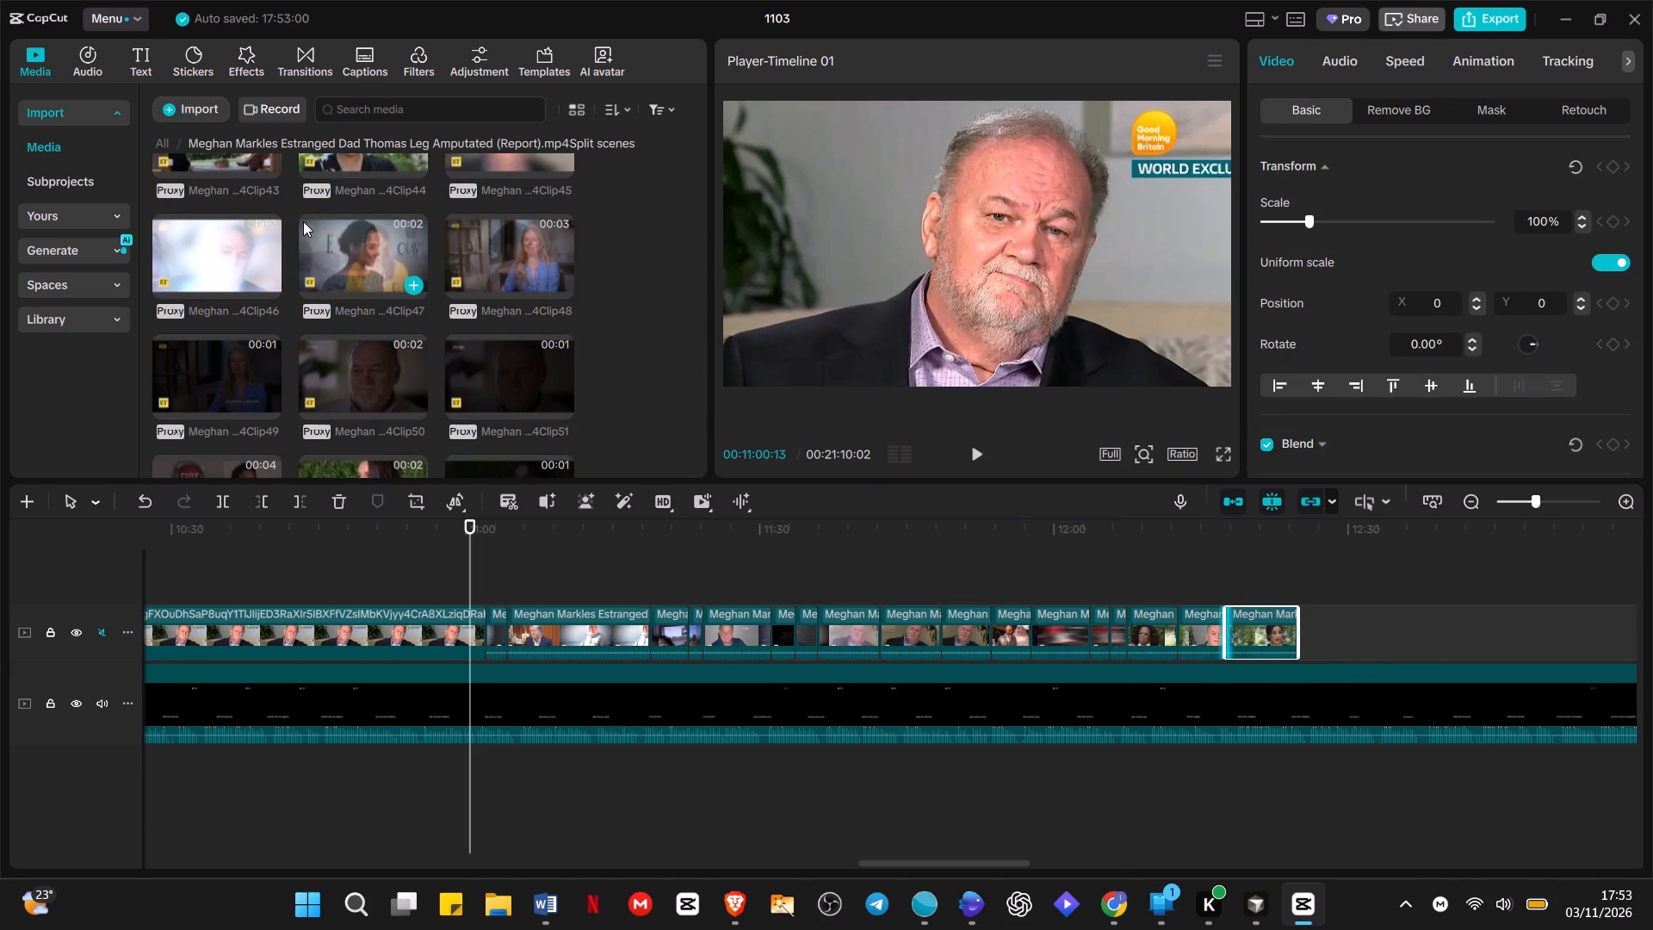
left_click_drag(255, 201, 365, 244)
left_click_drag(363, 245, 870, 361)
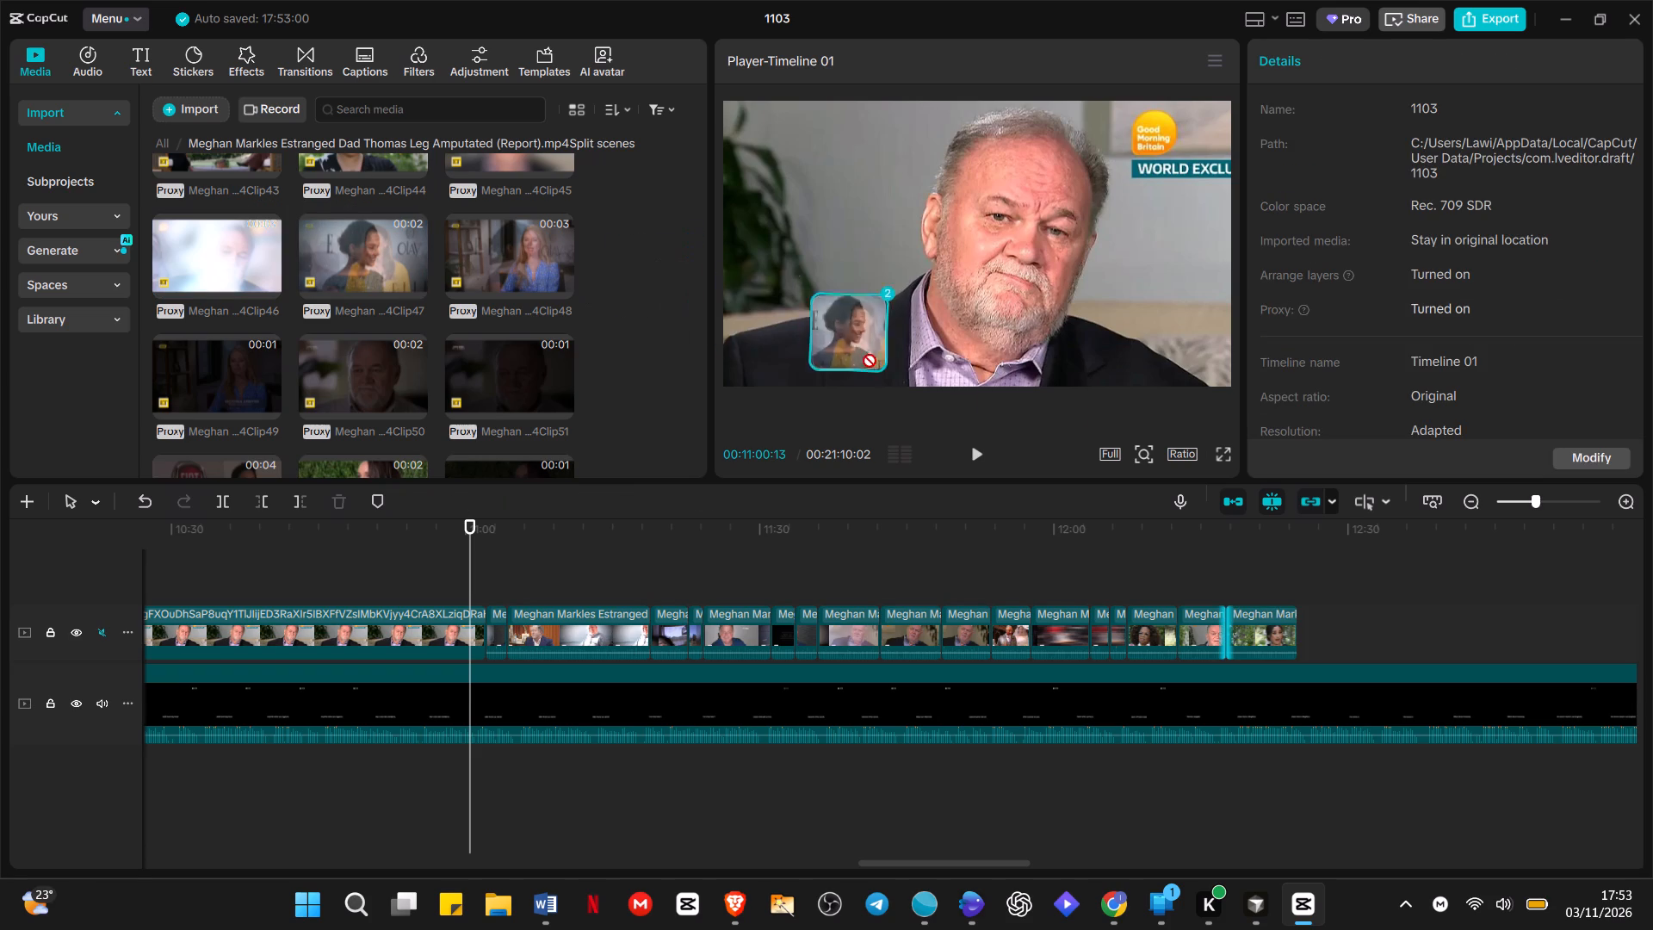
left_click_drag(870, 361, 1303, 641)
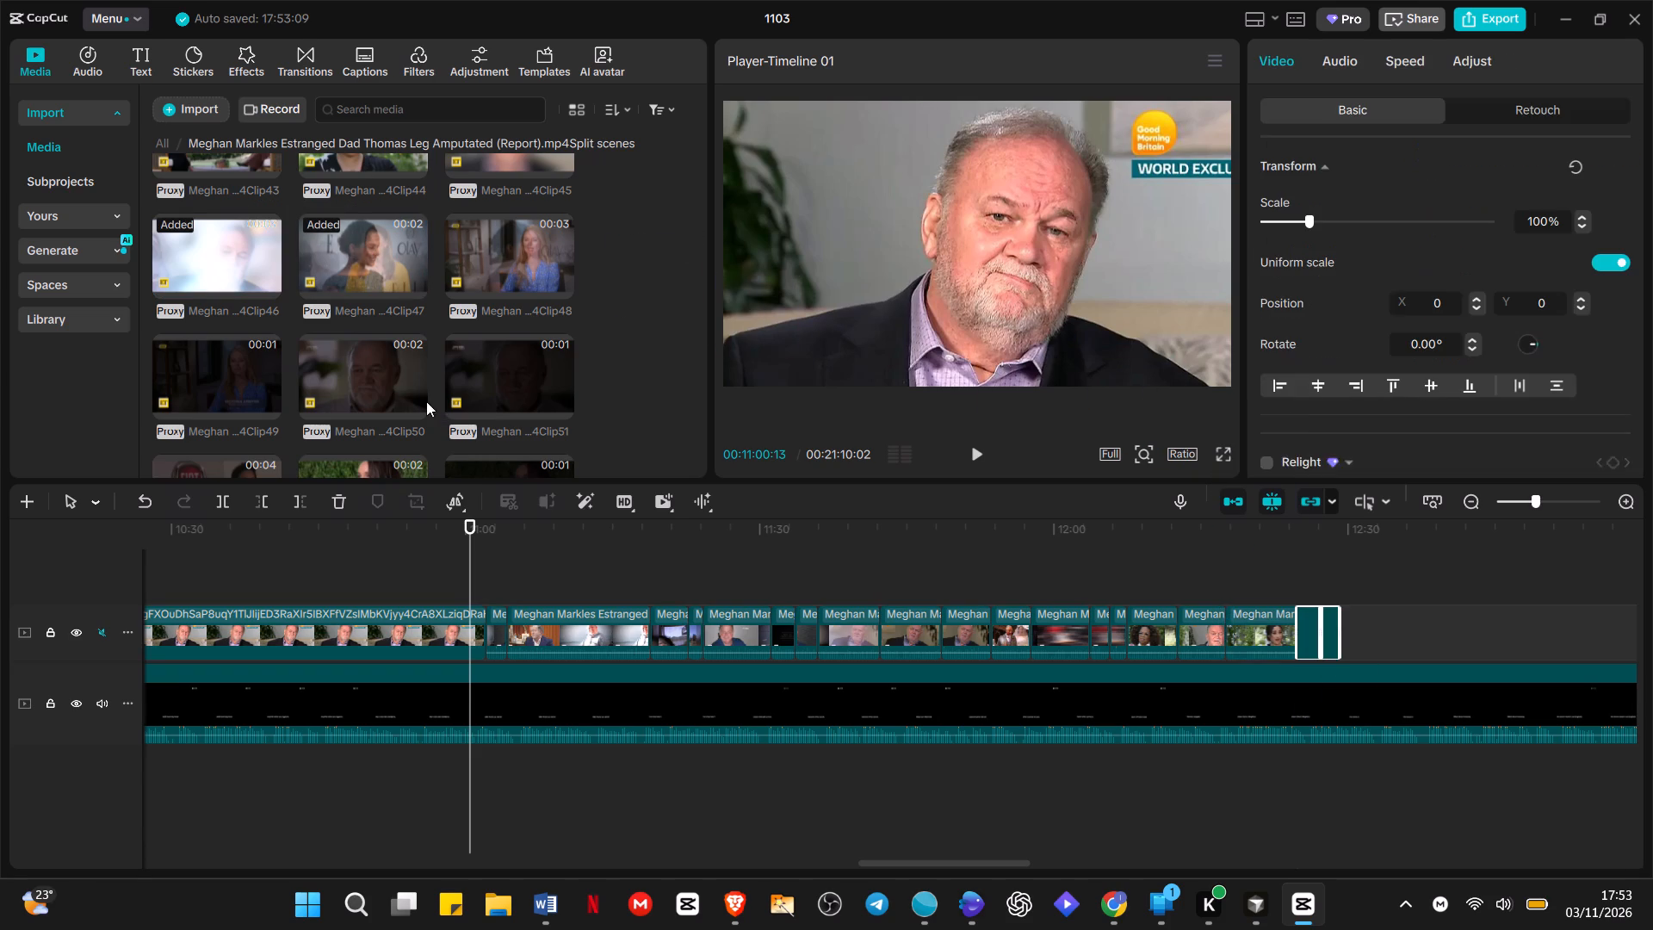
left_click_drag(391, 376, 1345, 613)
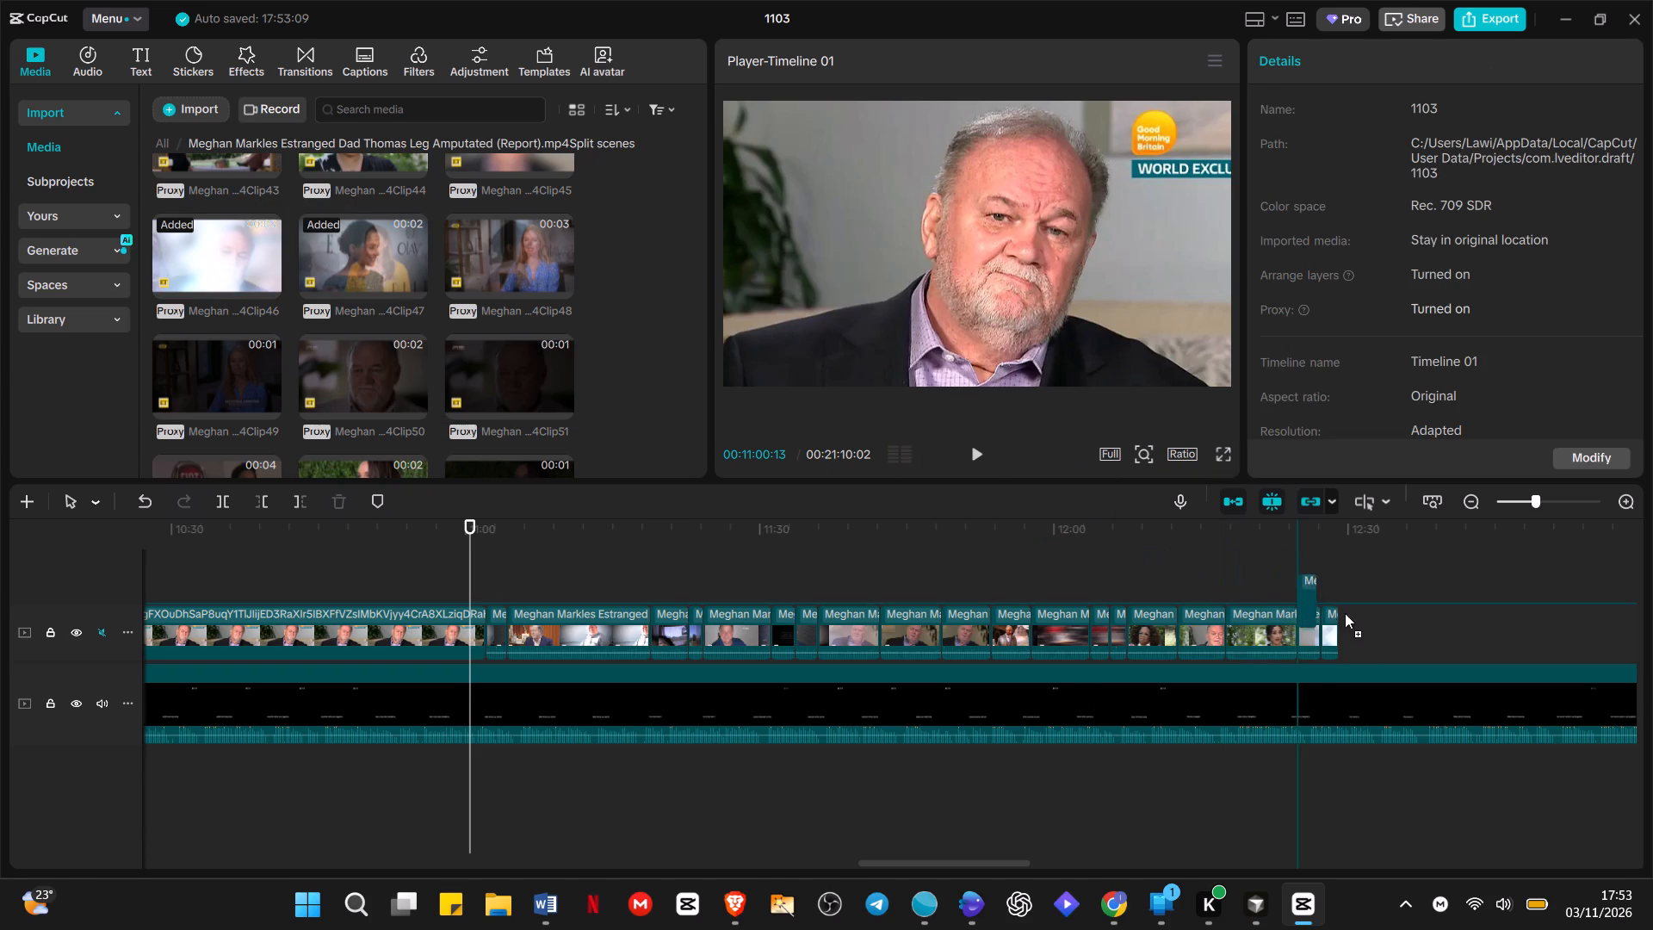
left_click_drag(1345, 613, 1343, 626)
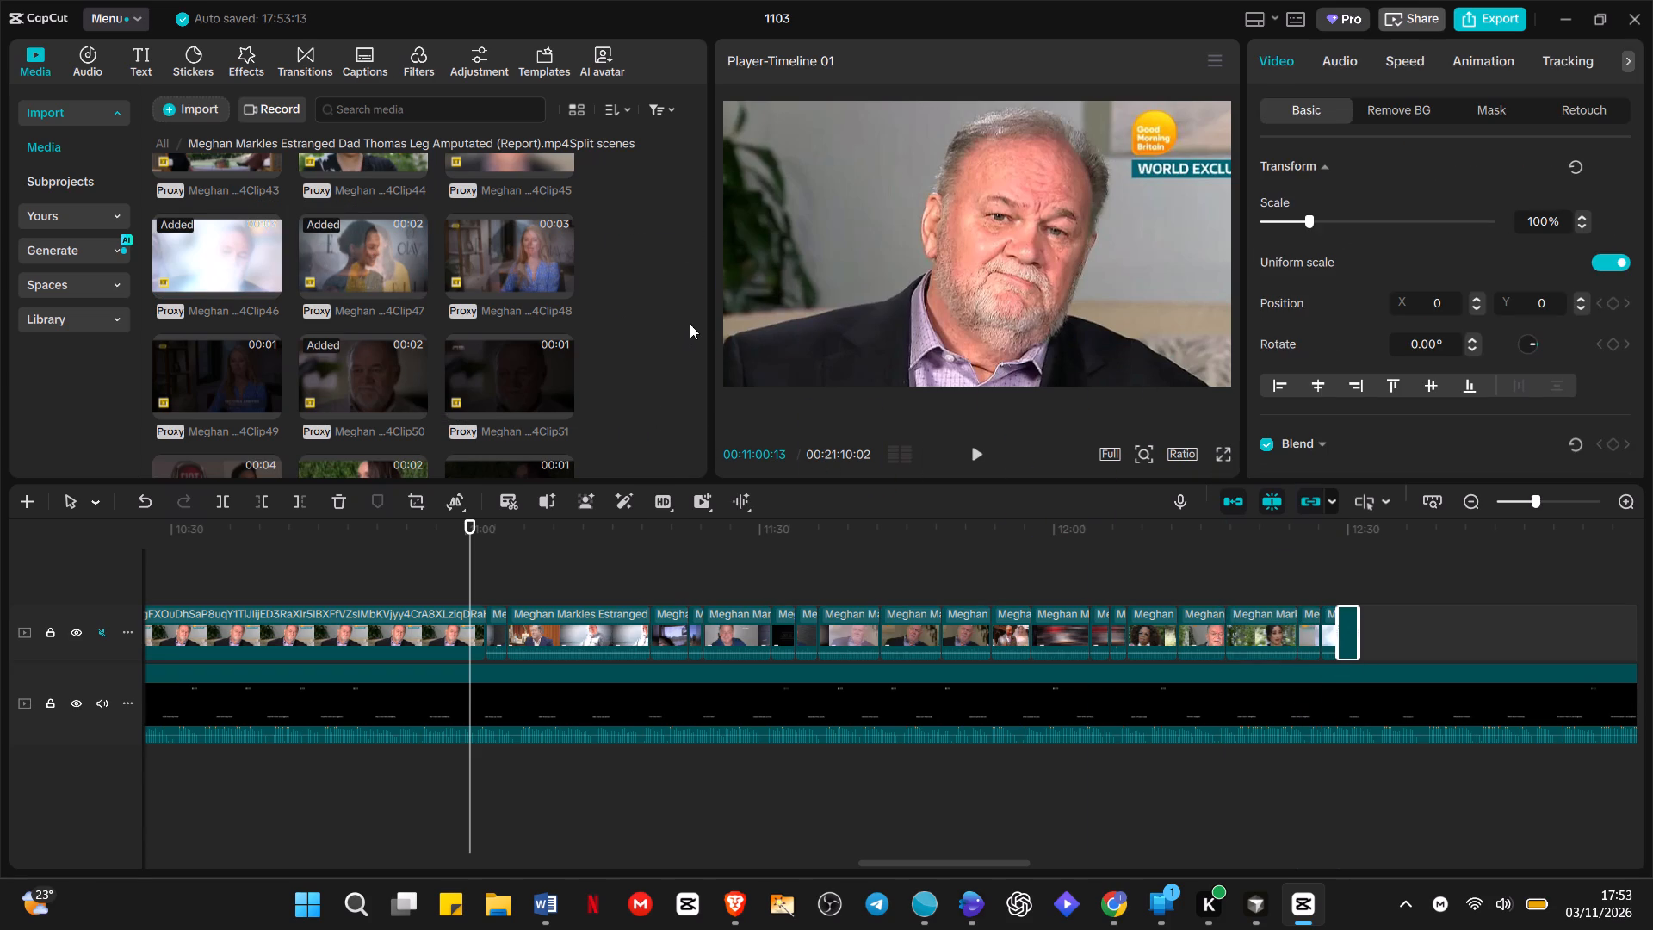
Preview Clip52 from the split scenes folder and append it after Clip50 on the overlay track.
left_click_drag(701, 373, 704, 399)
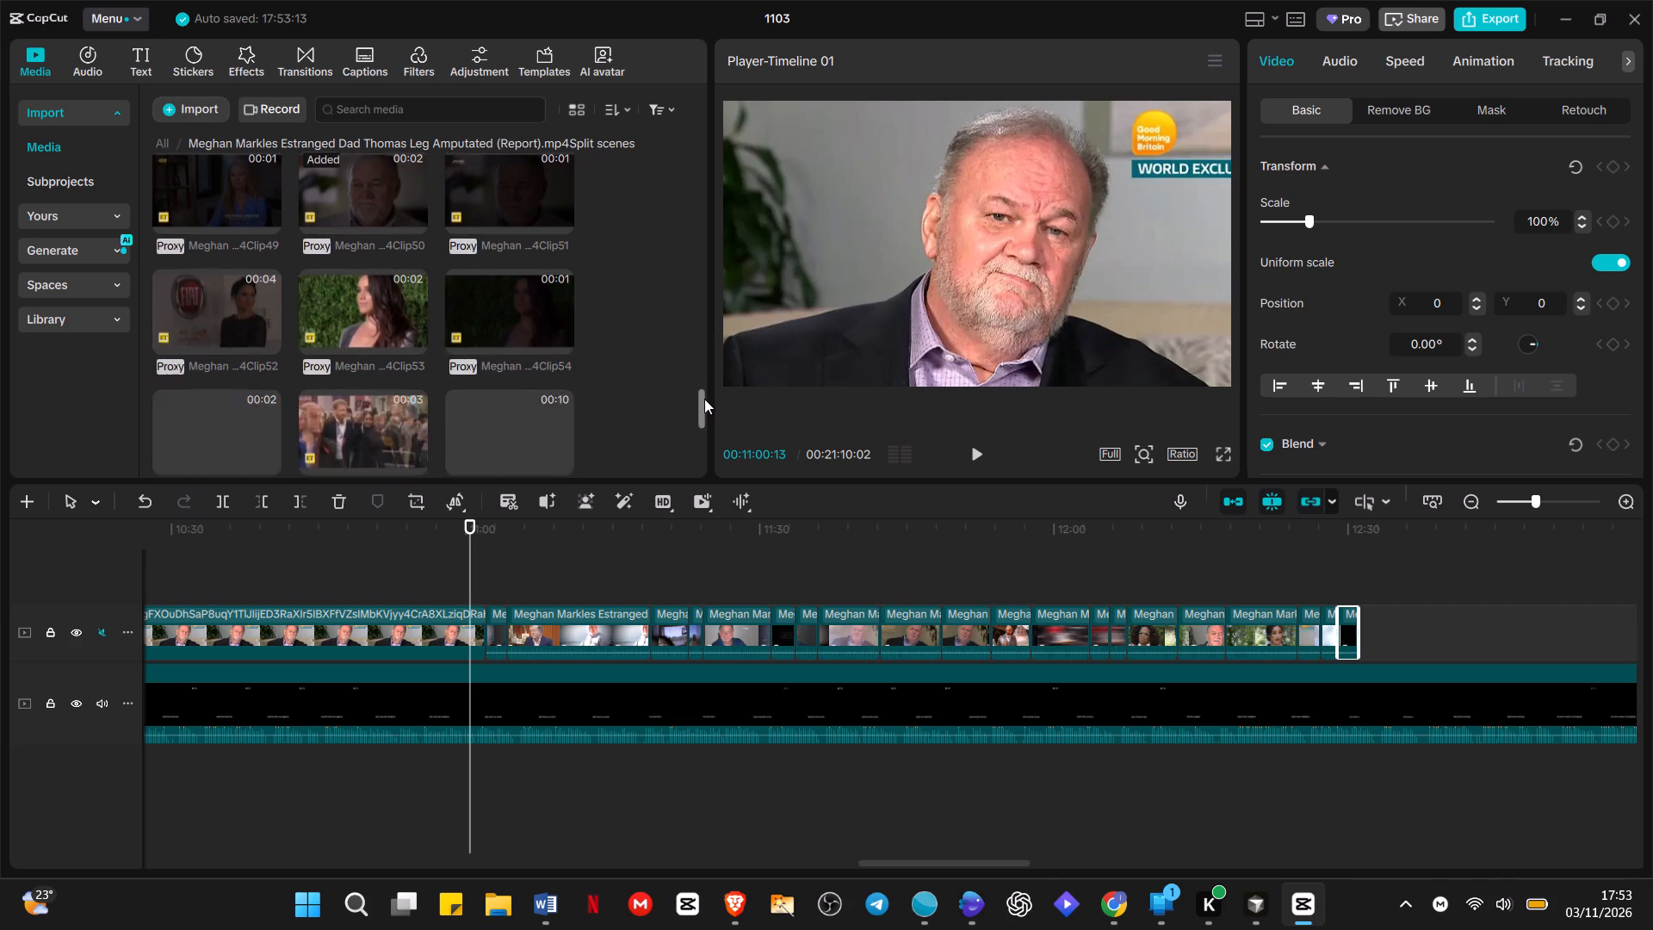
left_click_drag(704, 399, 706, 405)
left_click(208, 229)
left_click(209, 225)
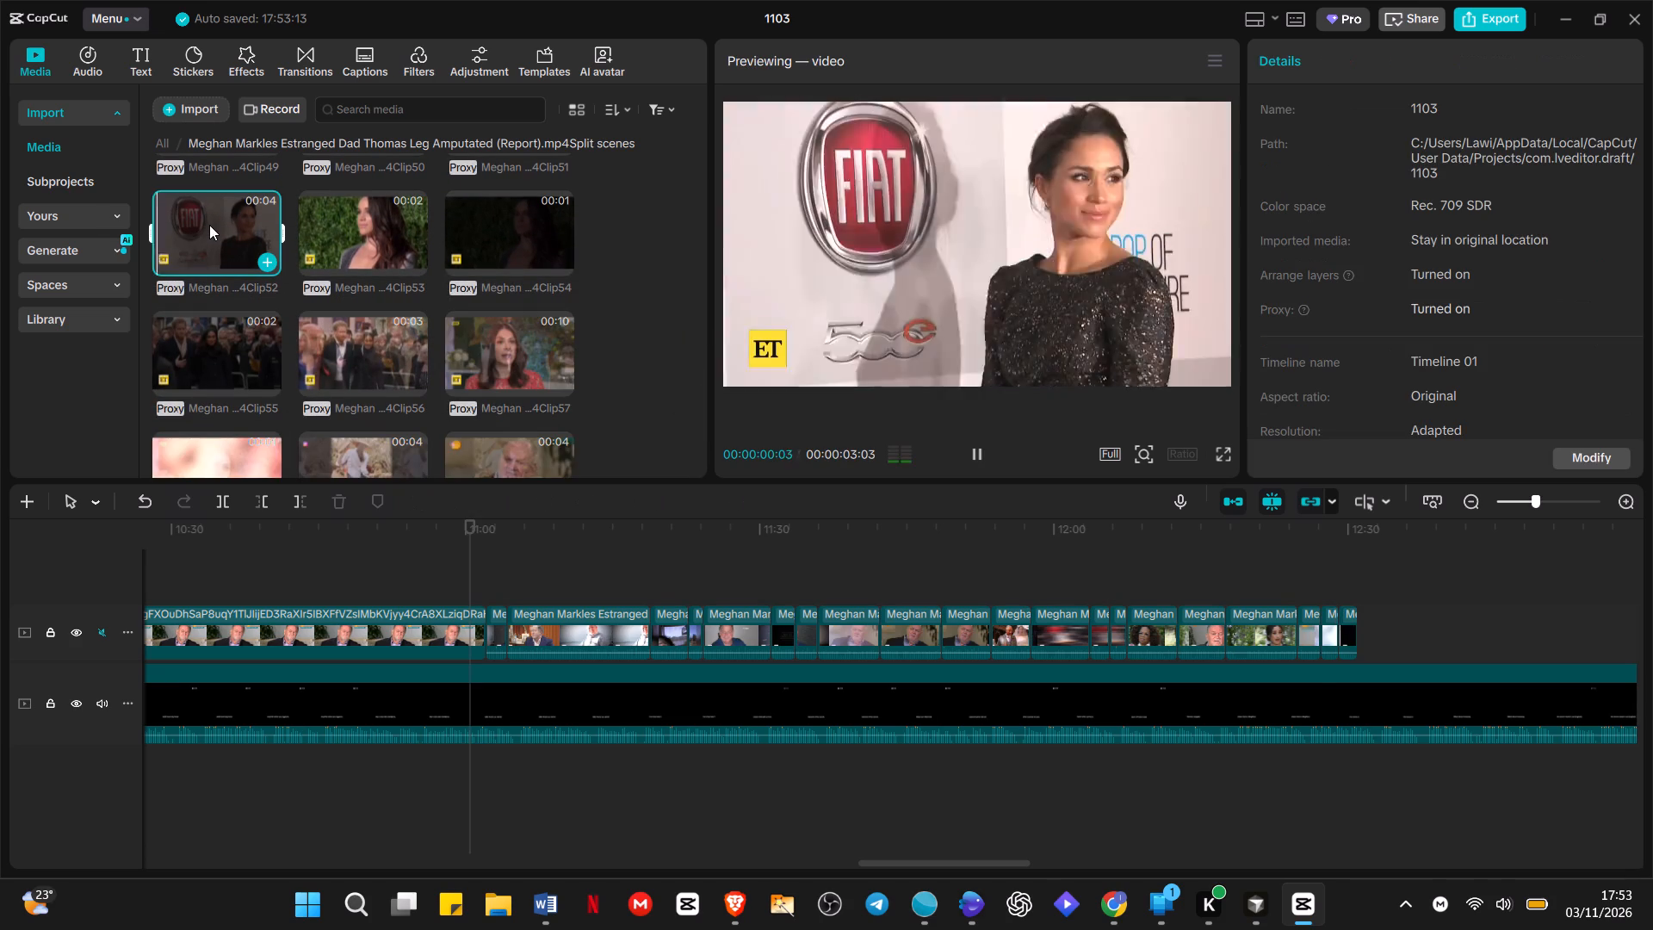
left_click(229, 218)
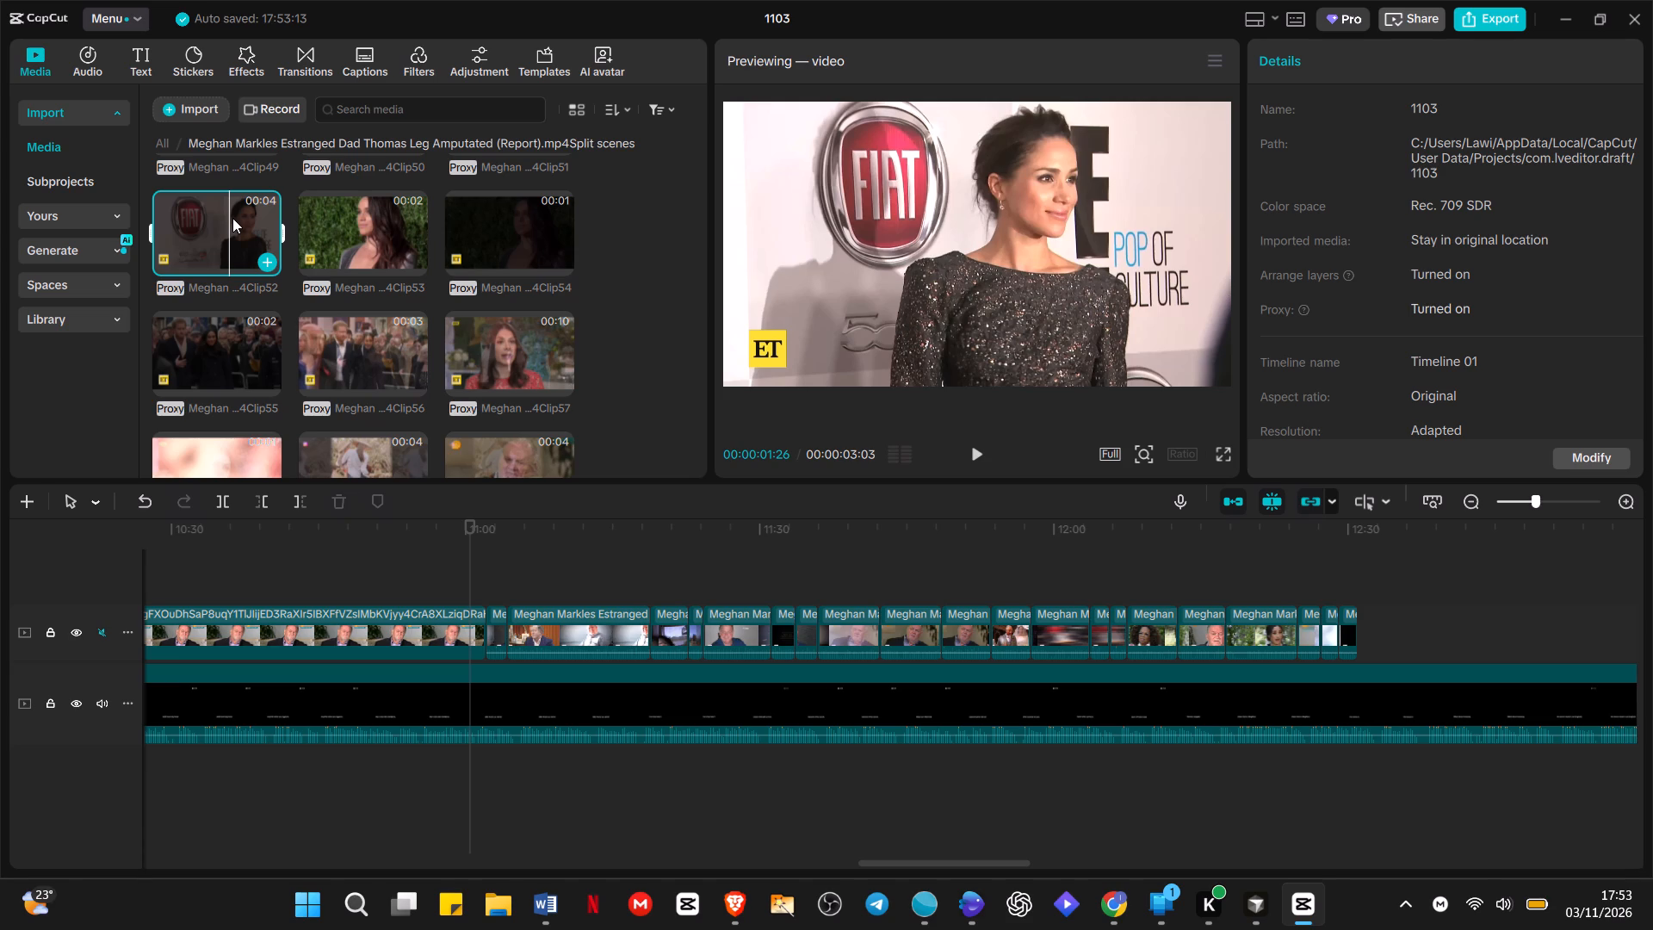
left_click_drag(226, 234, 1322, 587)
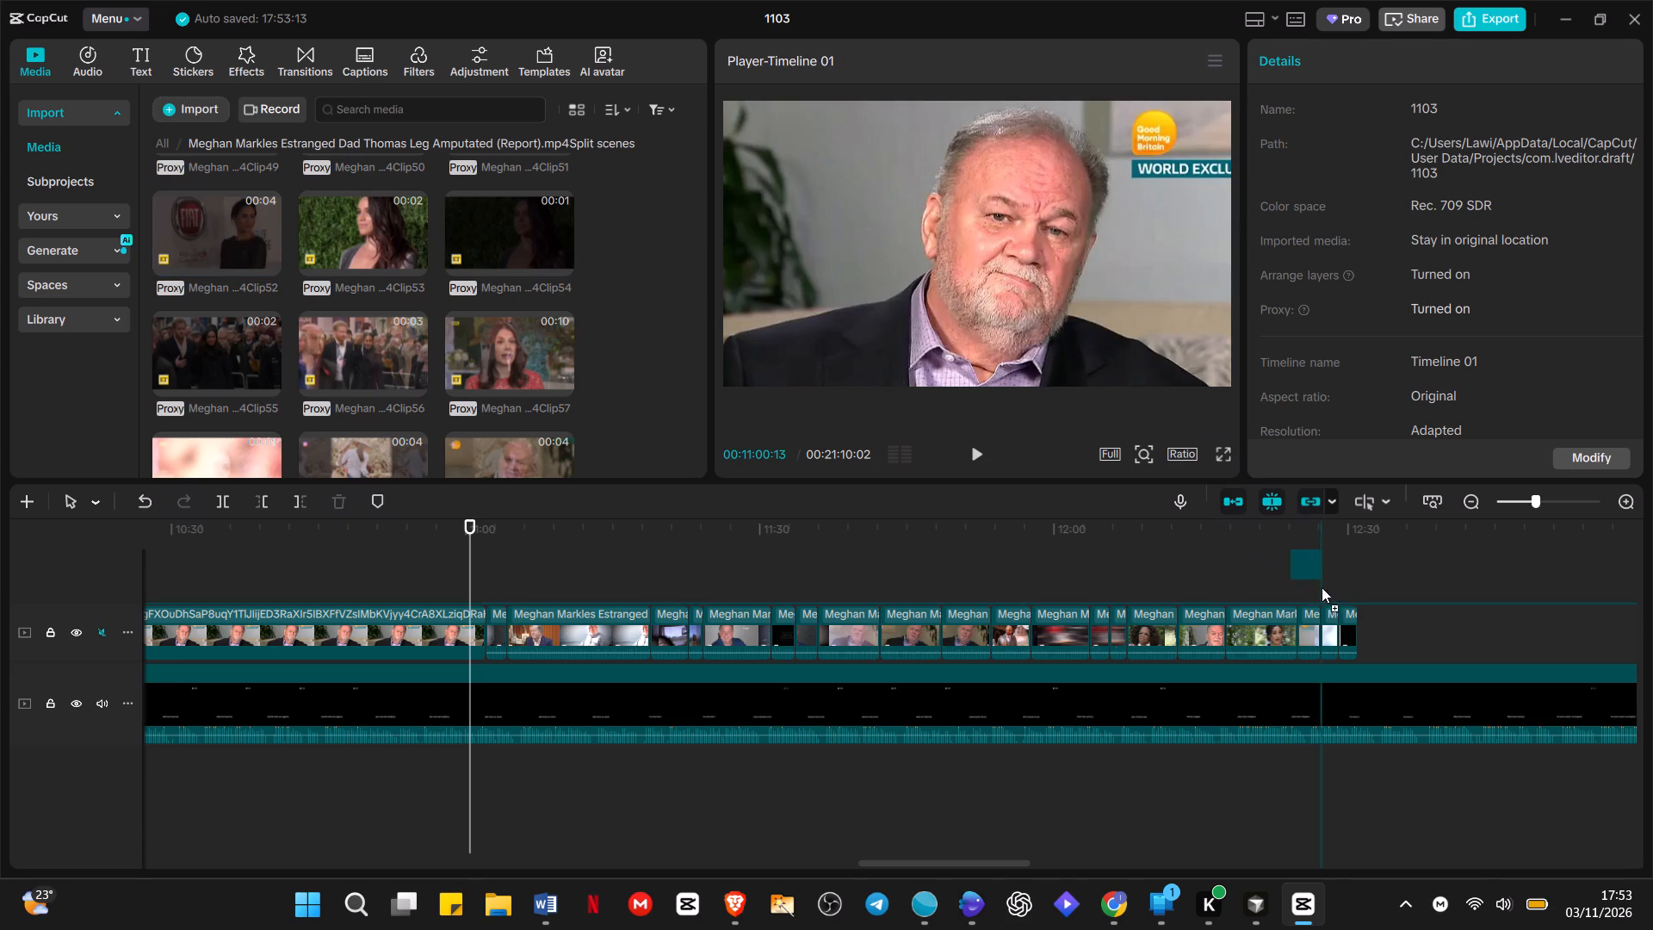
left_click_drag(1322, 587, 1363, 624)
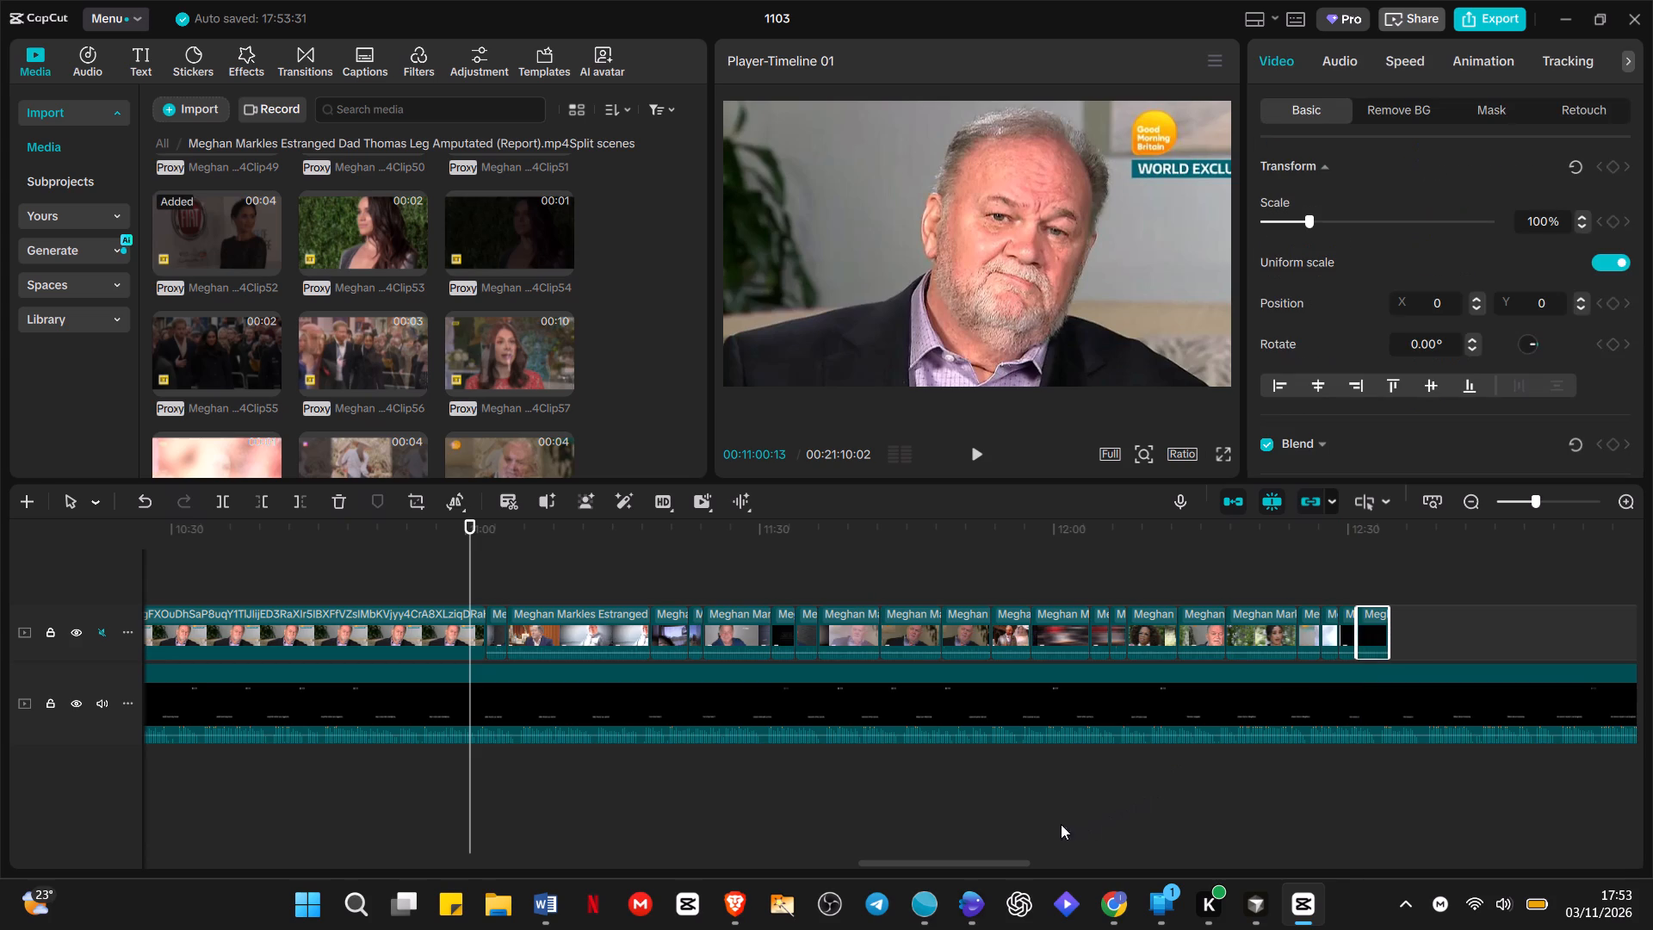
Append Clip60 and Clip59 from the split scenes folder, in that order, after Clip52 on the overlay track.
left_click_drag(1015, 864, 1108, 847)
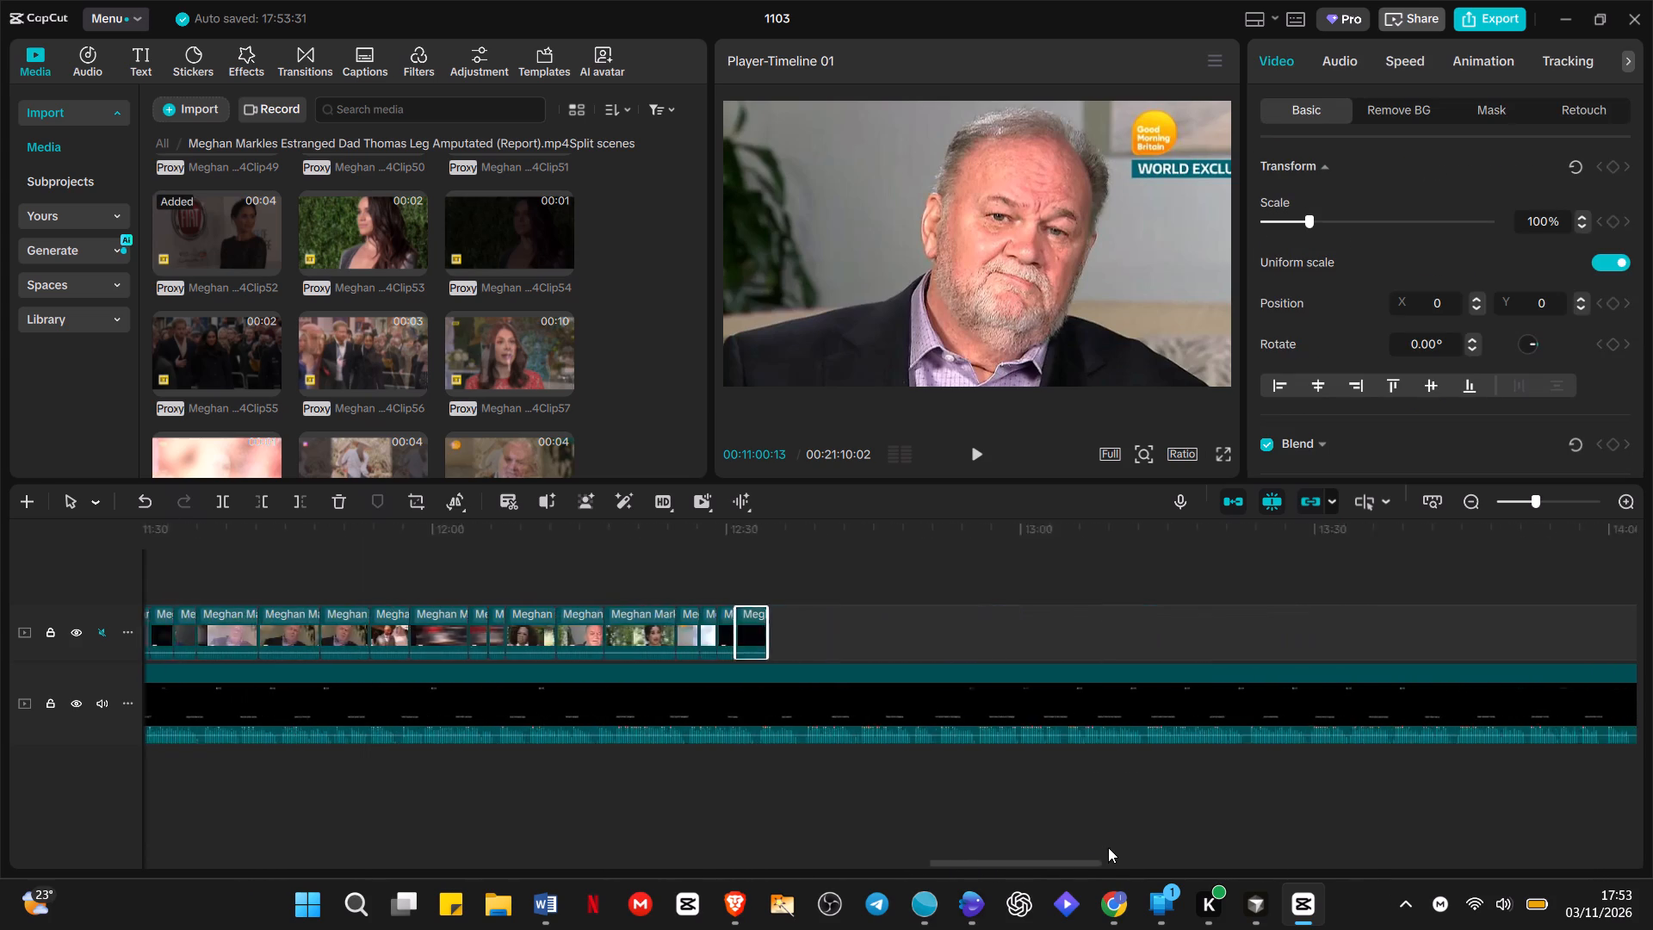
left_click_drag(1108, 847, 1124, 843)
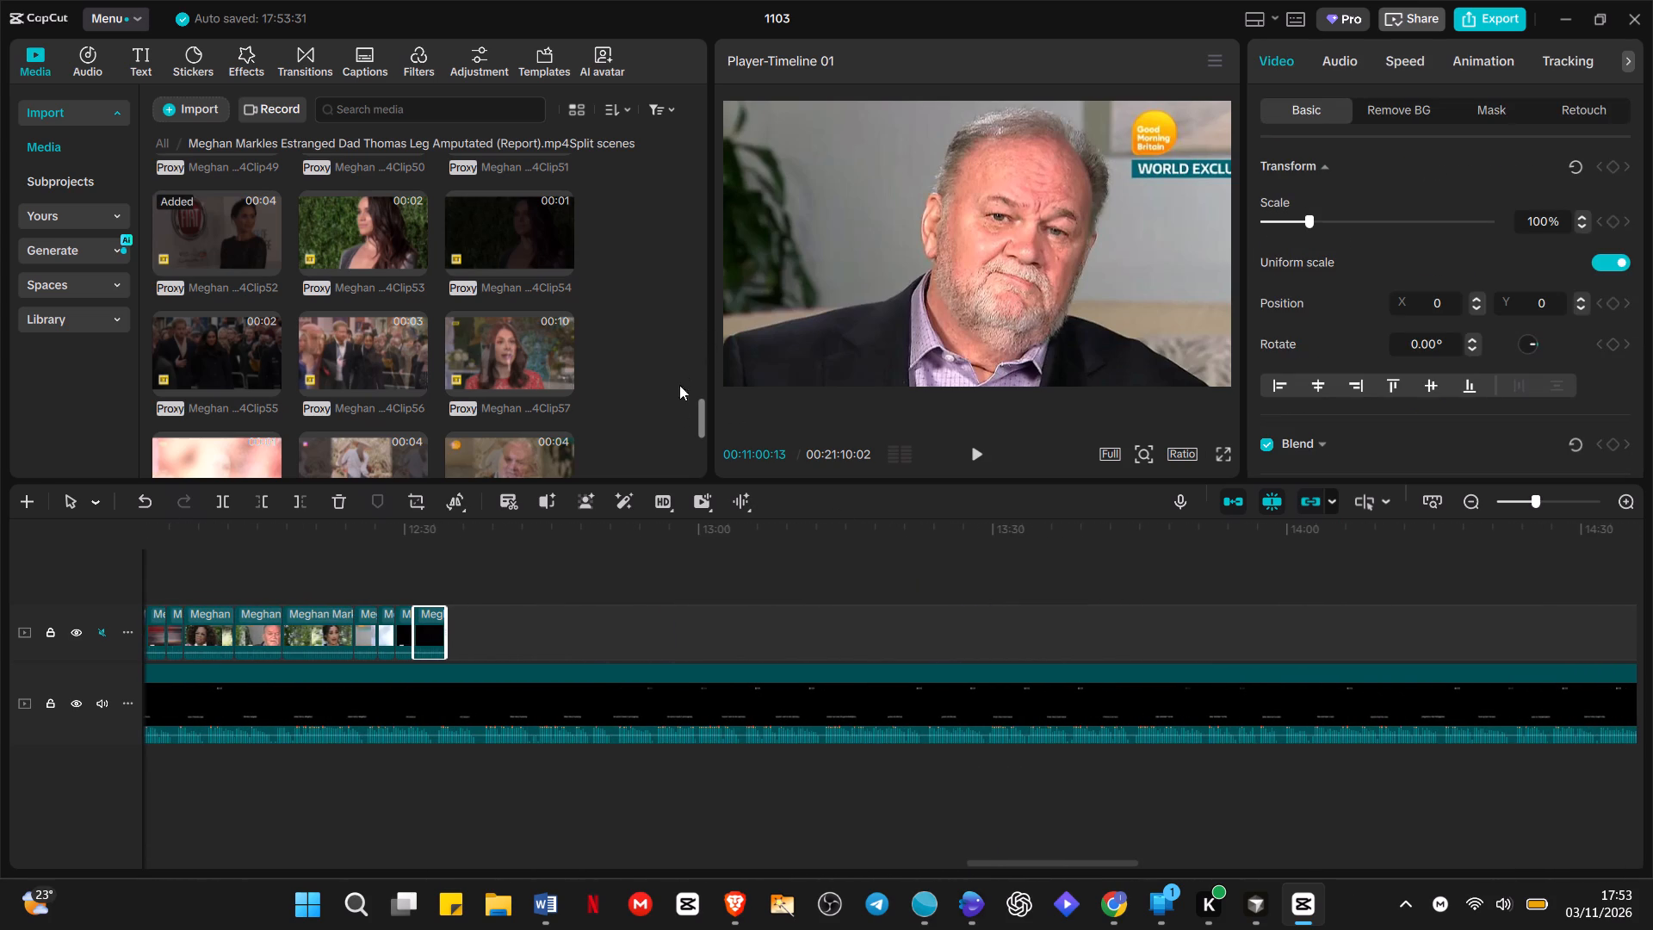
left_click_drag(703, 411, 694, 435)
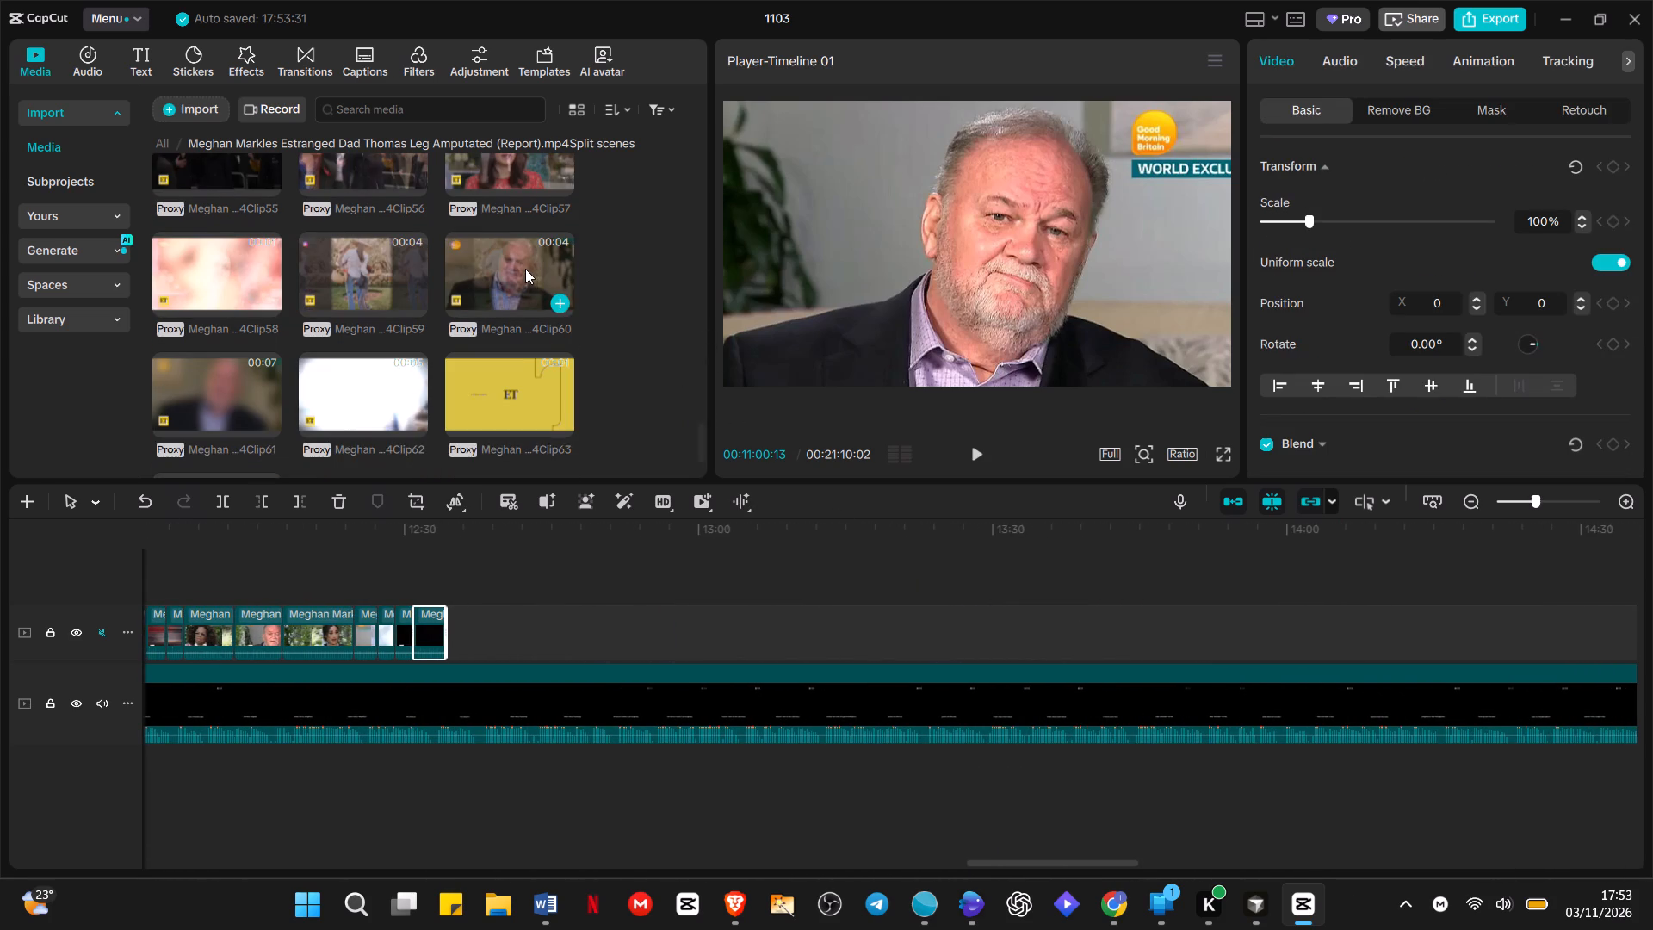
left_click_drag(525, 269, 449, 629)
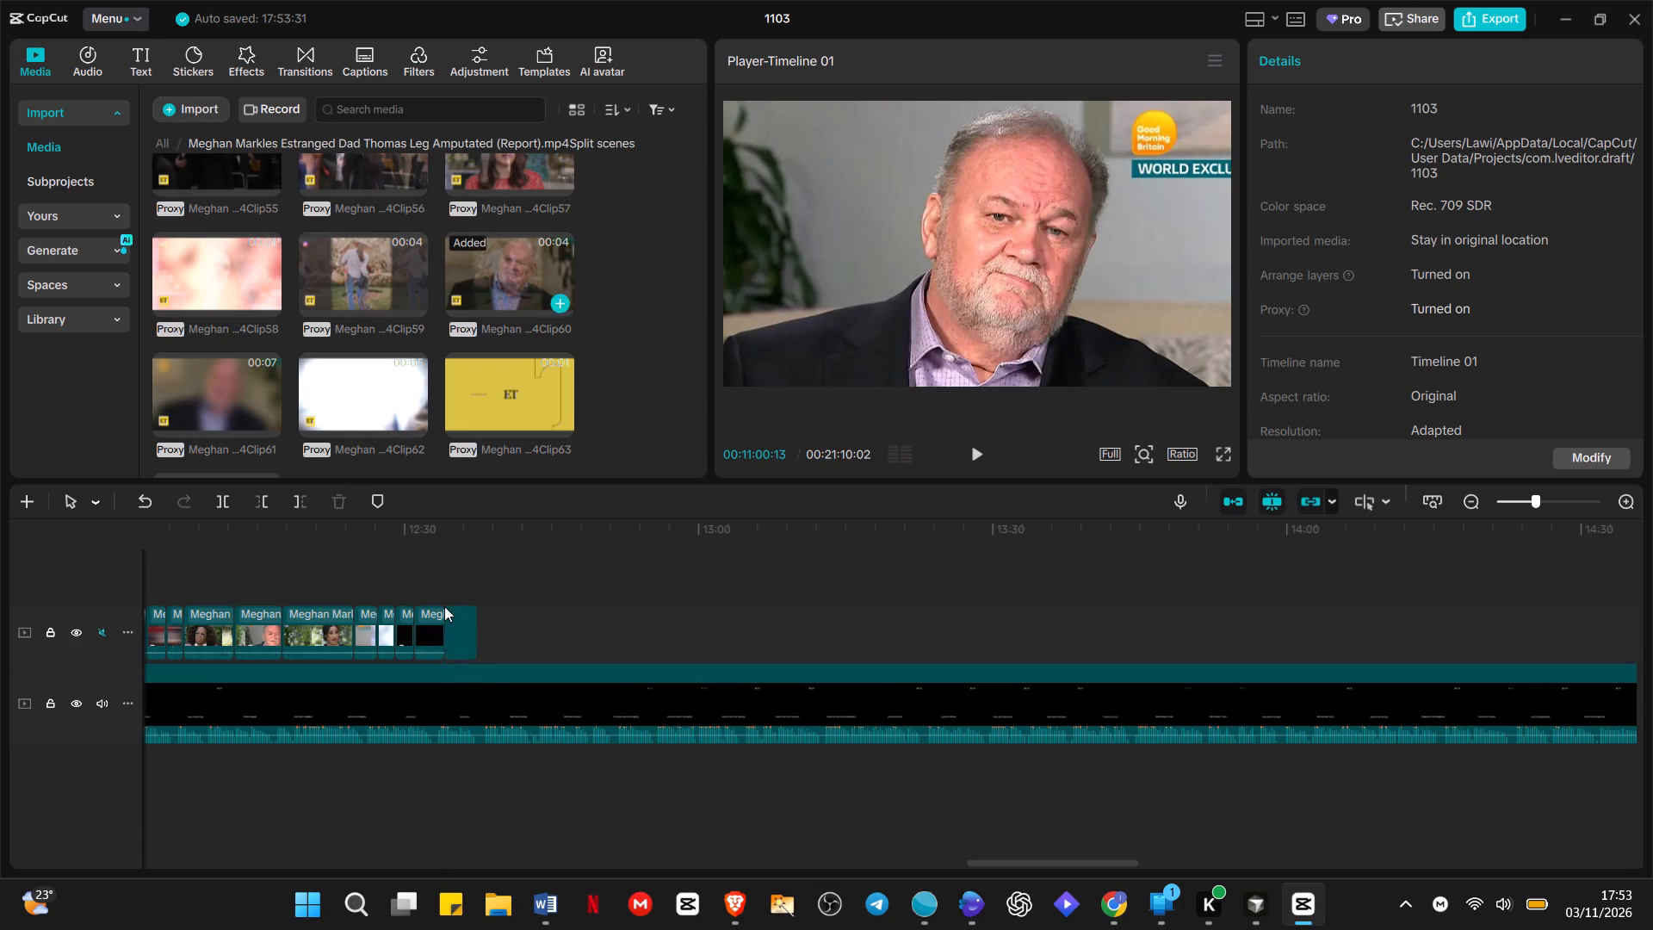
left_click_drag(362, 290, 455, 377)
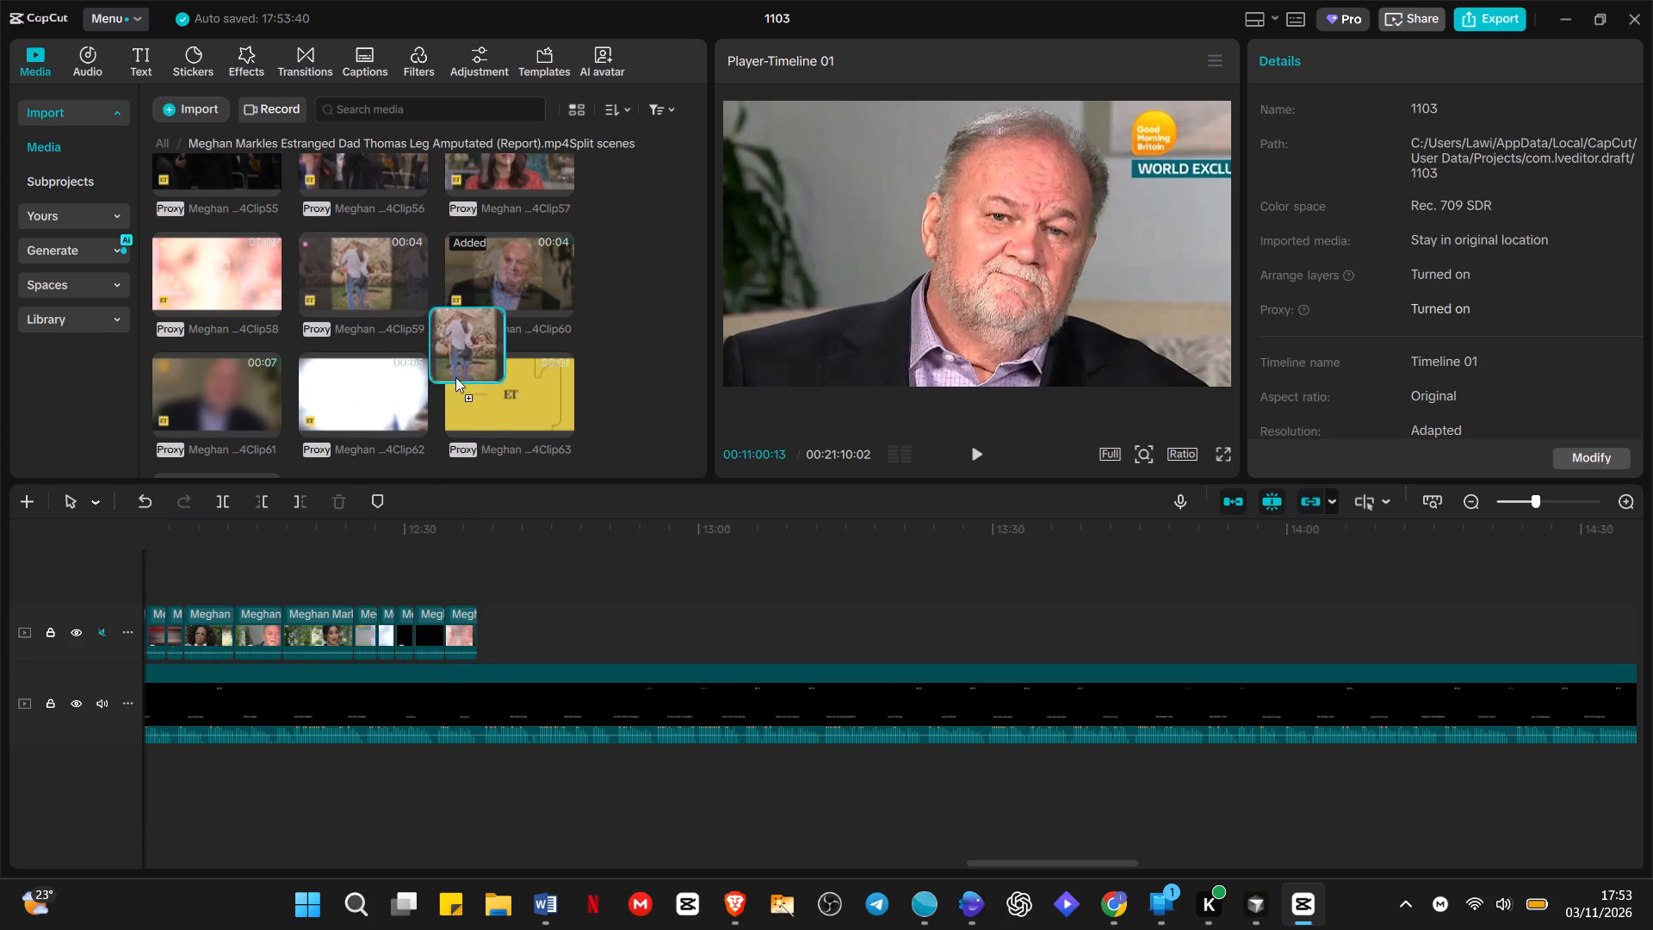
left_click_drag(455, 377, 478, 628)
Append Clip62 followed by Clip61 from the split scenes folder after Clip59 on the overlay track.
left_click(357, 401)
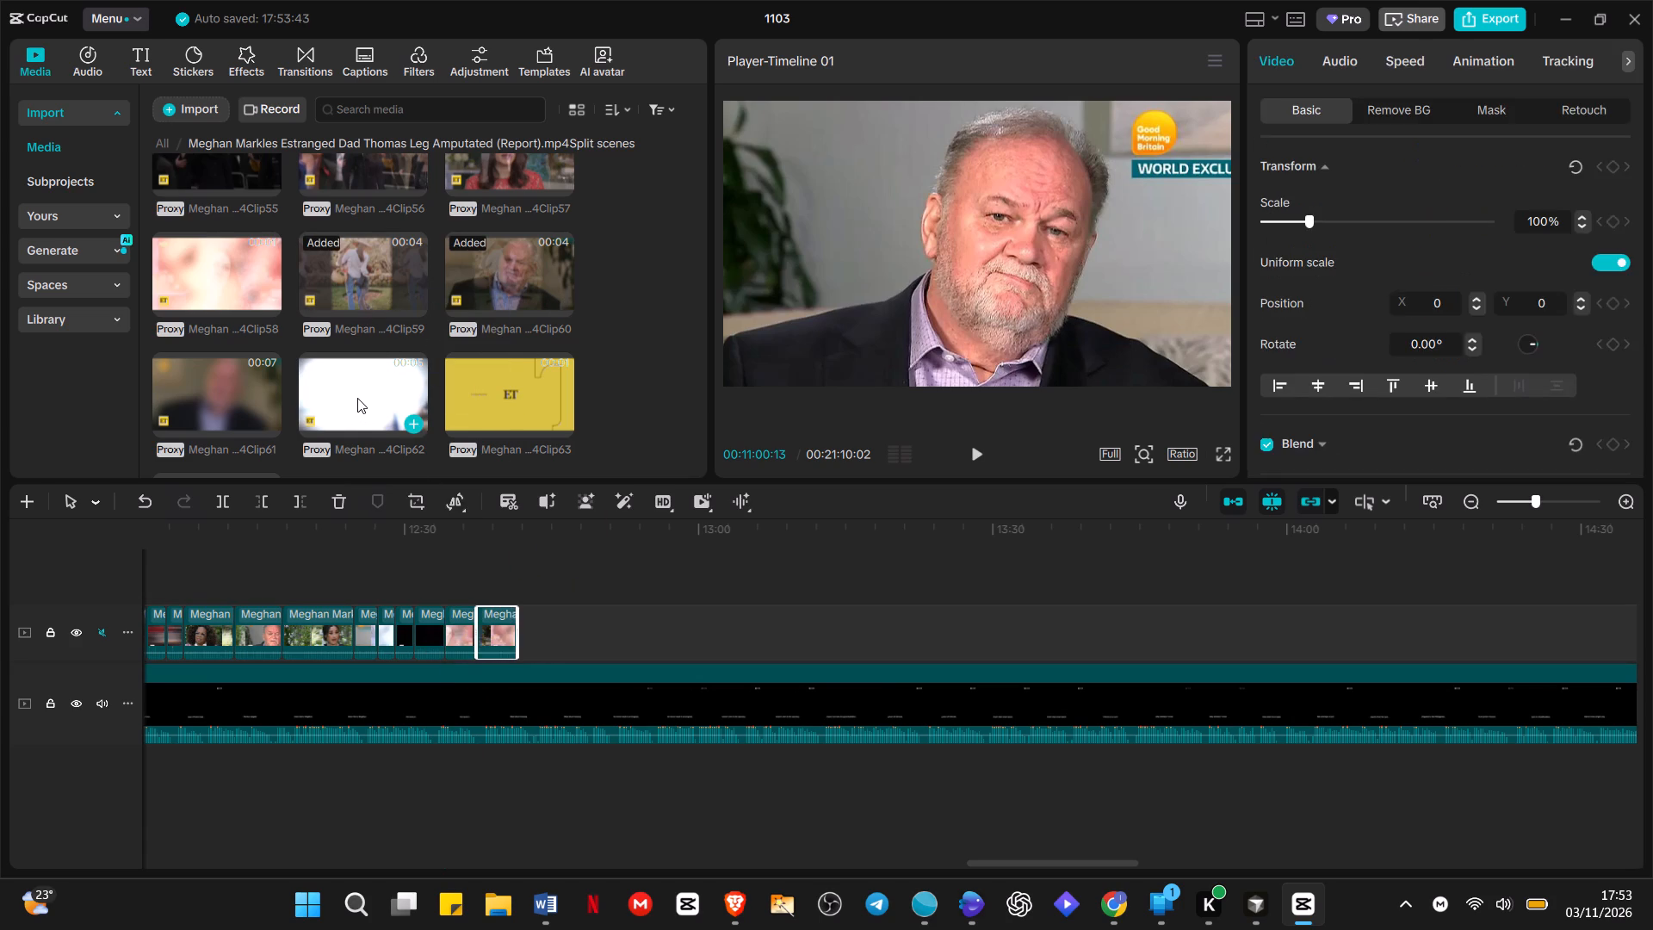
left_click(365, 390)
left_click_drag(365, 390, 530, 622)
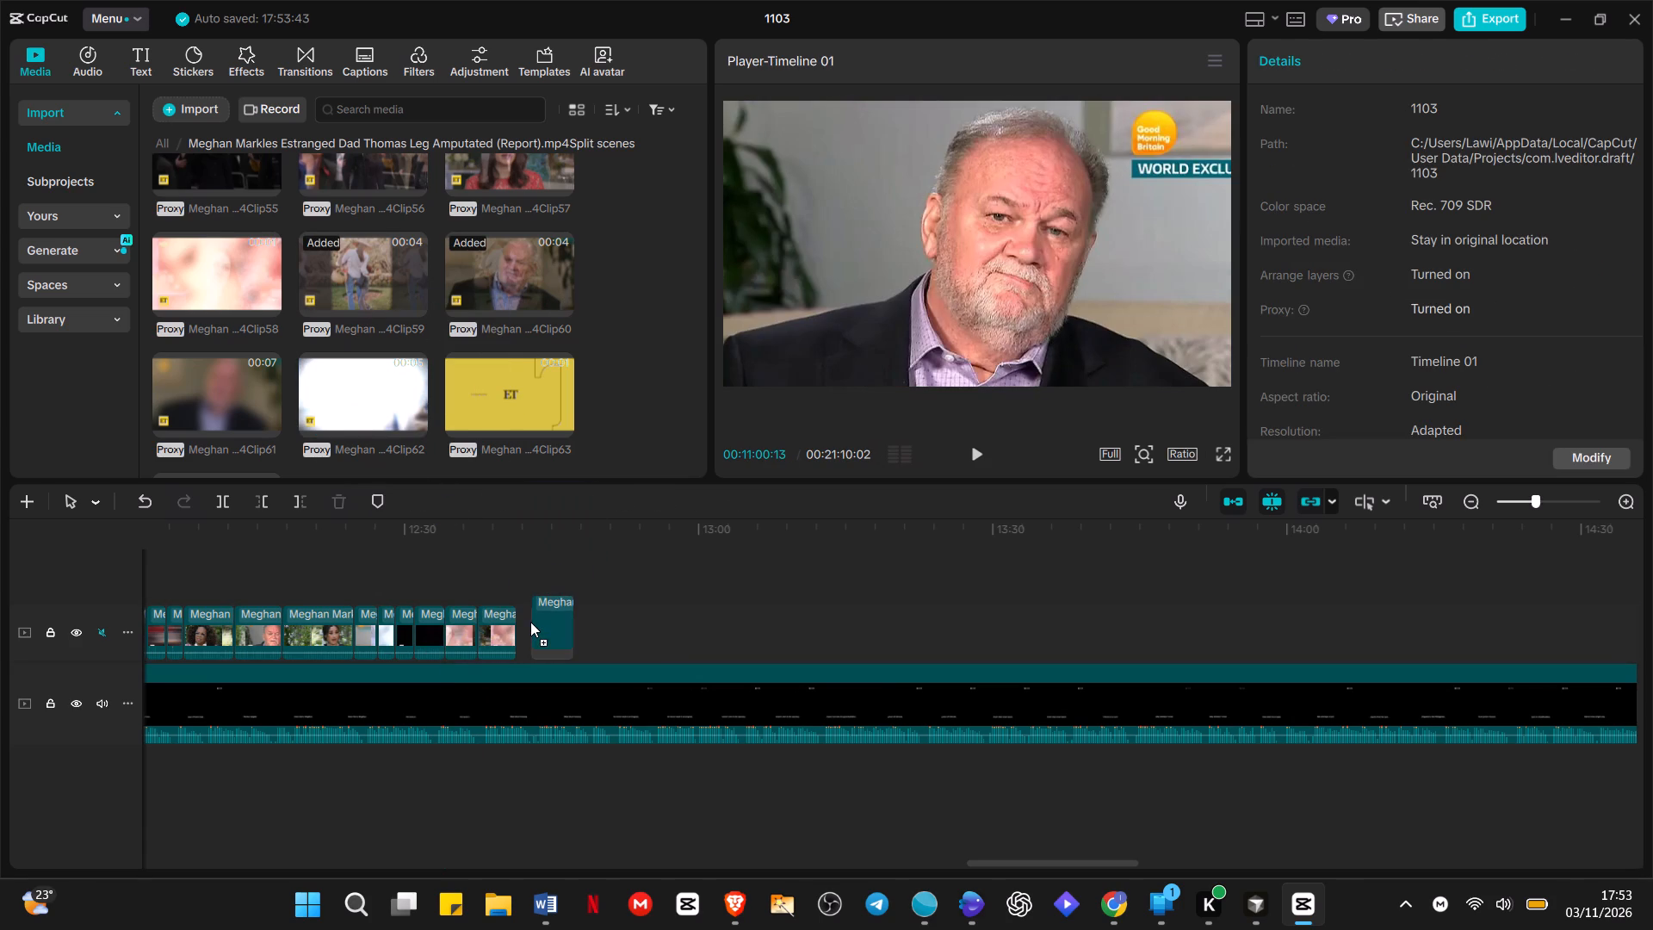
left_click_drag(530, 622, 521, 620)
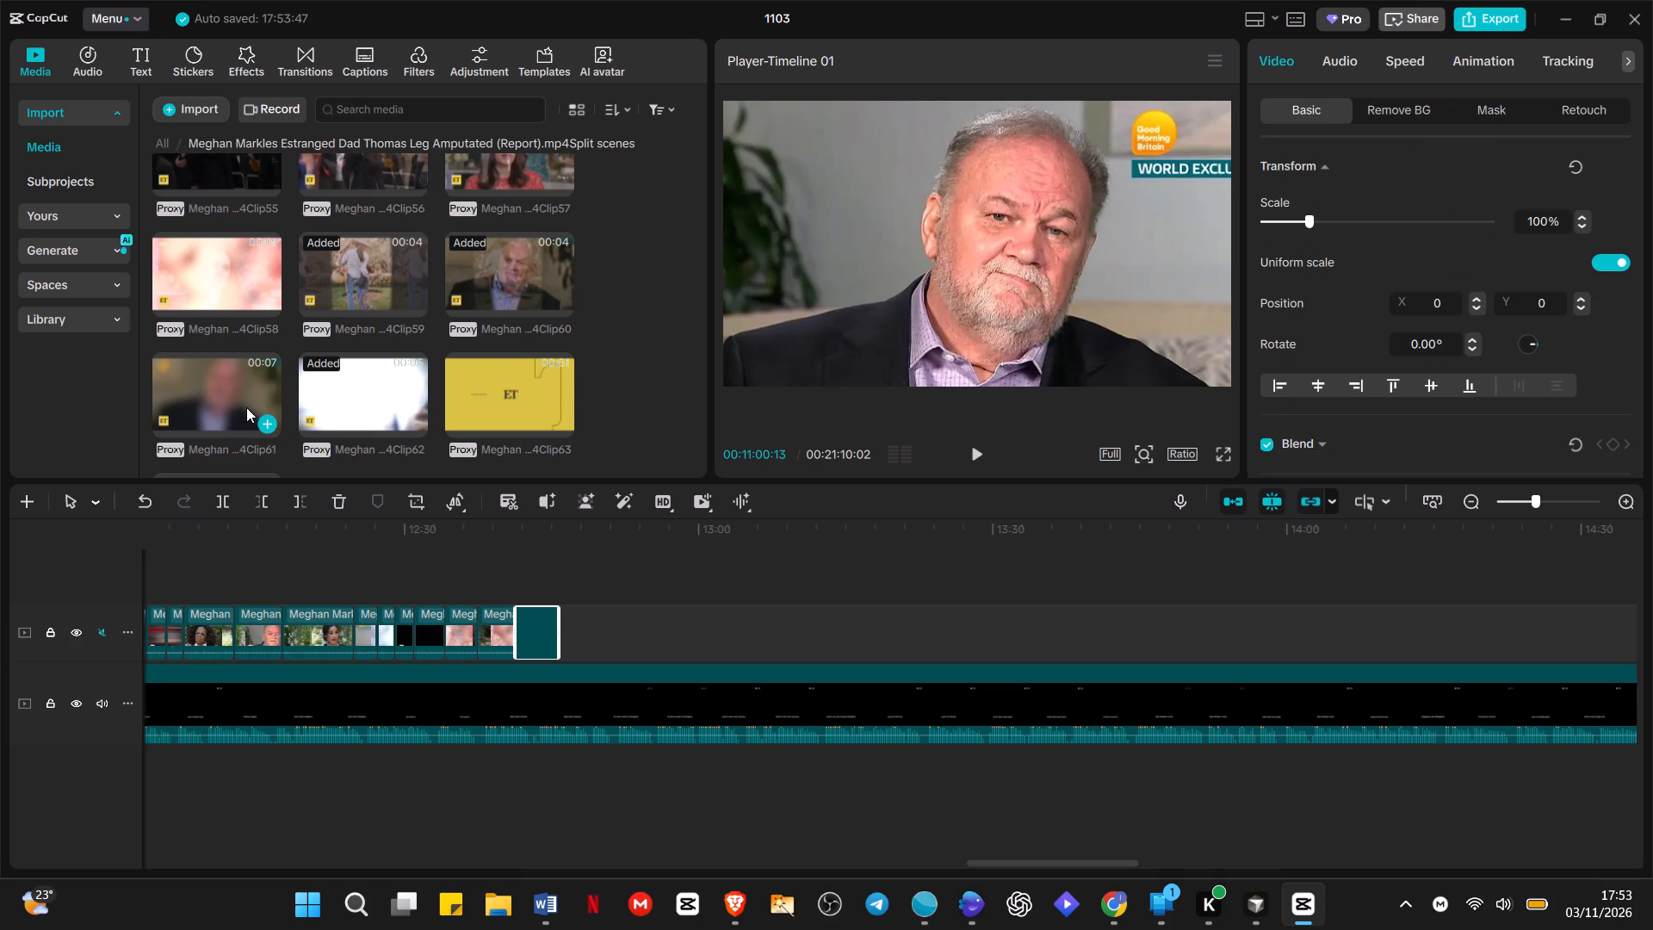
left_click_drag(234, 399, 561, 633)
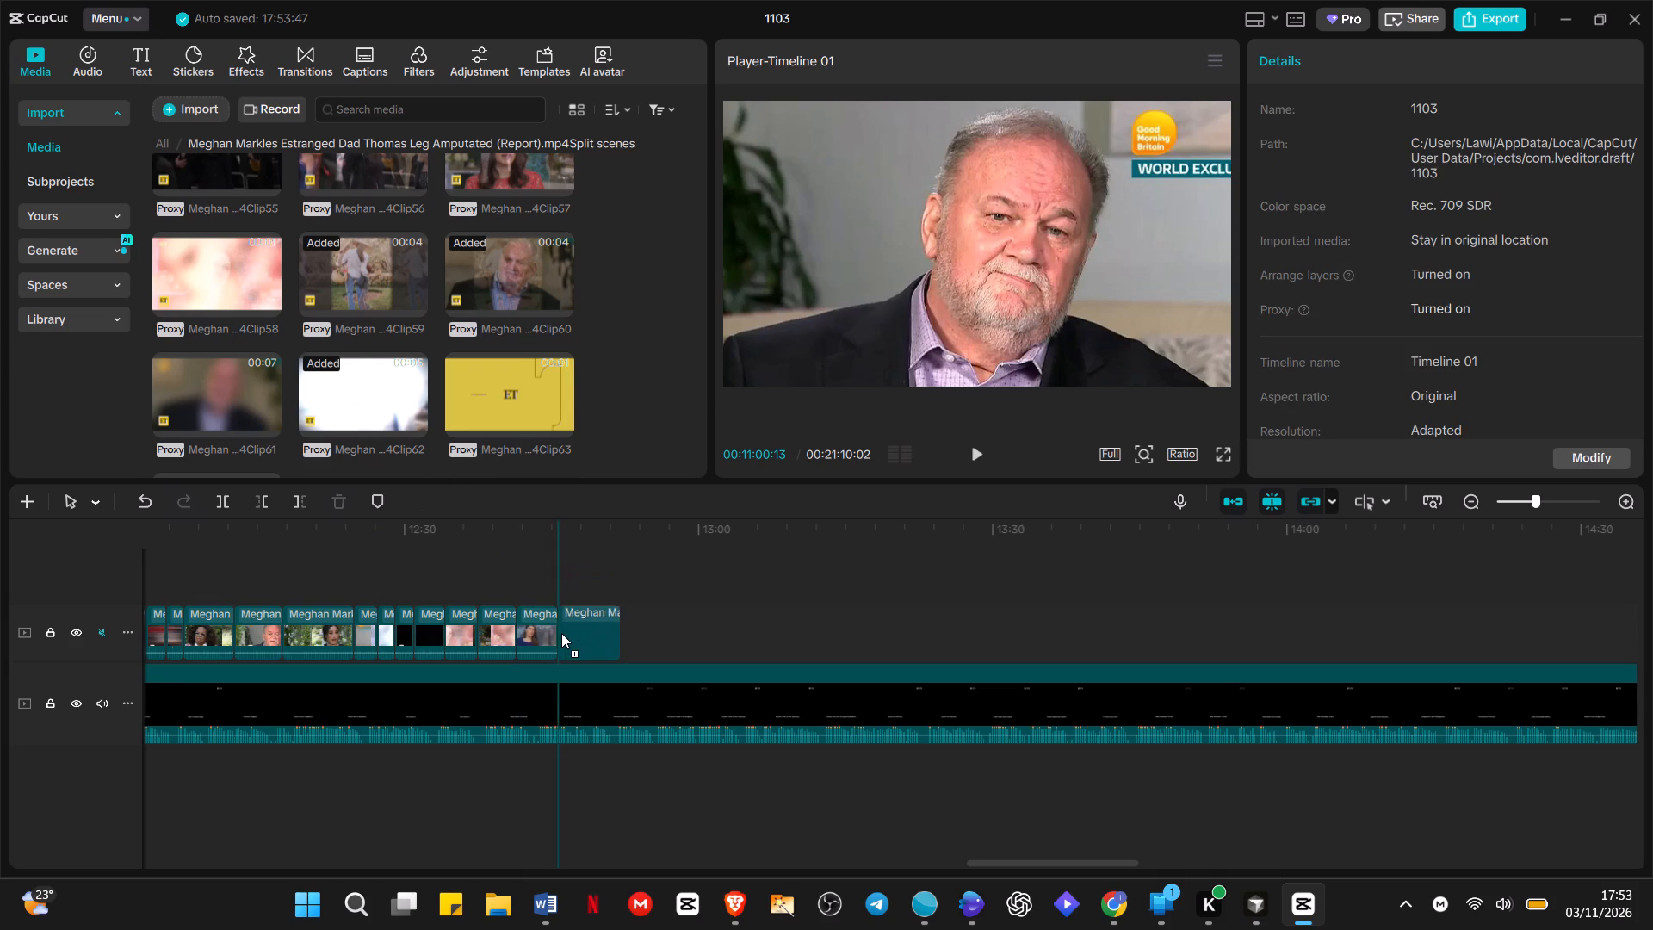
left_click_drag(561, 633, 561, 632)
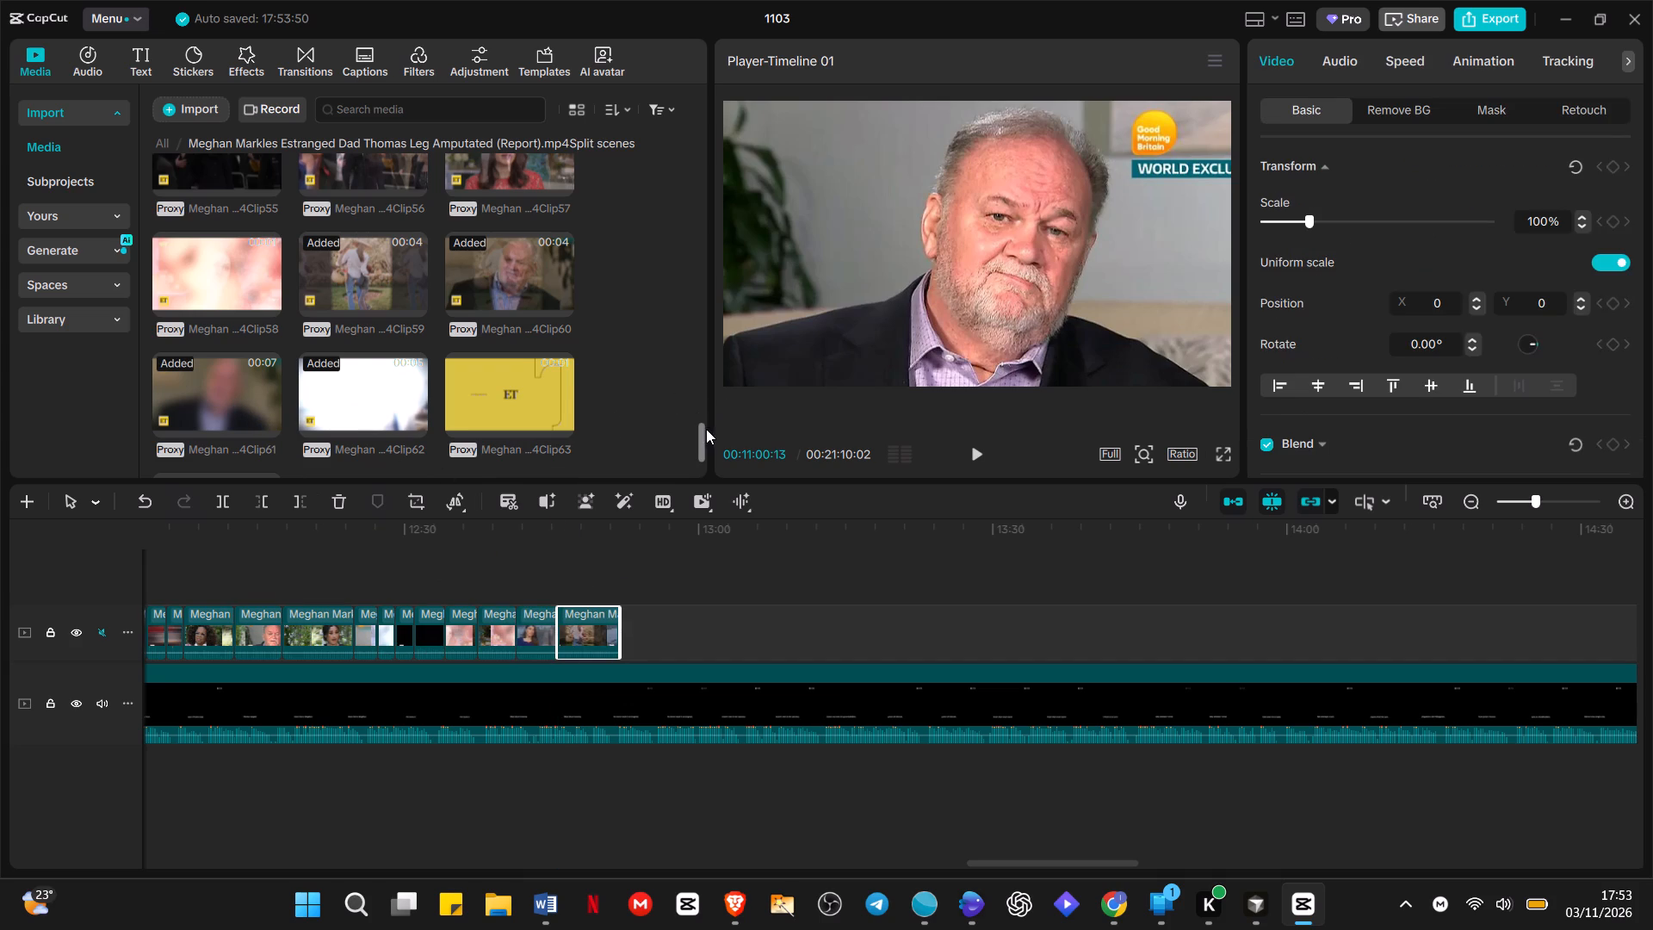
Place the unused Clip25 and Clip26 together after Clip61 on the overlay track.
left_click_drag(698, 446, 718, 325)
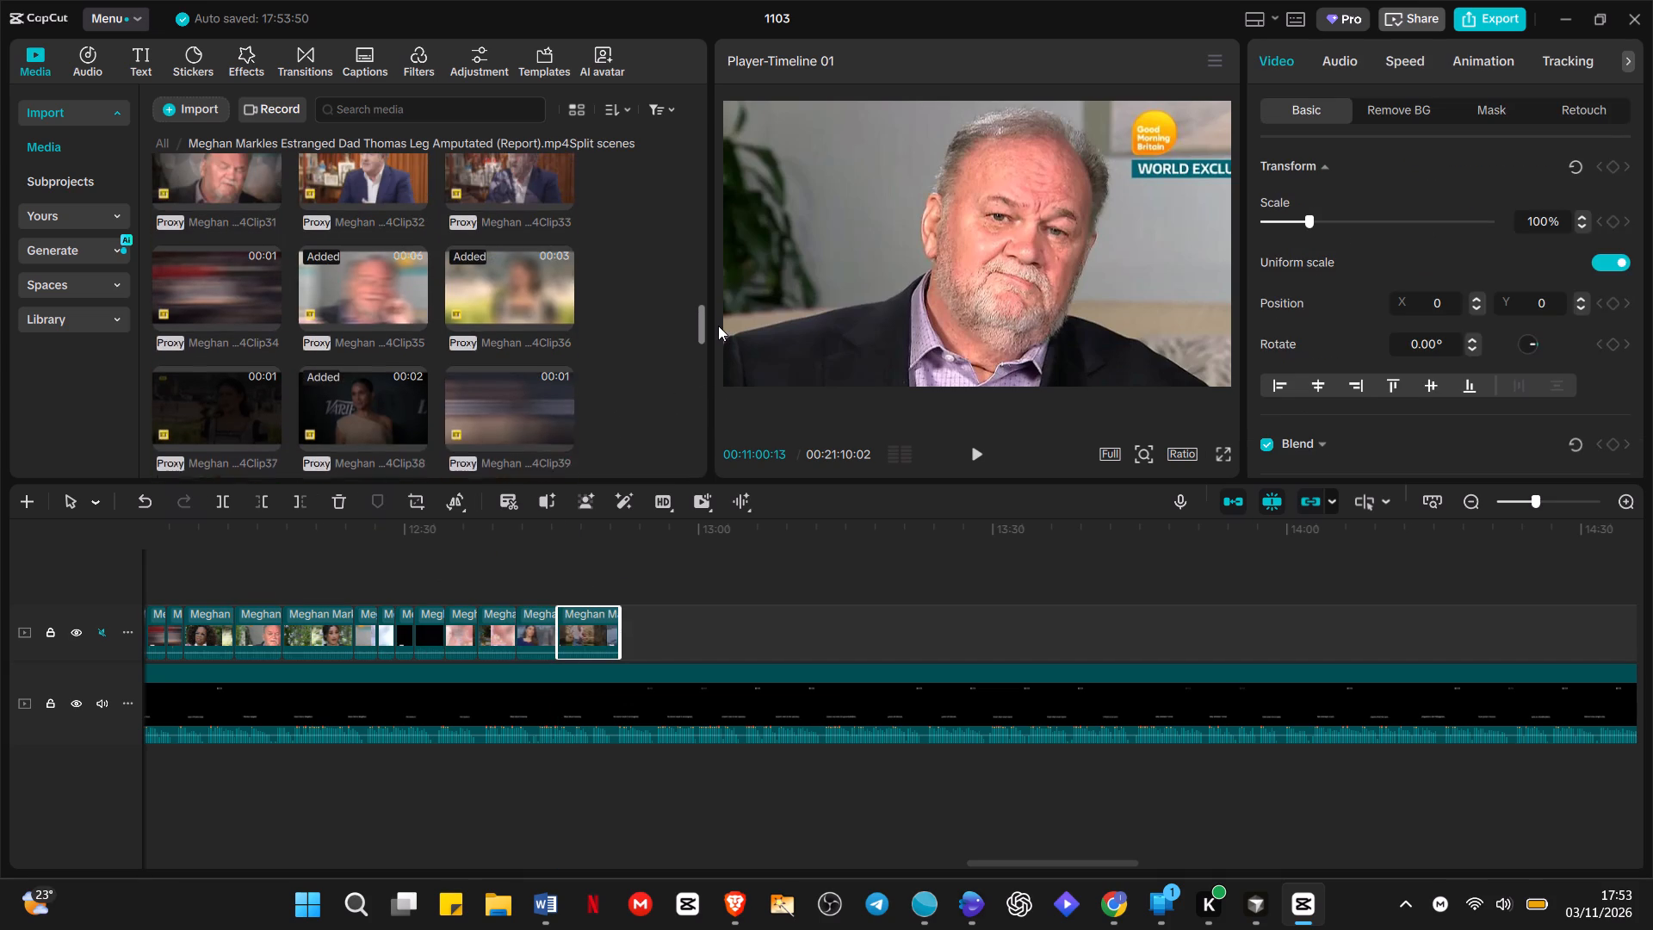
left_click_drag(718, 325, 718, 313)
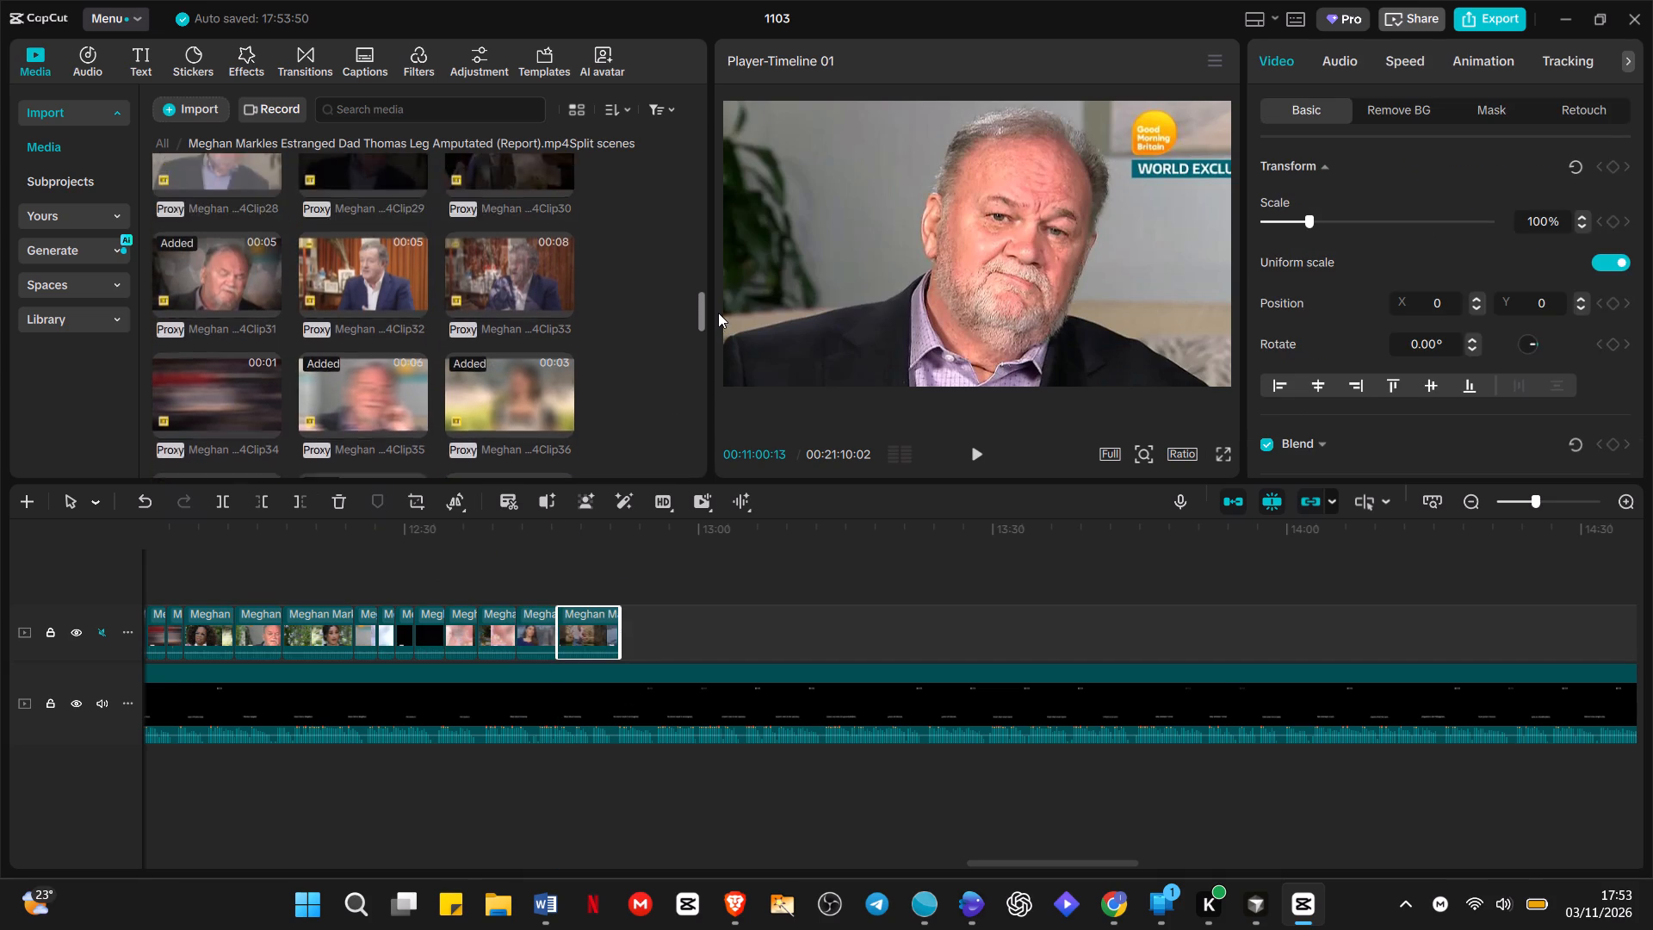
left_click_drag(718, 313, 718, 275)
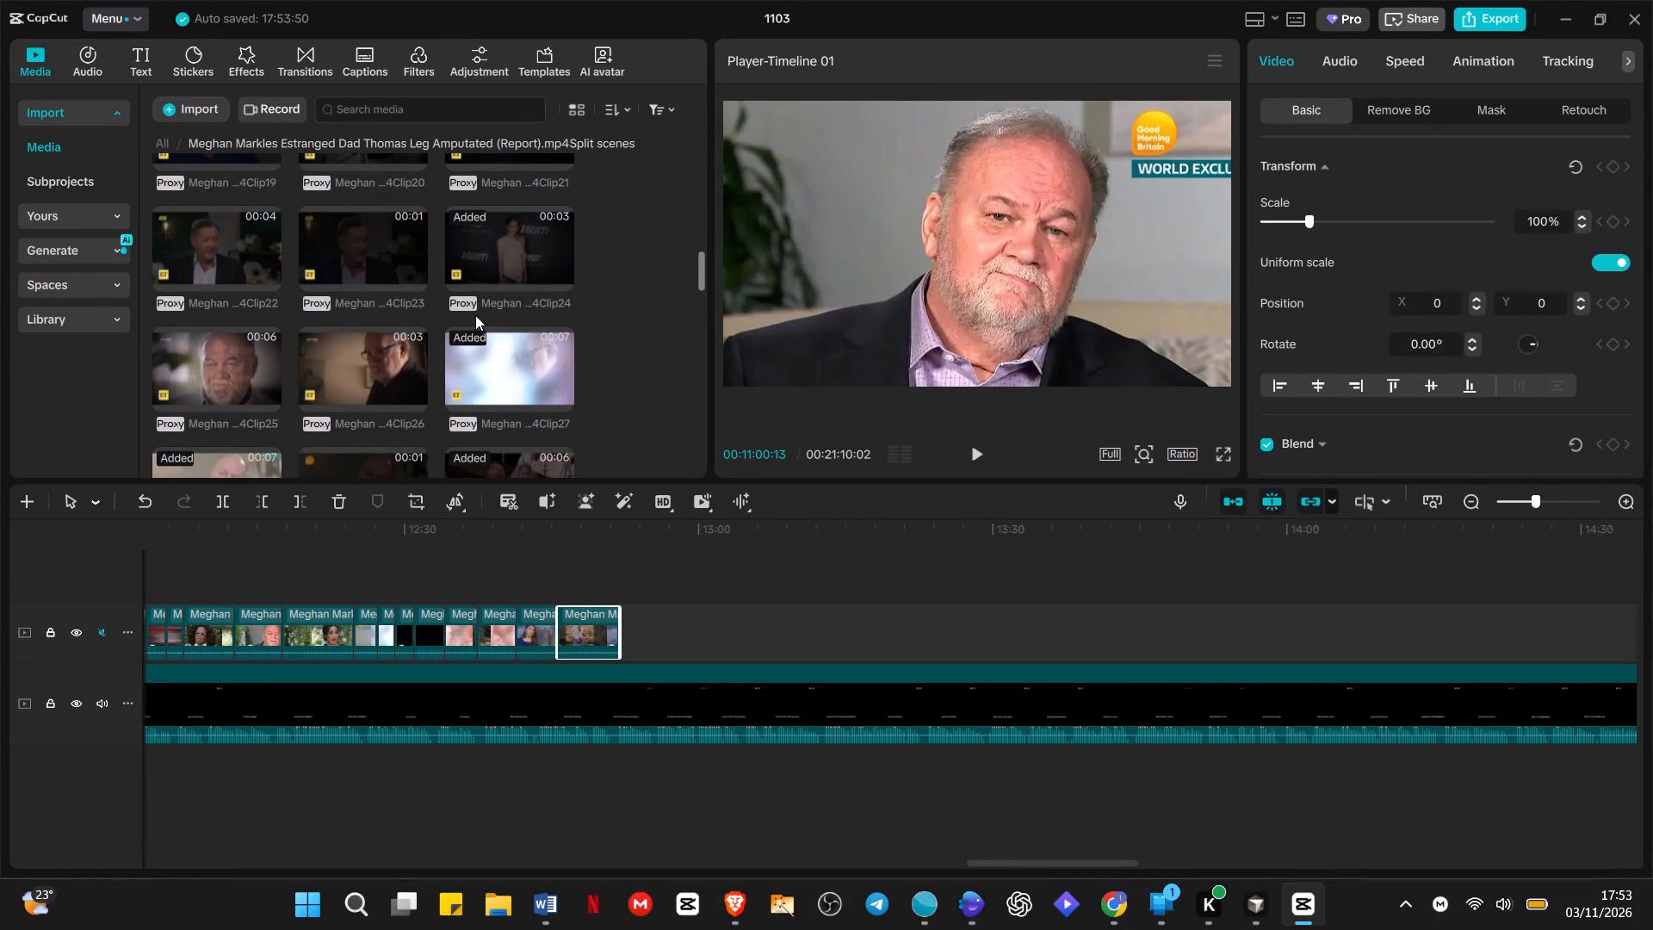
left_click_drag(255, 302, 353, 369)
left_click_drag(355, 362, 369, 362)
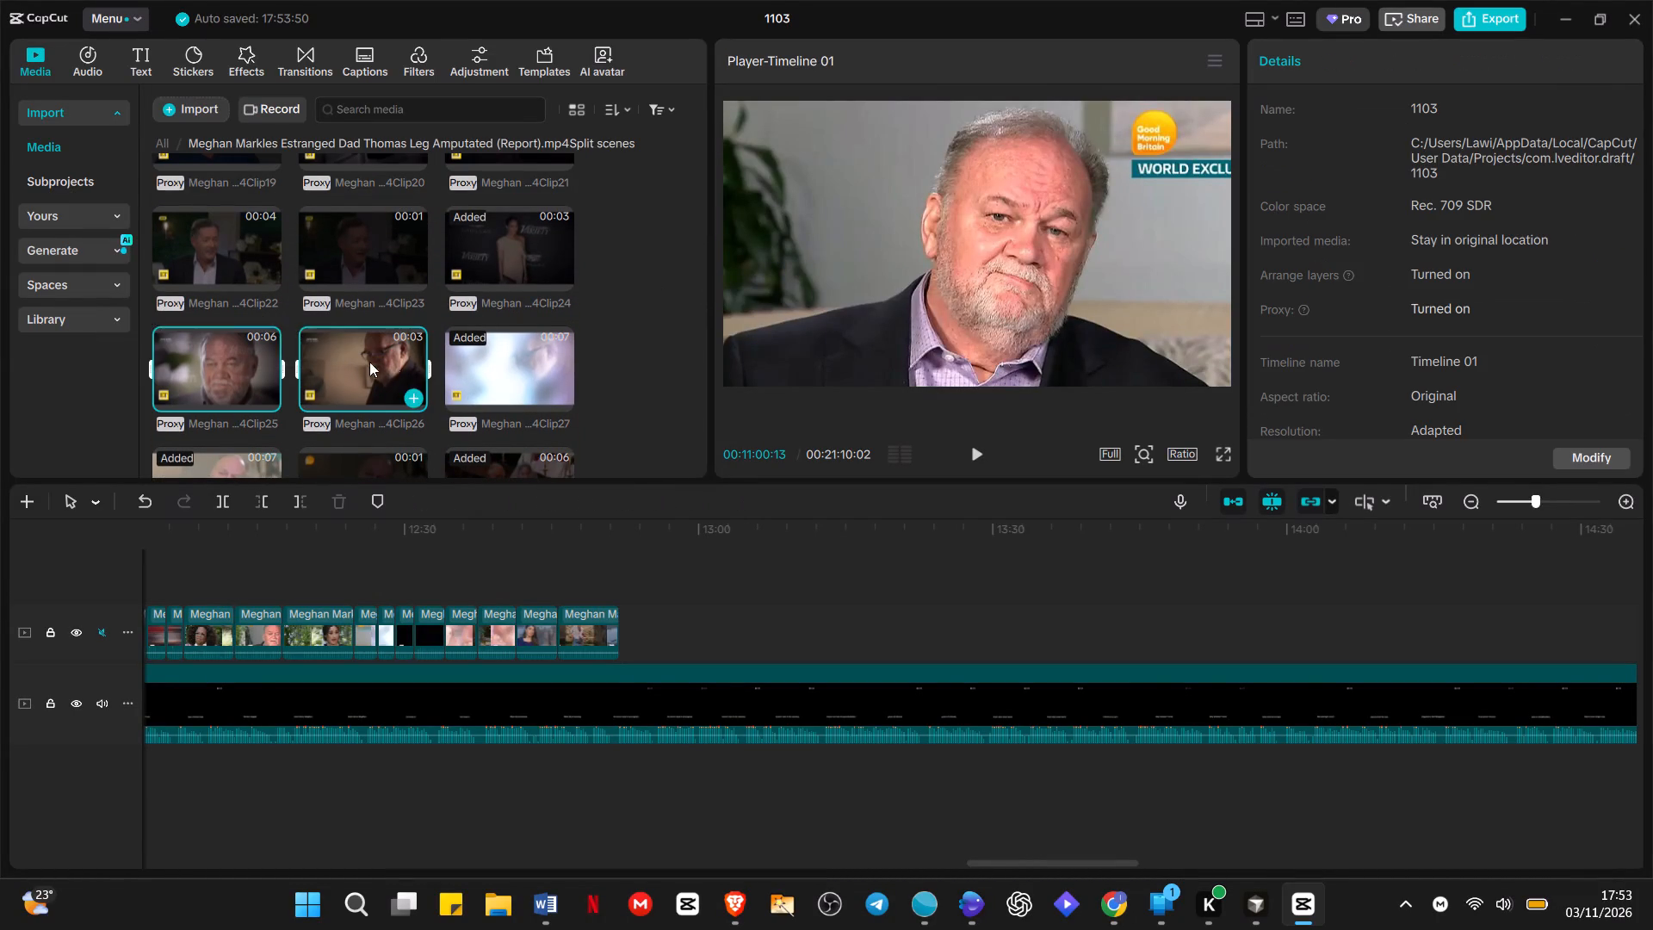
left_click_drag(369, 362, 621, 635)
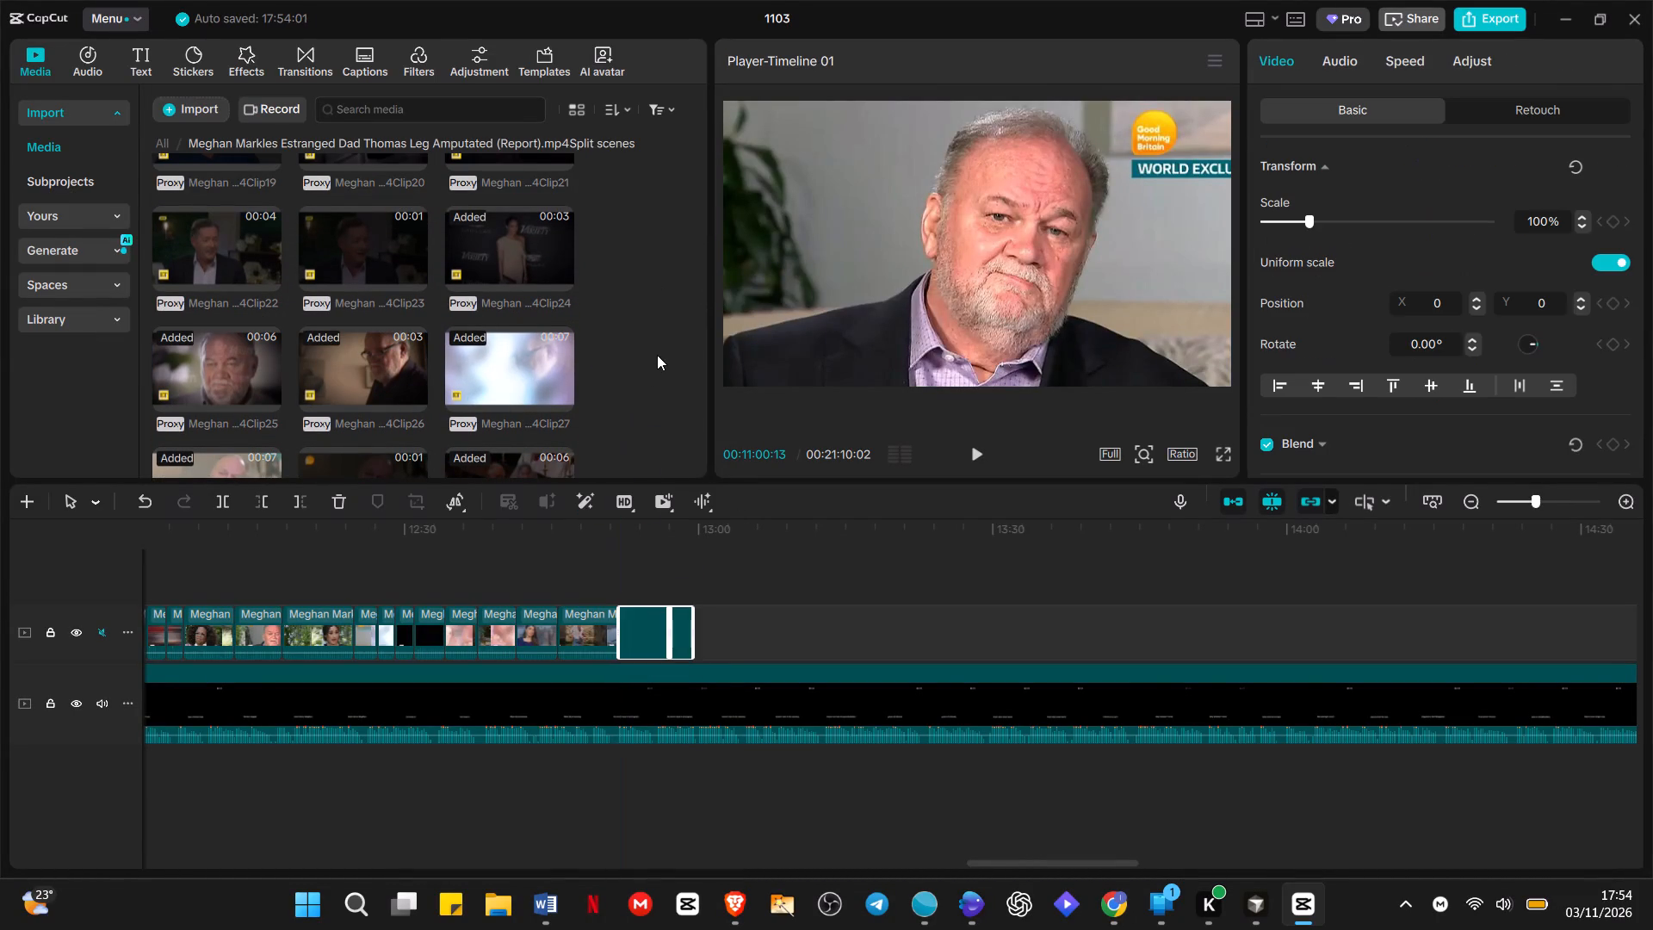
Append the unused Clip17 and Clip08 from the split scenes folder, in that order, after Clip26 on the overlay track.
left_click_drag(699, 275, 699, 270)
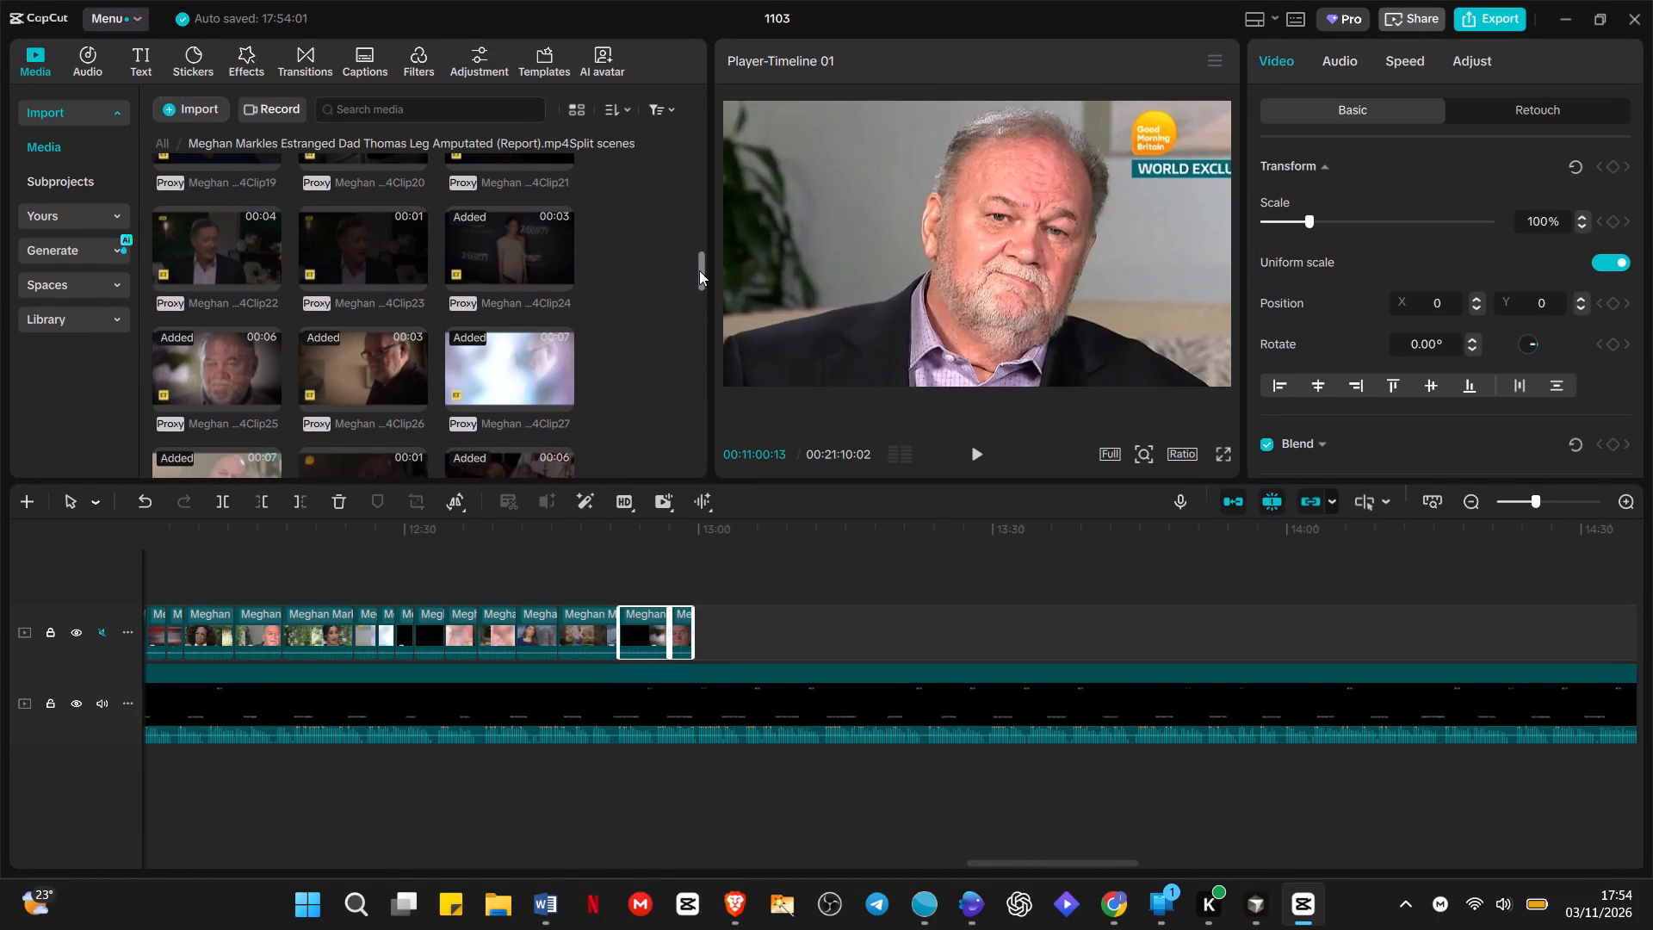
left_click_drag(699, 270, 699, 239)
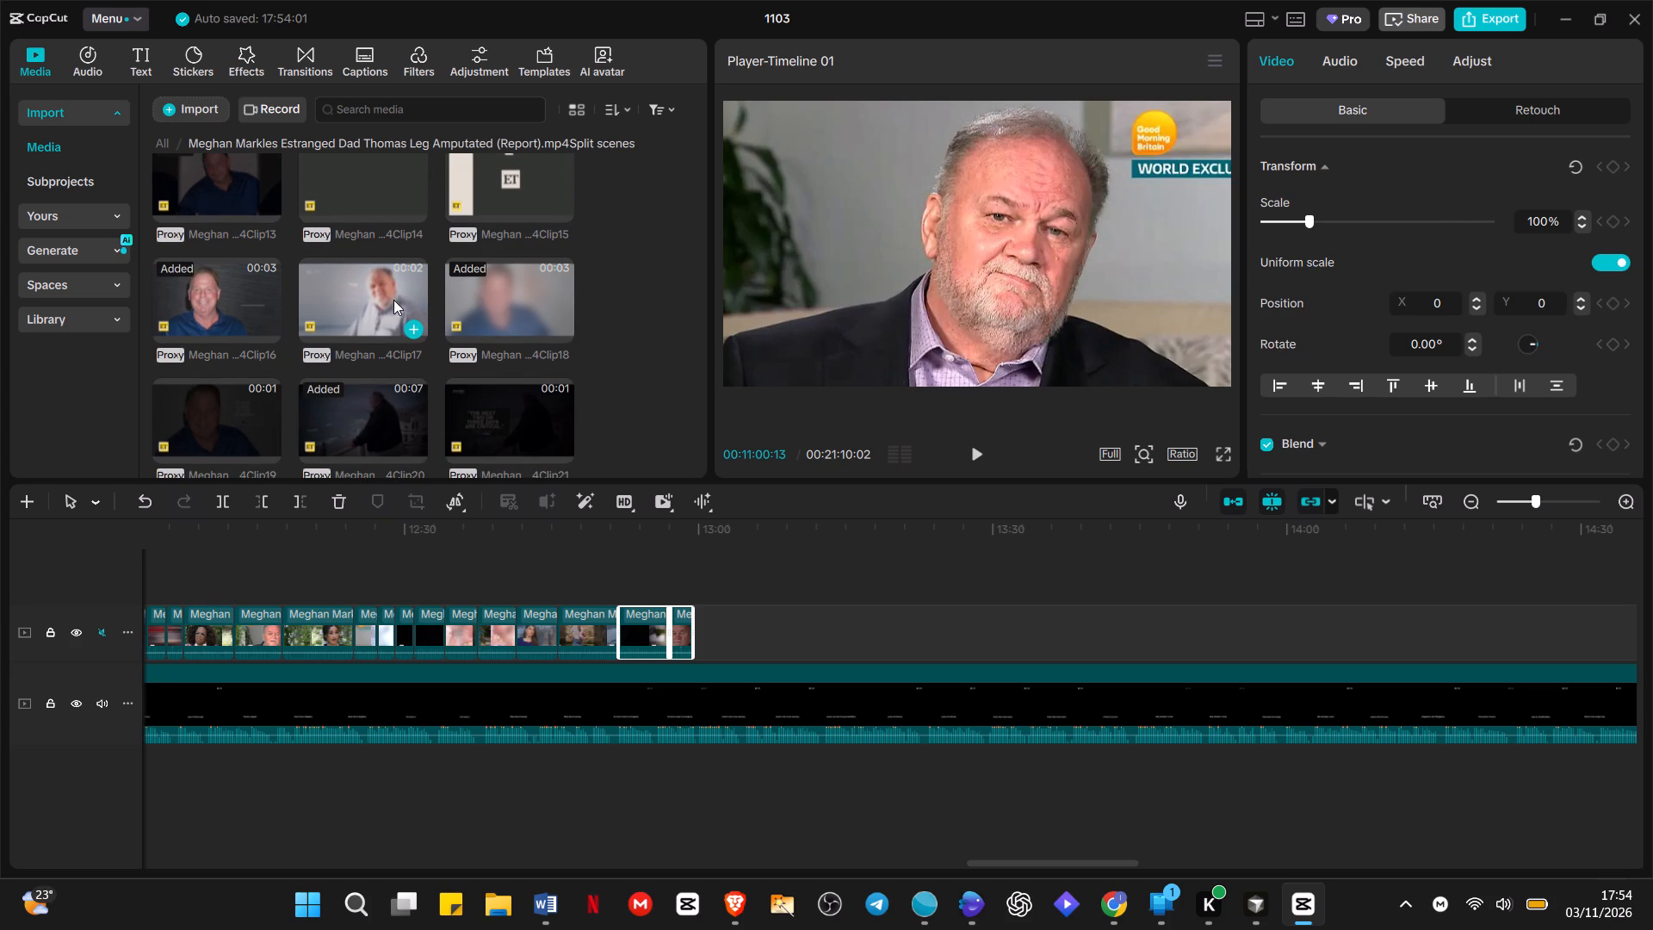
left_click_drag(391, 290, 701, 621)
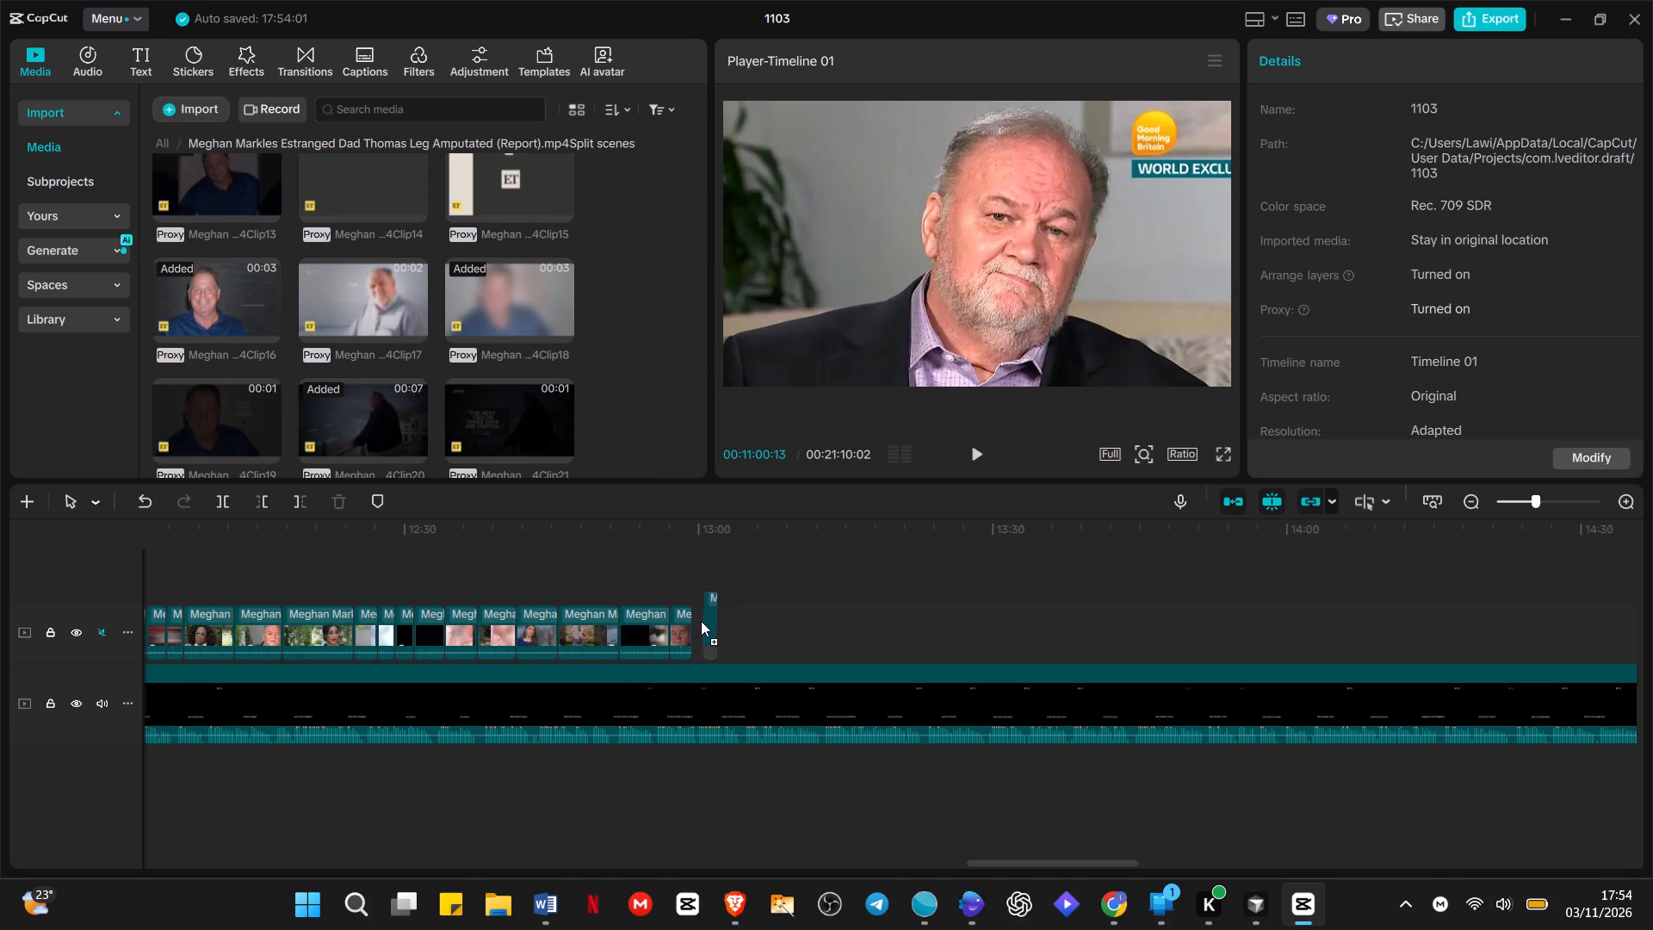
left_click_drag(701, 621, 690, 623)
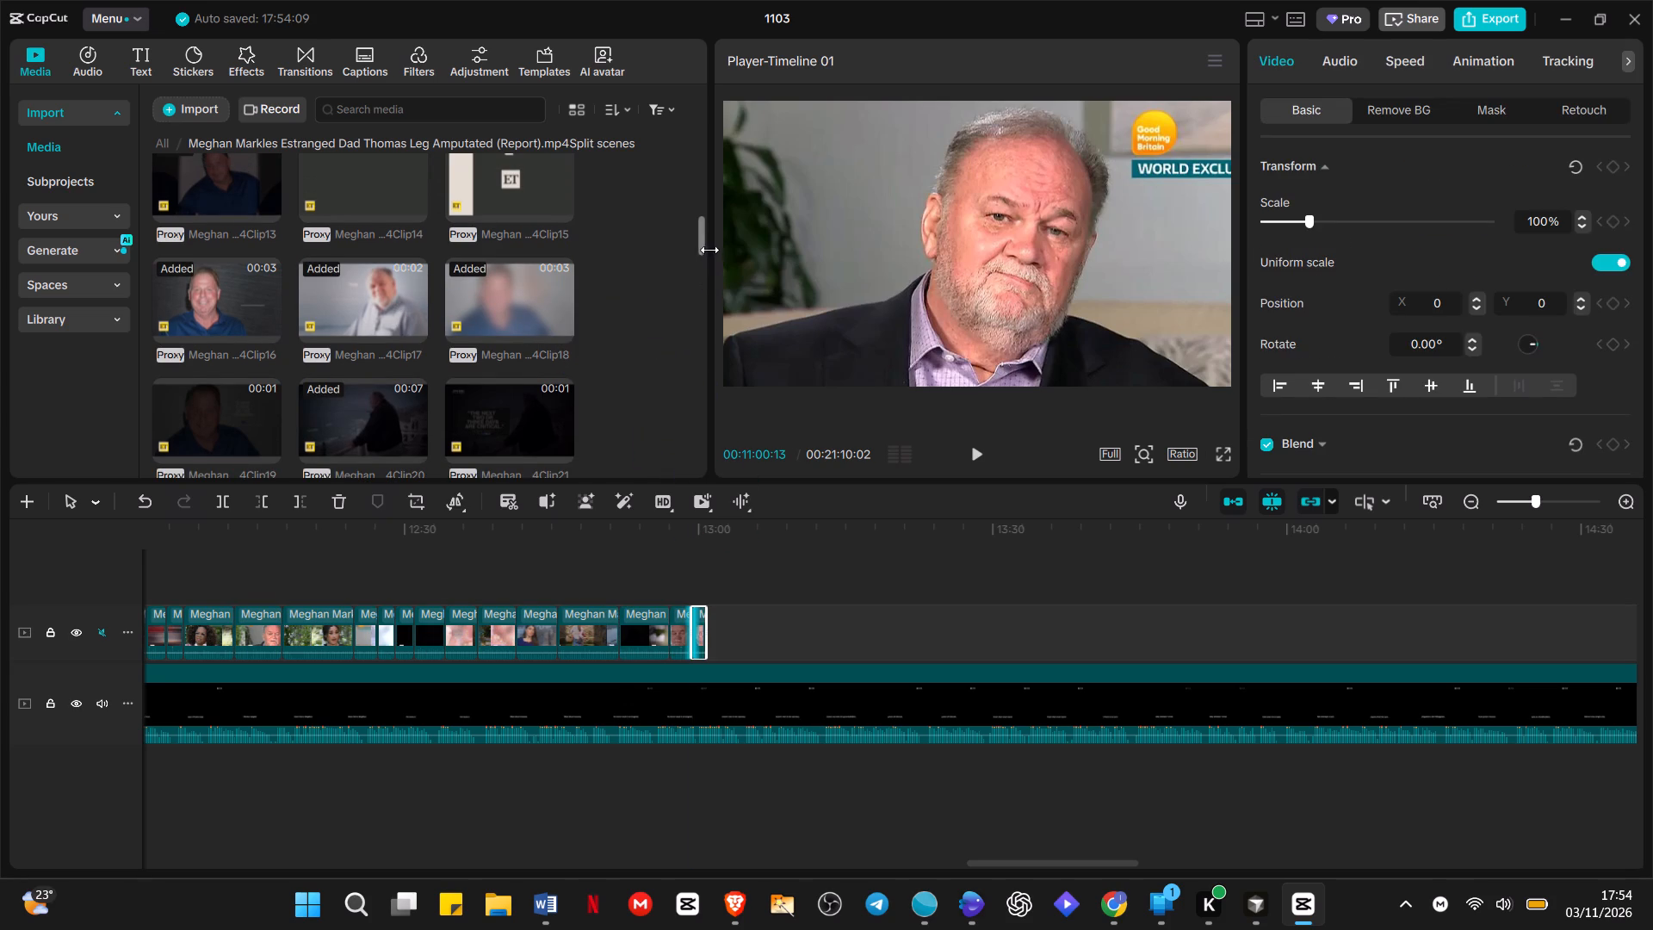
left_click_drag(705, 242, 701, 225)
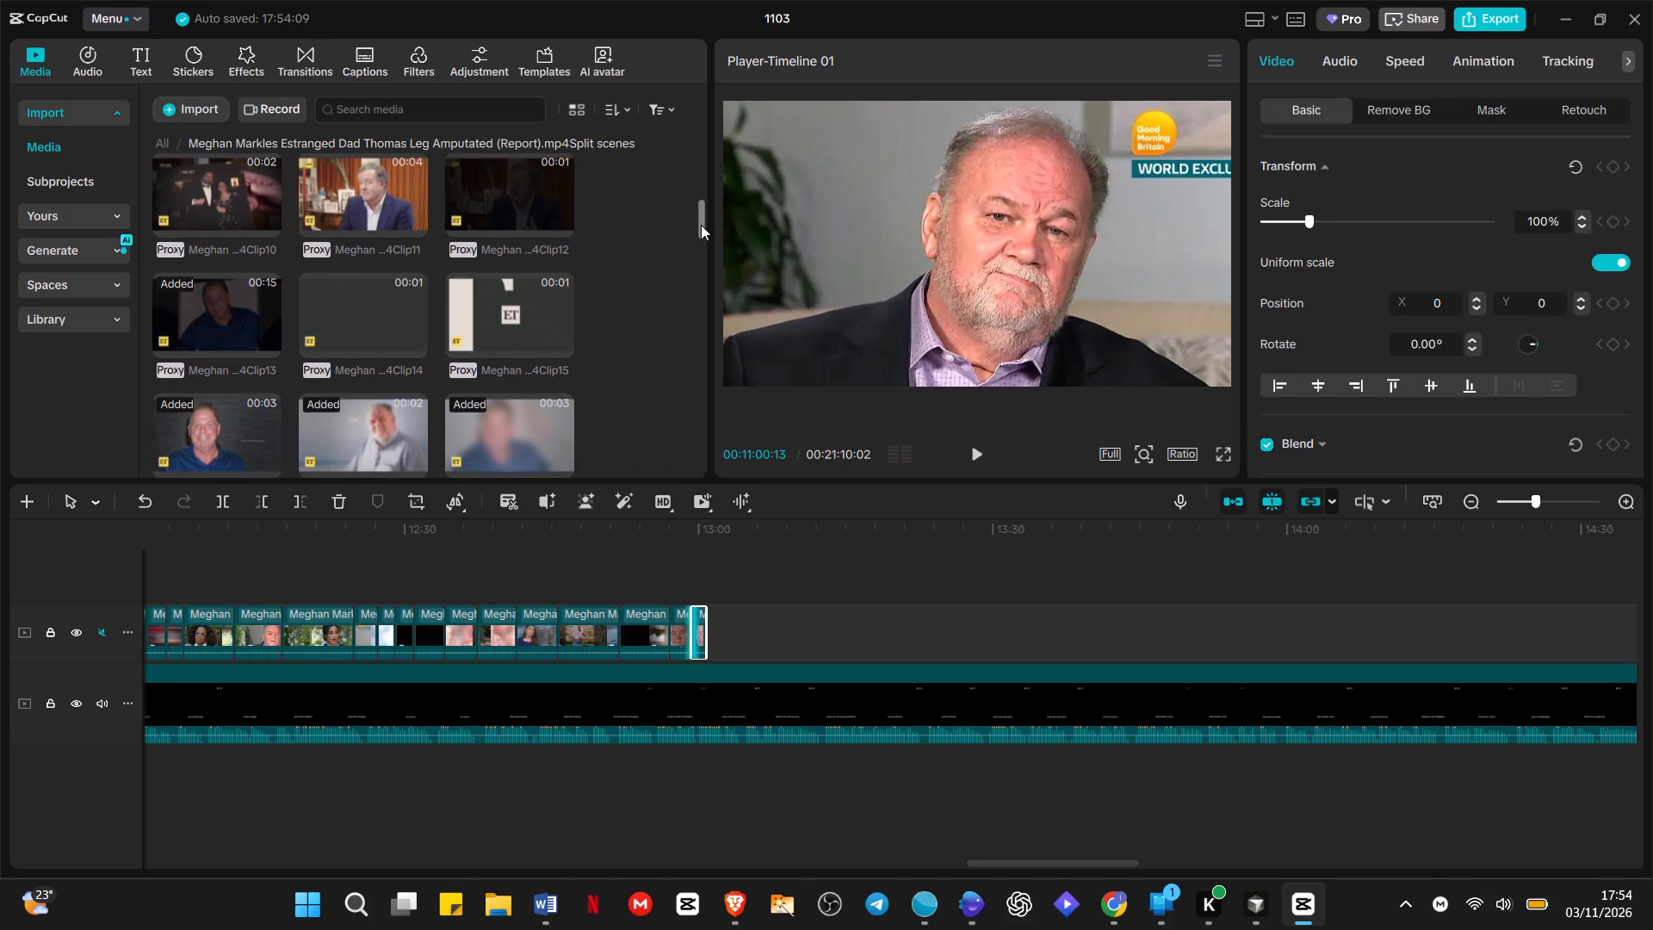
left_click_drag(701, 225, 700, 188)
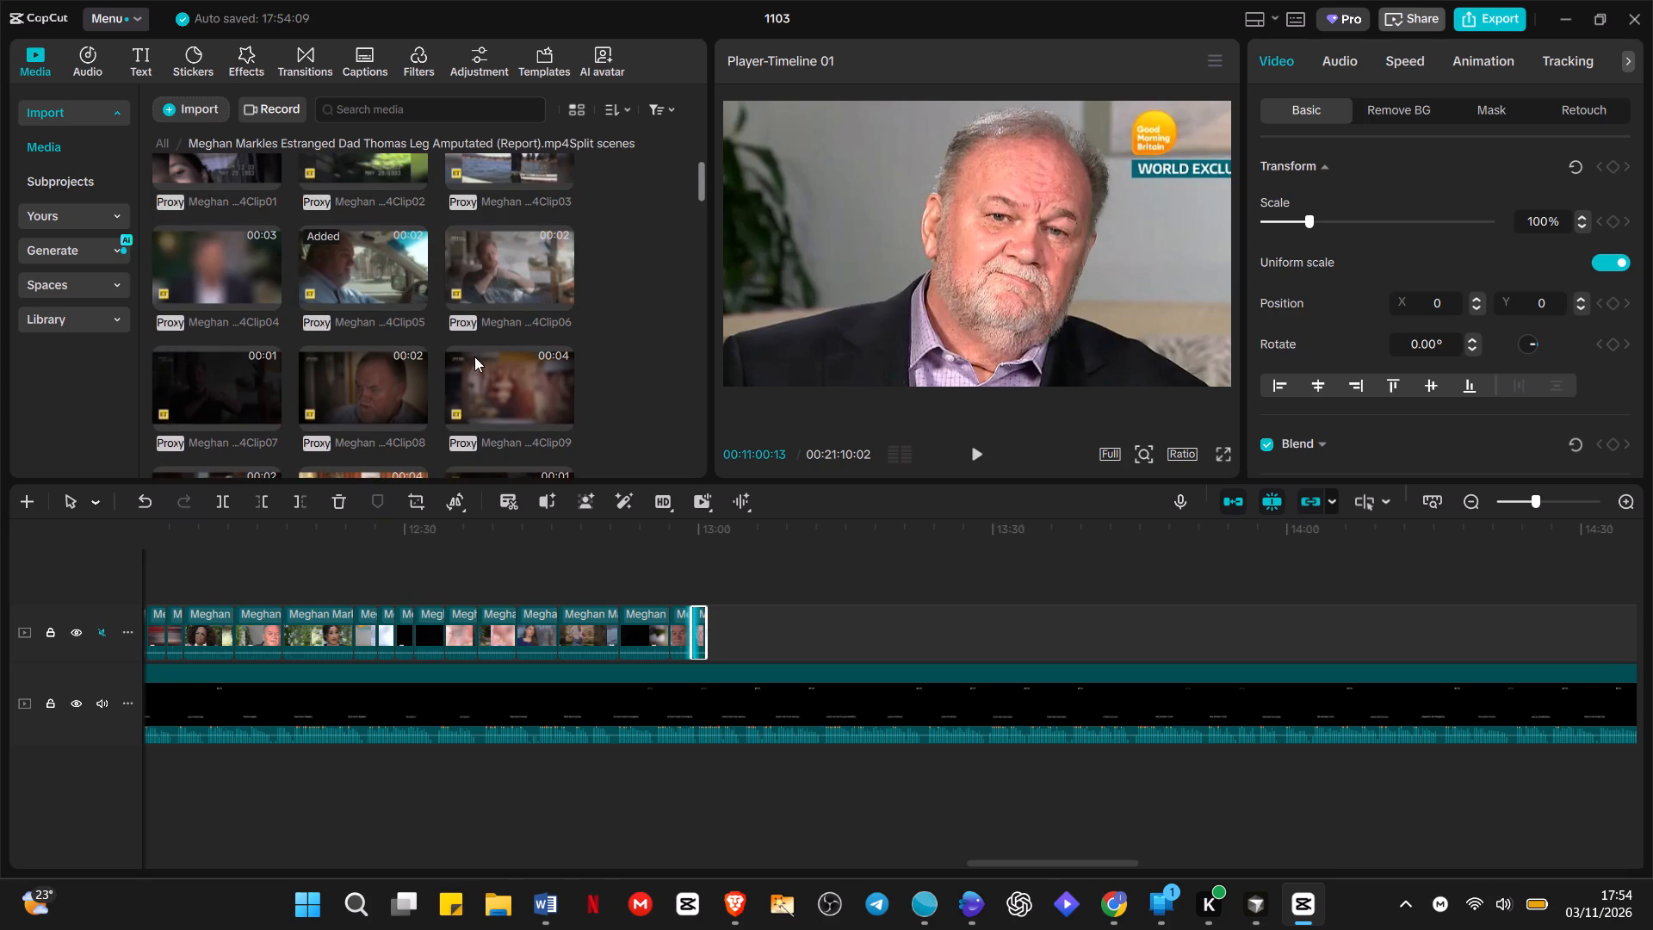
left_click_drag(371, 403, 702, 640)
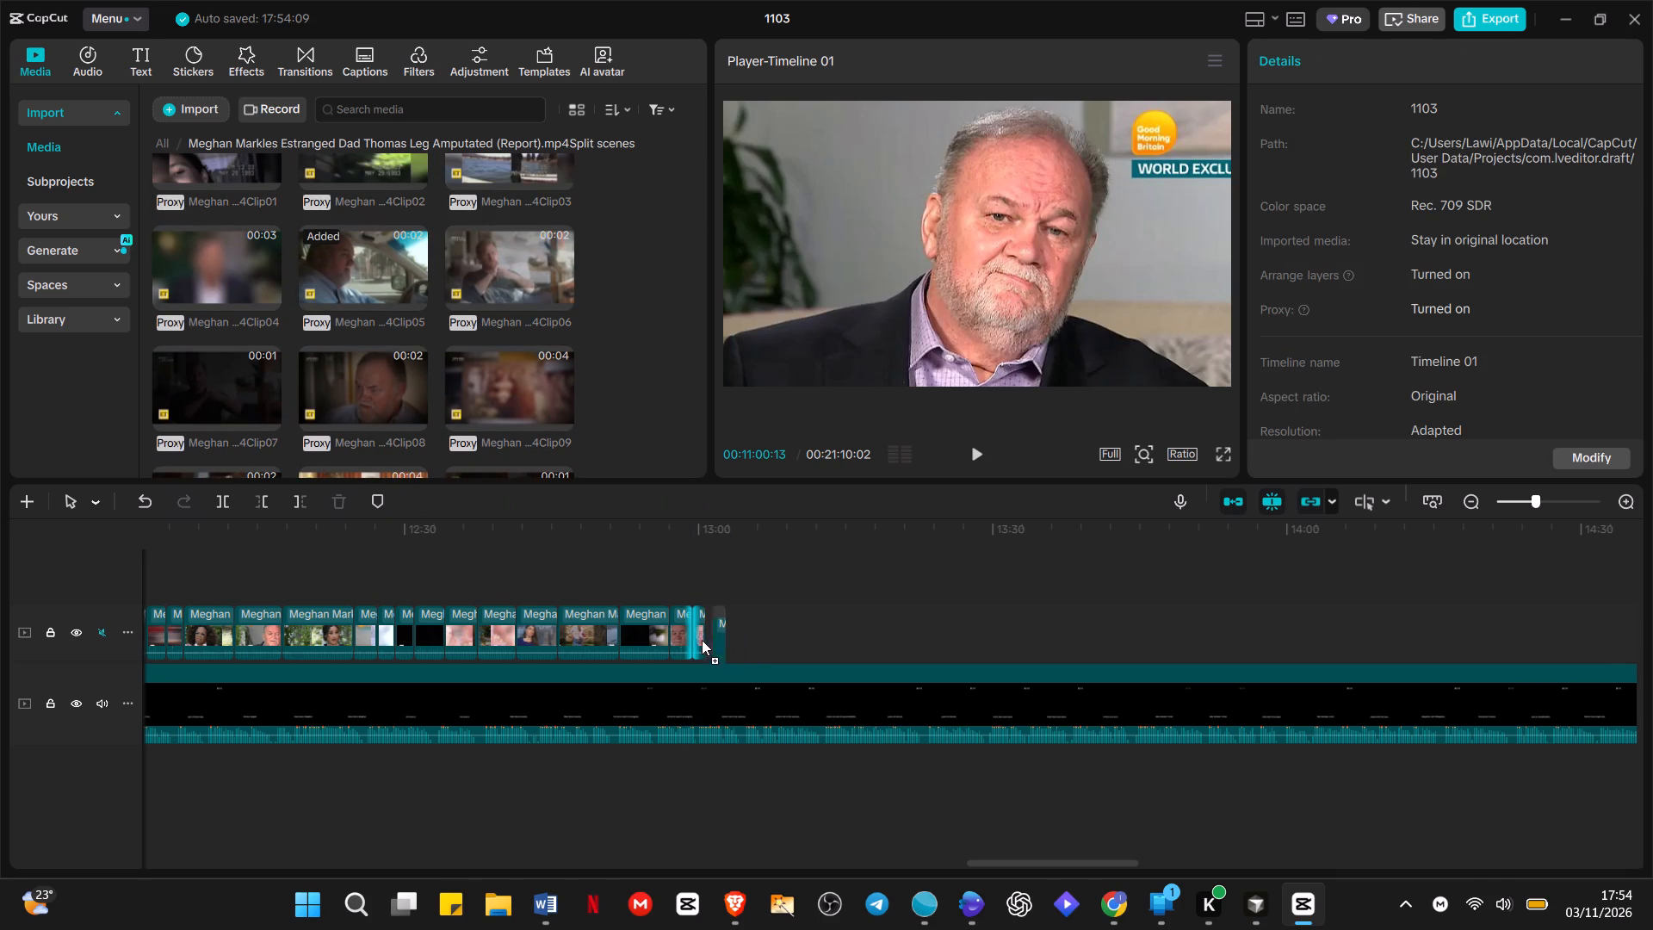
left_click_drag(702, 640, 701, 638)
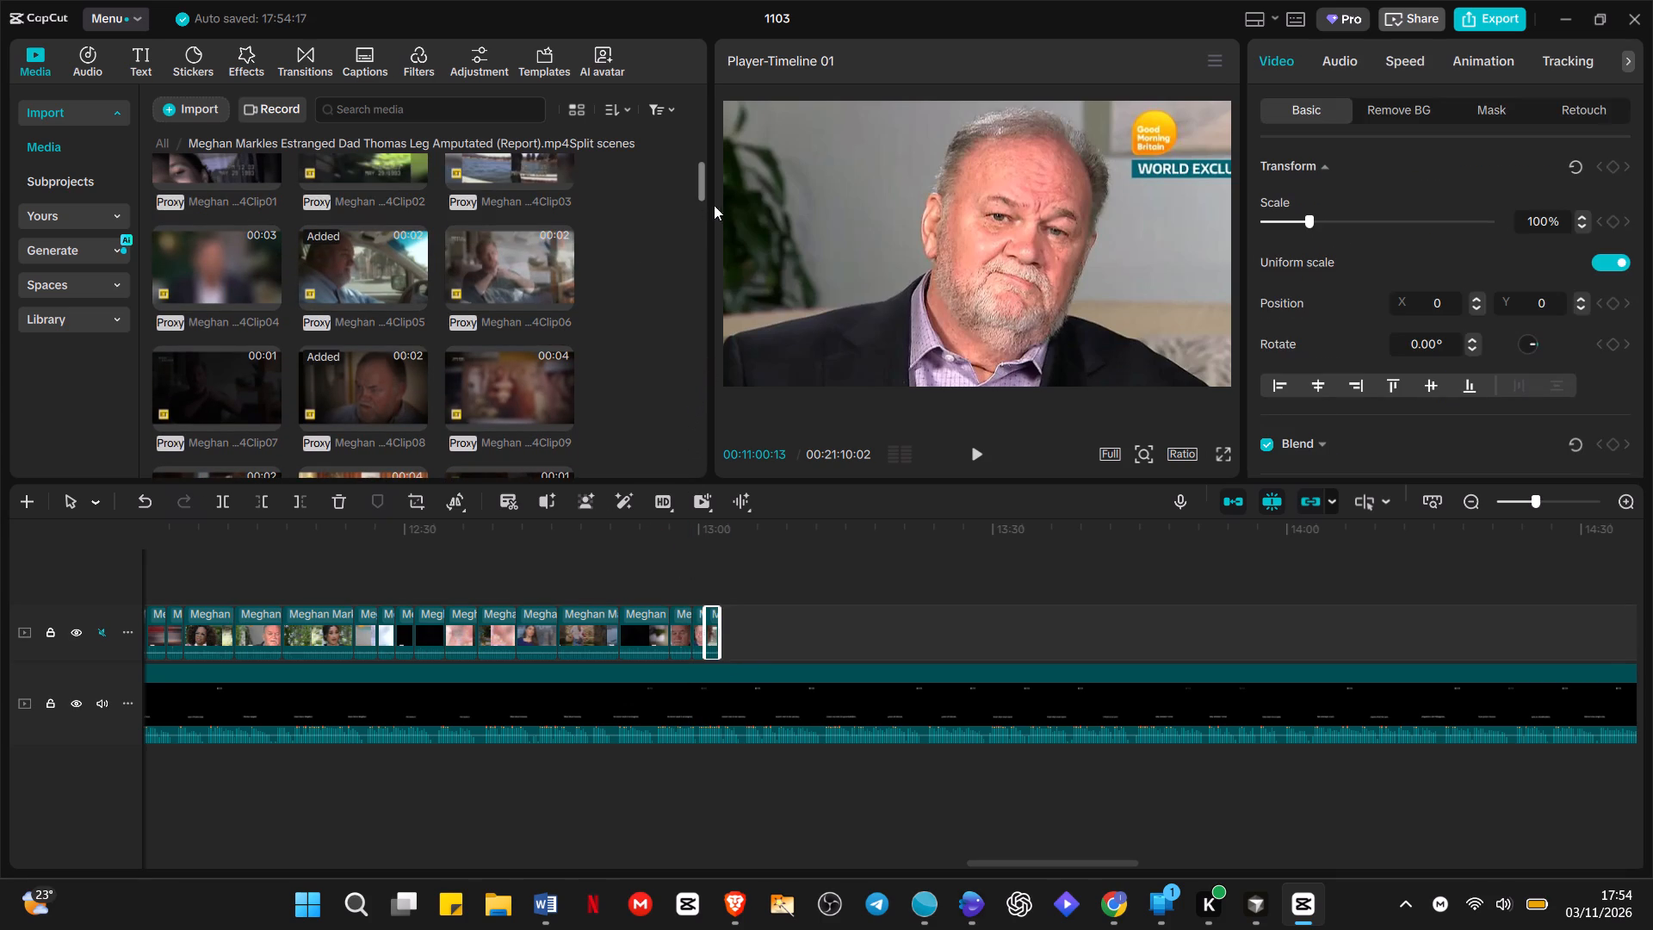
Append Clip03 from the start of the split scenes folder after Clip08 on the overlay track.
left_click_drag(706, 188, 706, 178)
left_click_drag(706, 178, 706, 167)
left_click(542, 195)
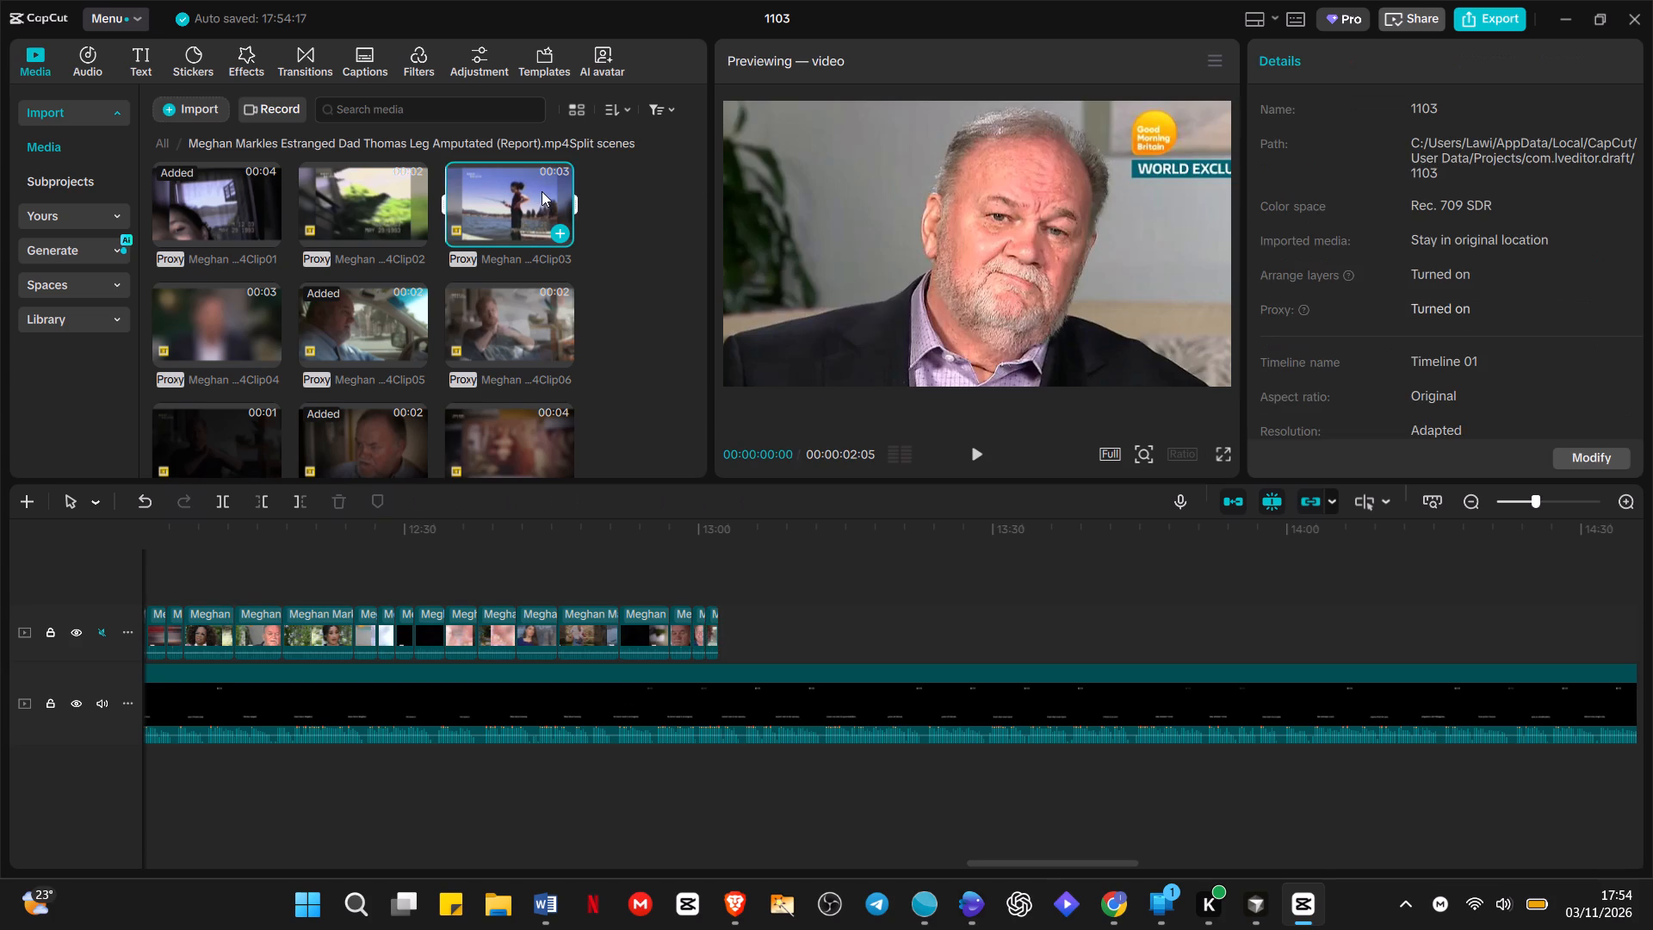
left_click(542, 191)
left_click_drag(542, 191, 720, 611)
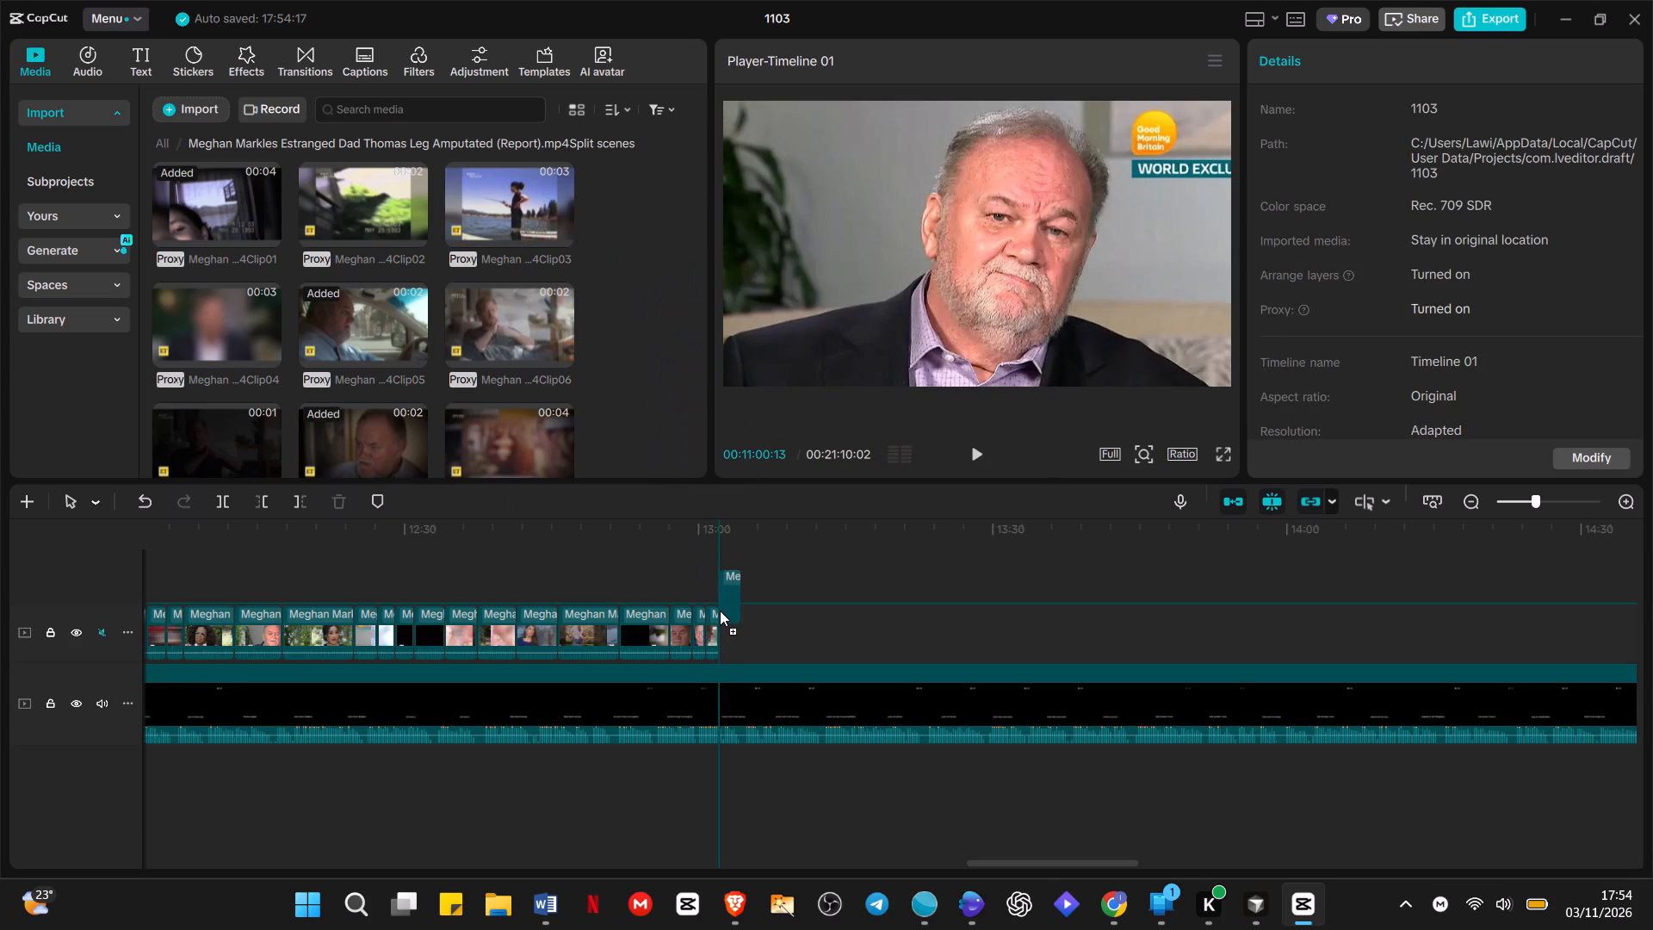
left_click_drag(720, 611, 722, 638)
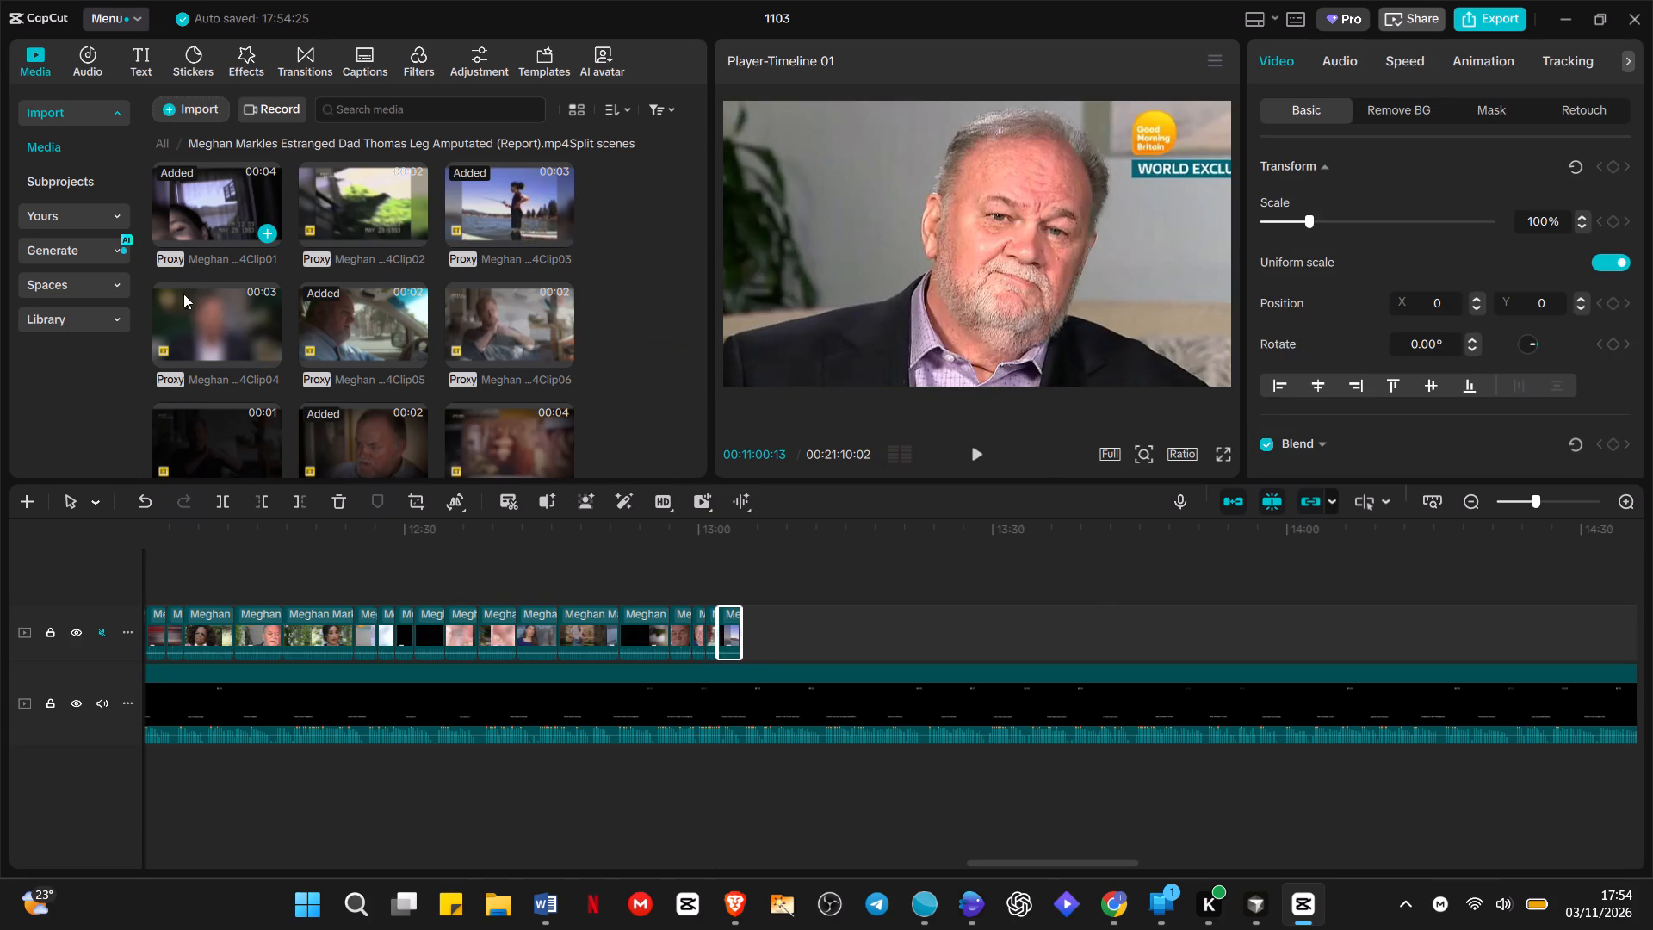
Preview Clip04 in the split scenes folder.
left_click(214, 319)
left_click(214, 318)
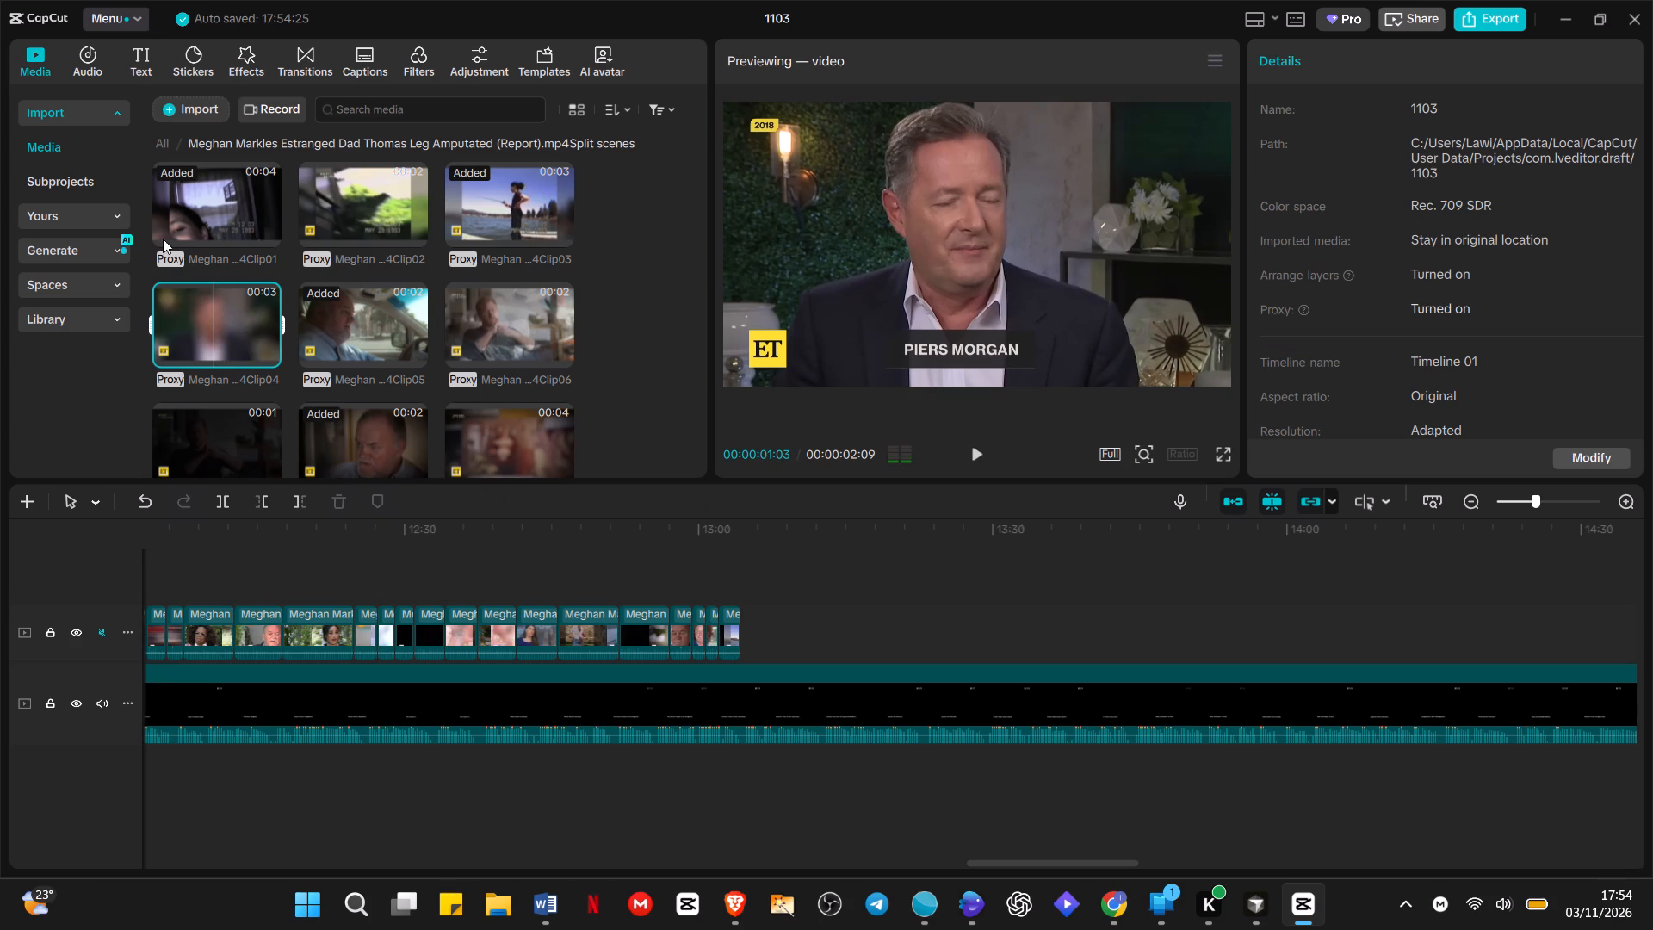
Add the childhood photo crkirxmiGK from the main media folder to the overlay track, stretched back to meet Clip03, about 55 s long.
left_click(161, 140)
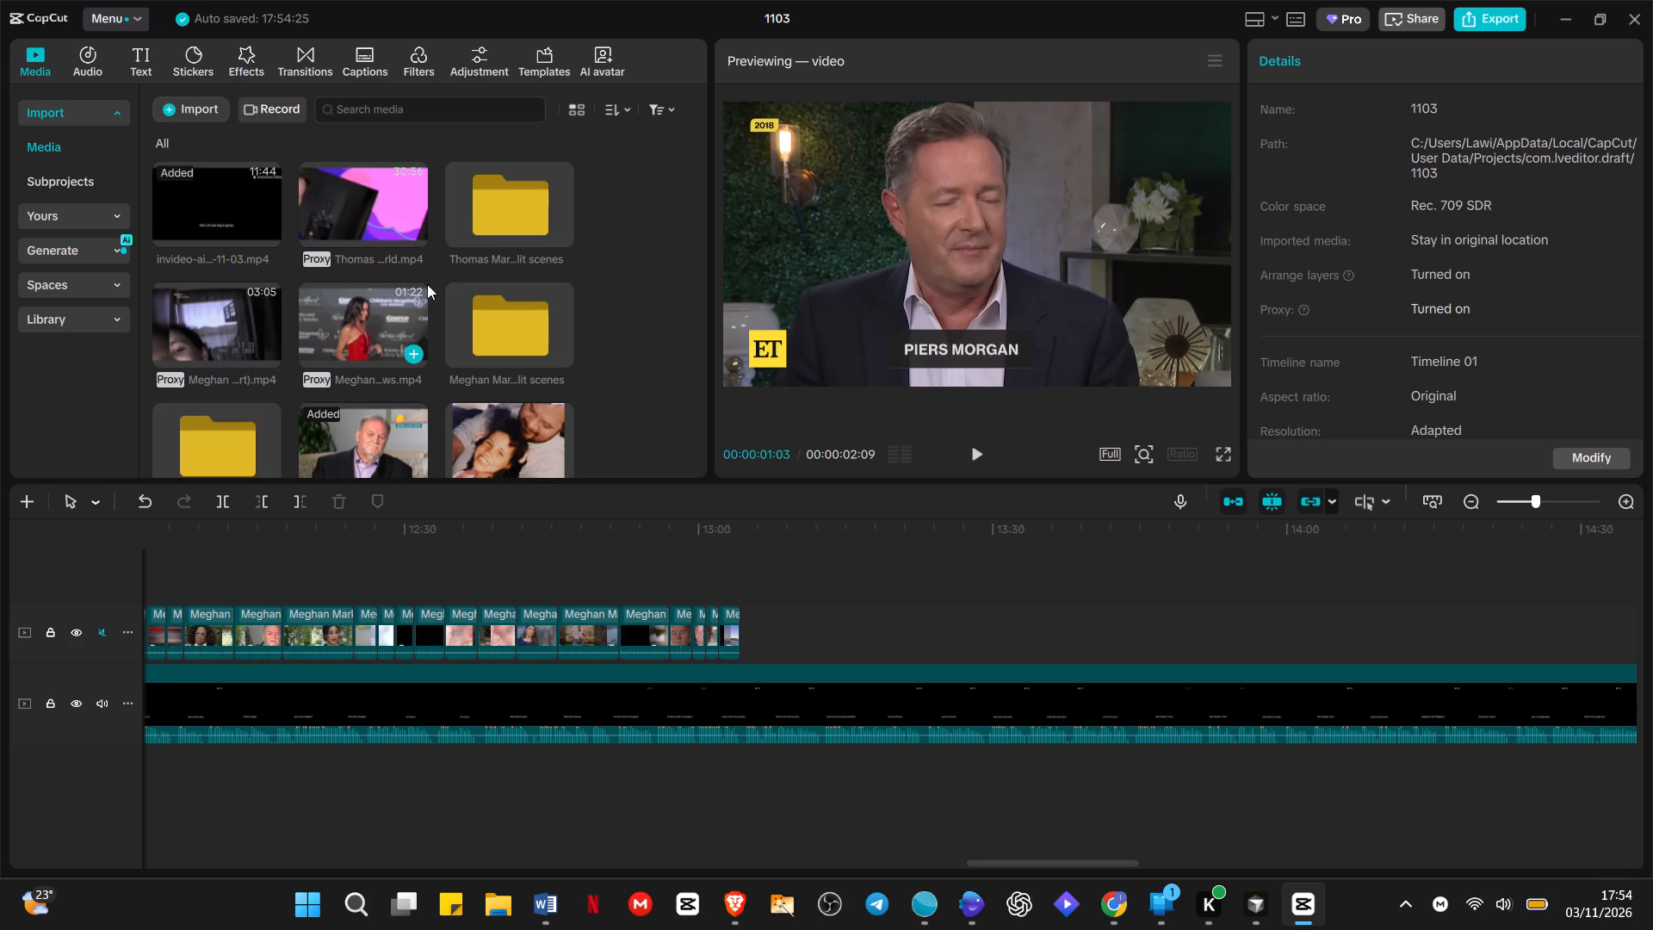
left_click_drag(704, 286, 700, 313)
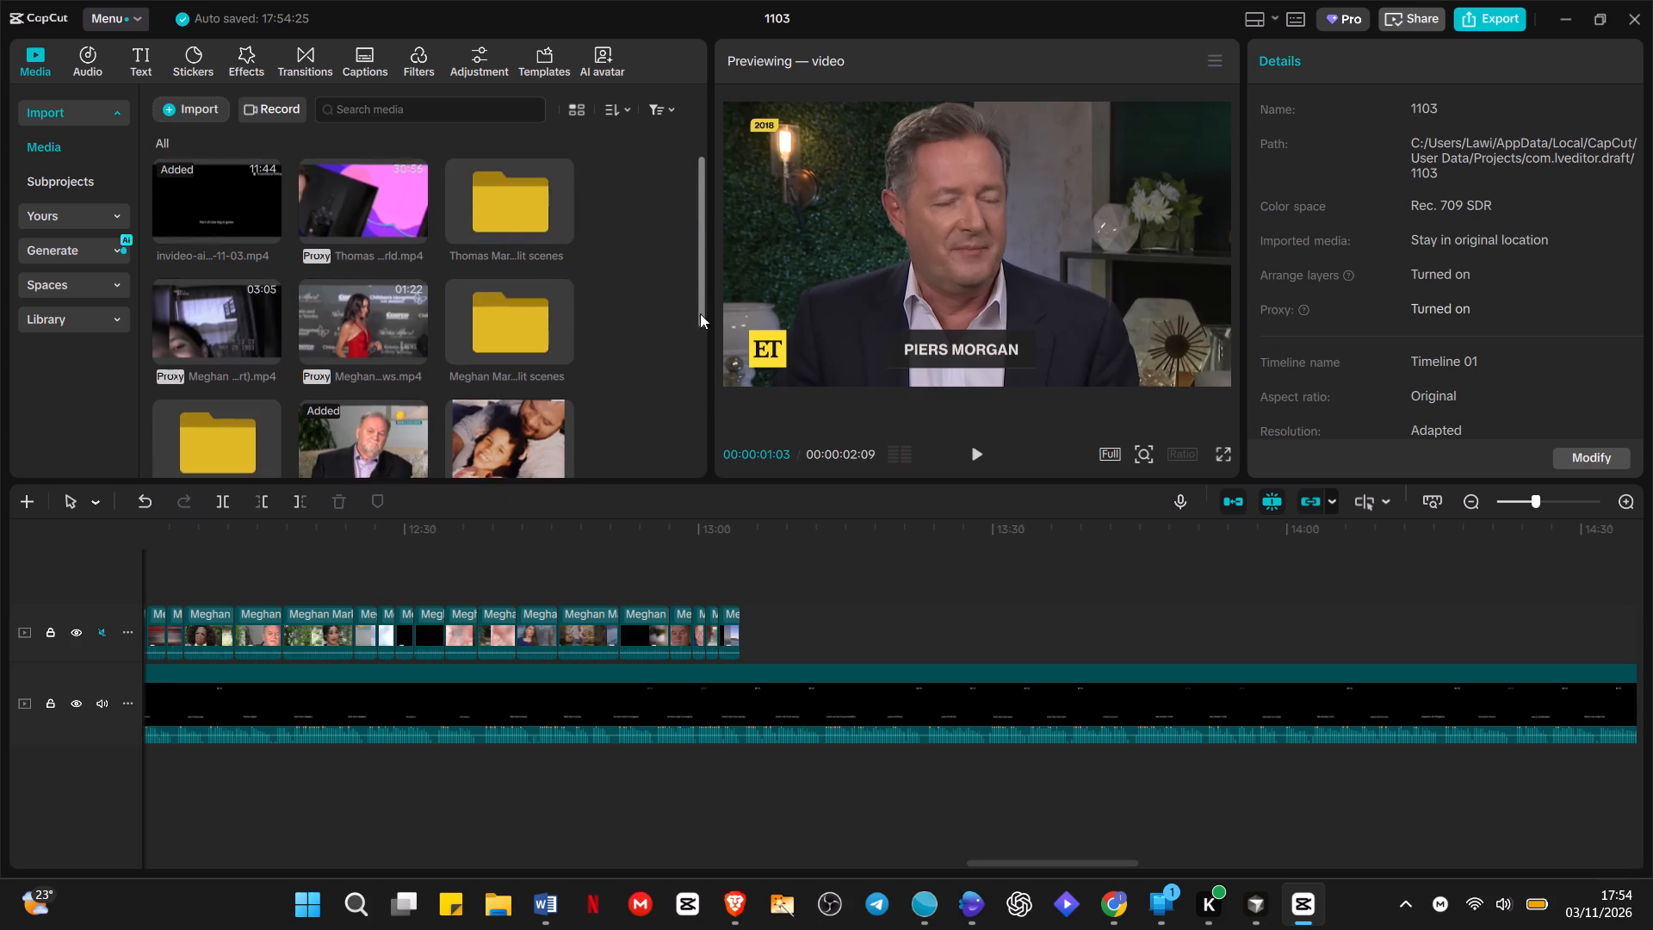
left_click_drag(700, 313, 693, 366)
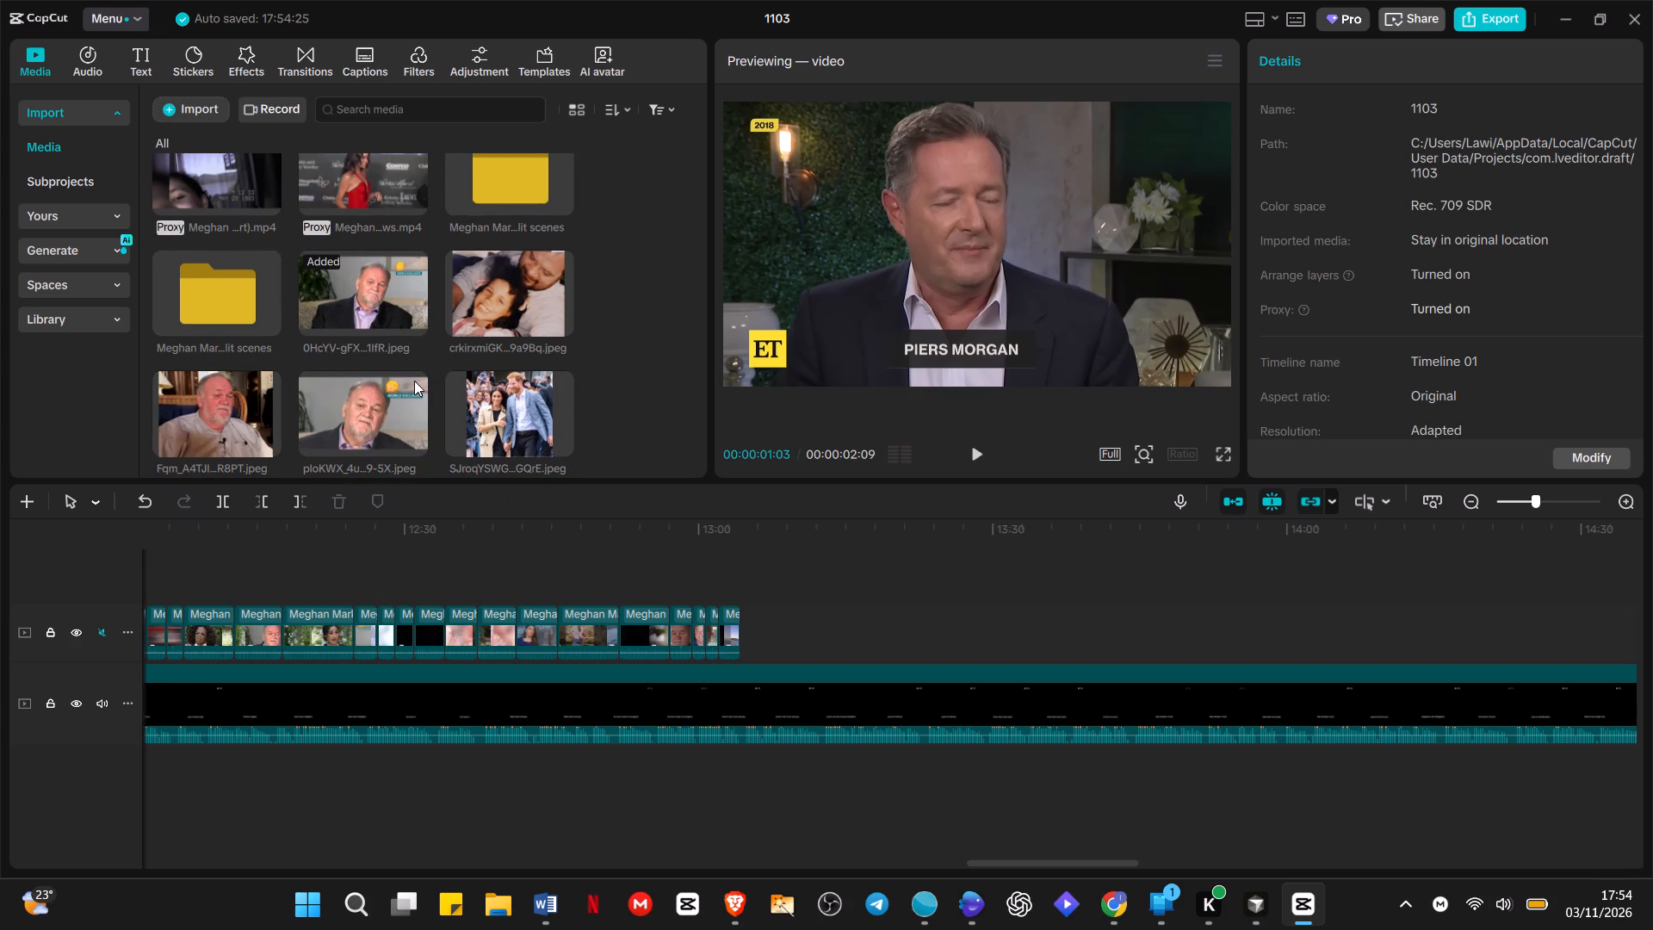
left_click(491, 289)
left_click_drag(491, 289, 492, 289)
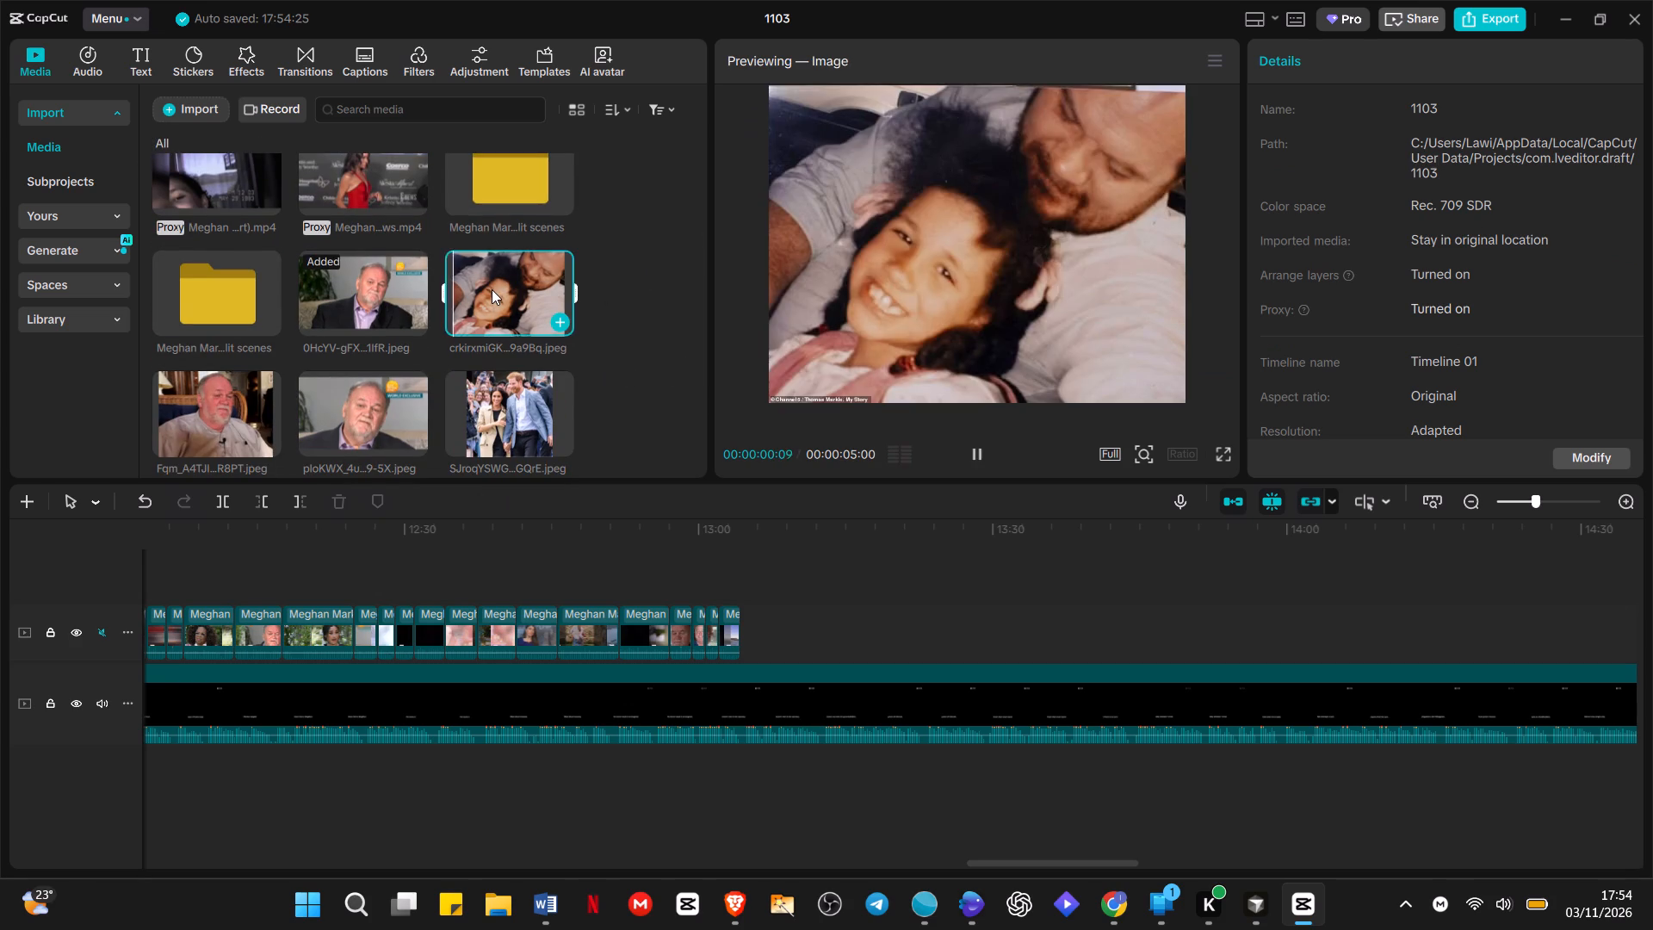
left_click_drag(492, 289, 1104, 620)
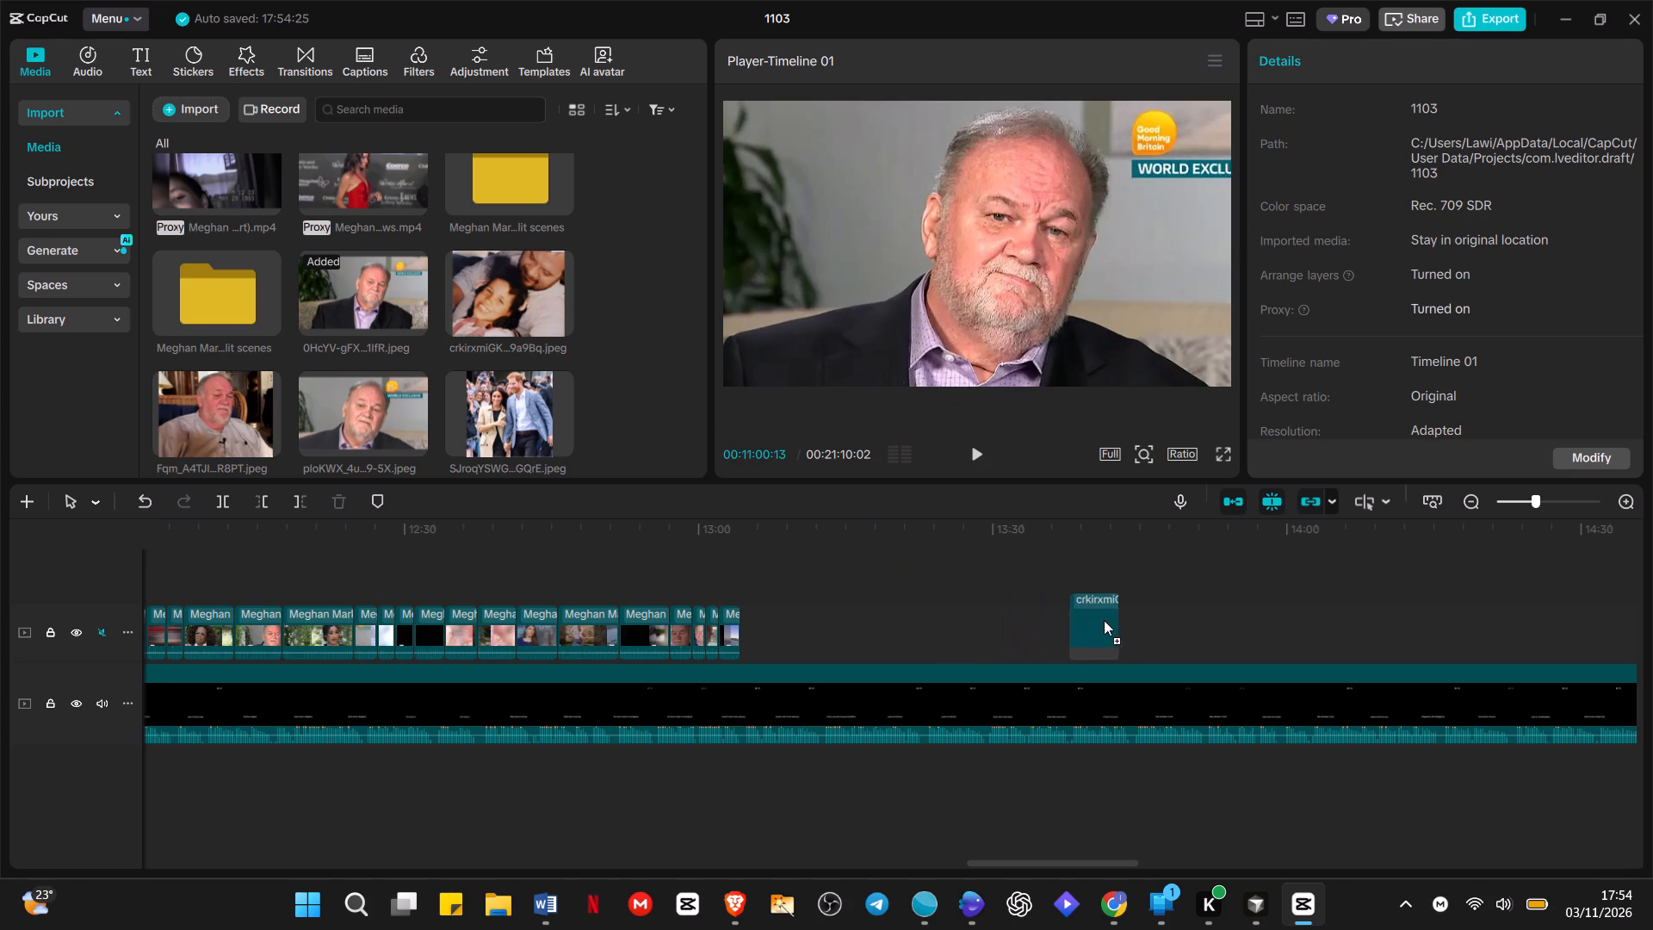
left_click_drag(1104, 620, 1235, 622)
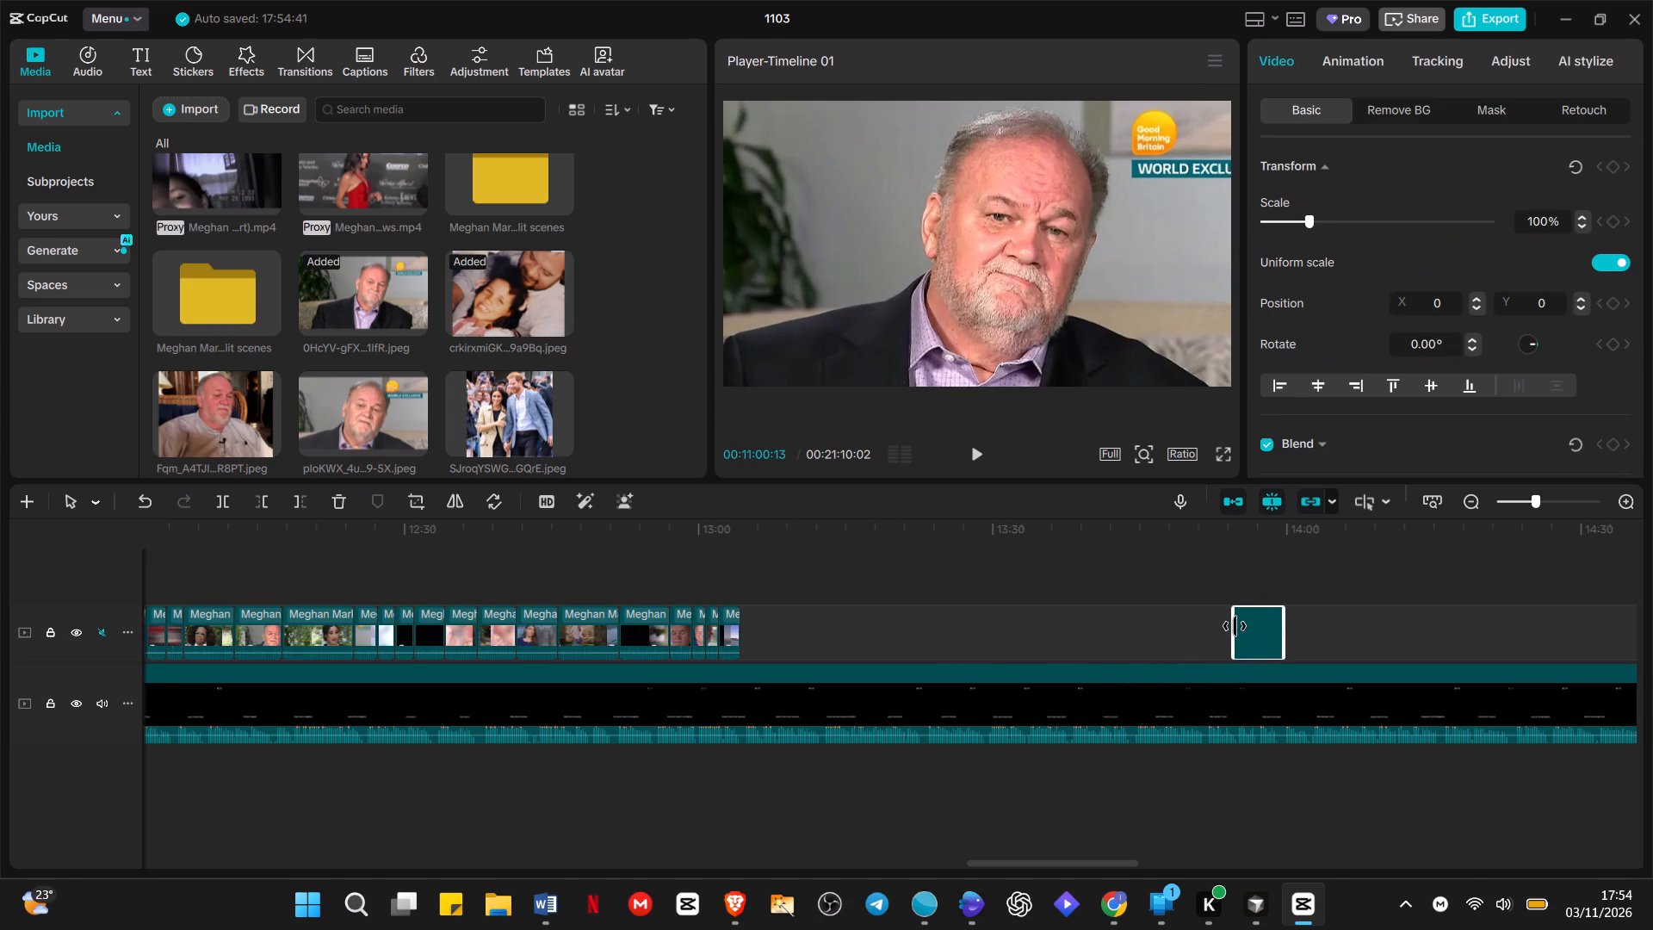
left_click_drag(1235, 626, 729, 591)
Scale the childhood photo to 135% to fill the frame width and shift it down to about Y -264.
left_click(729, 589)
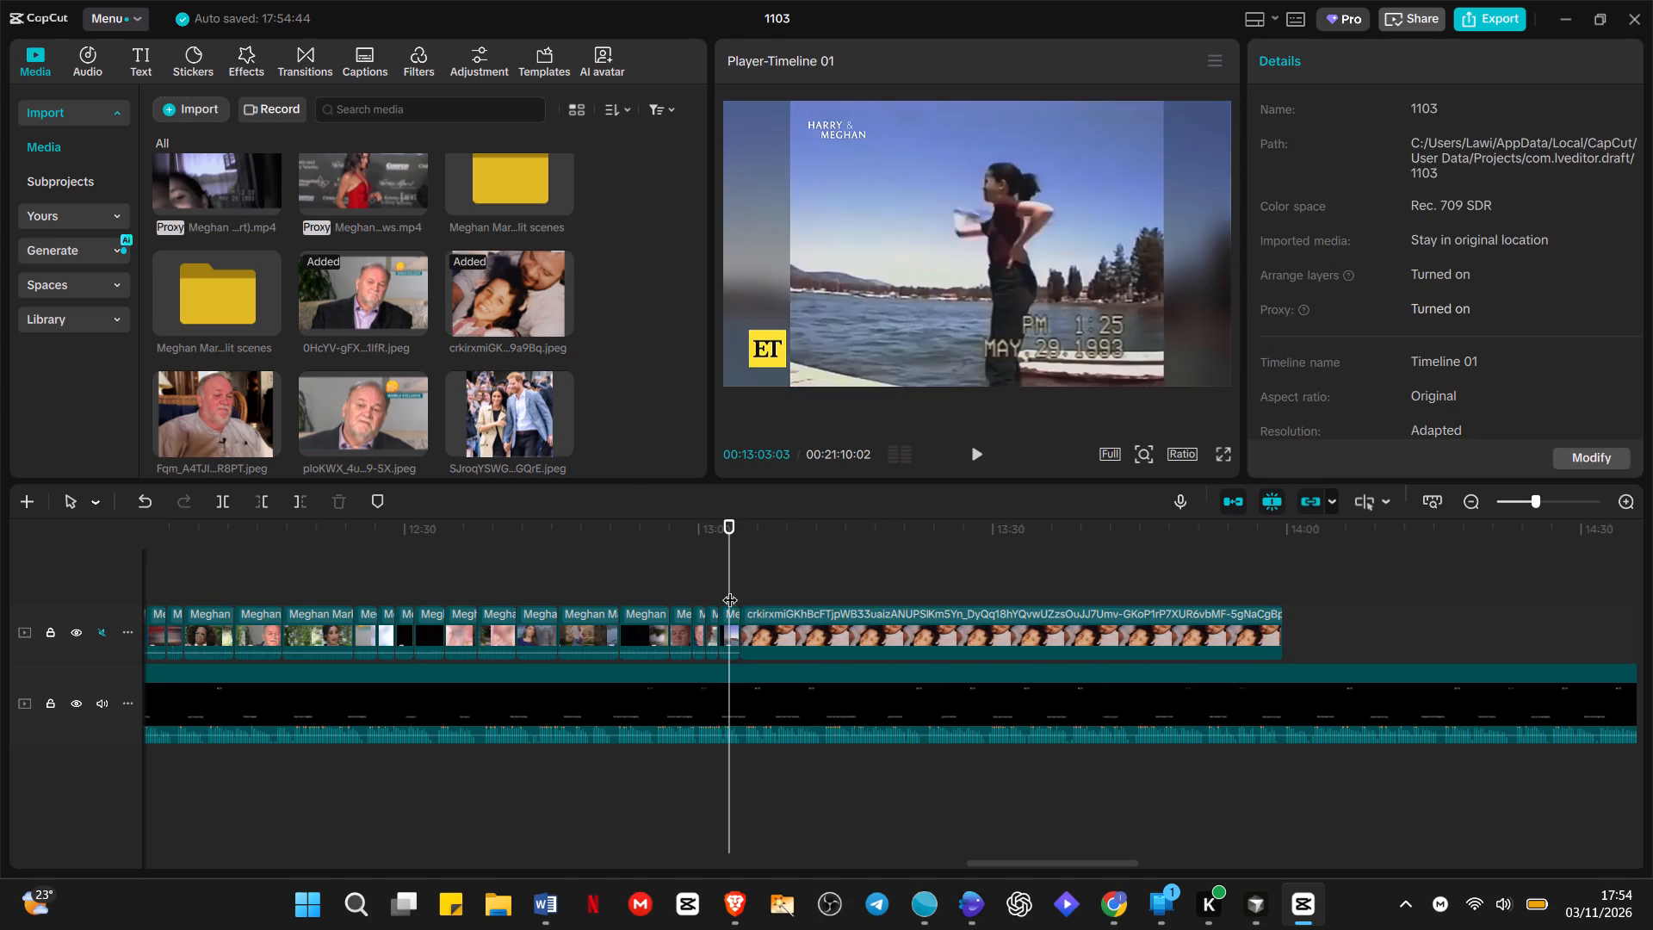
left_click_drag(732, 589, 744, 592)
left_click(754, 604)
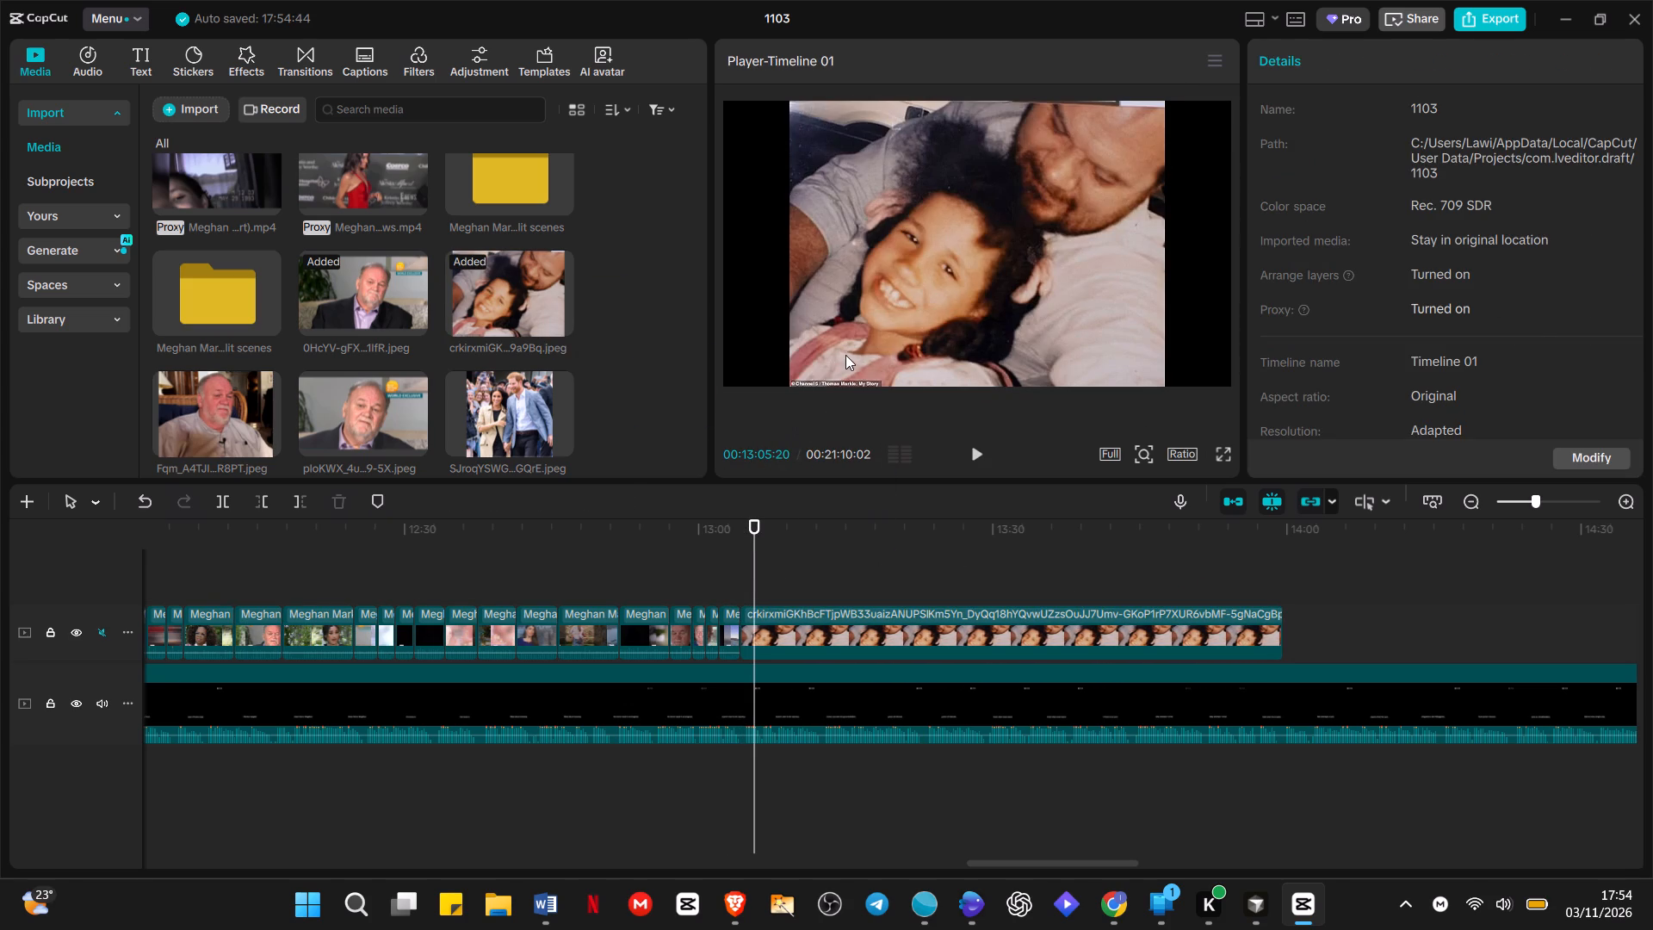
left_click(842, 356)
left_click_drag(790, 390, 743, 421)
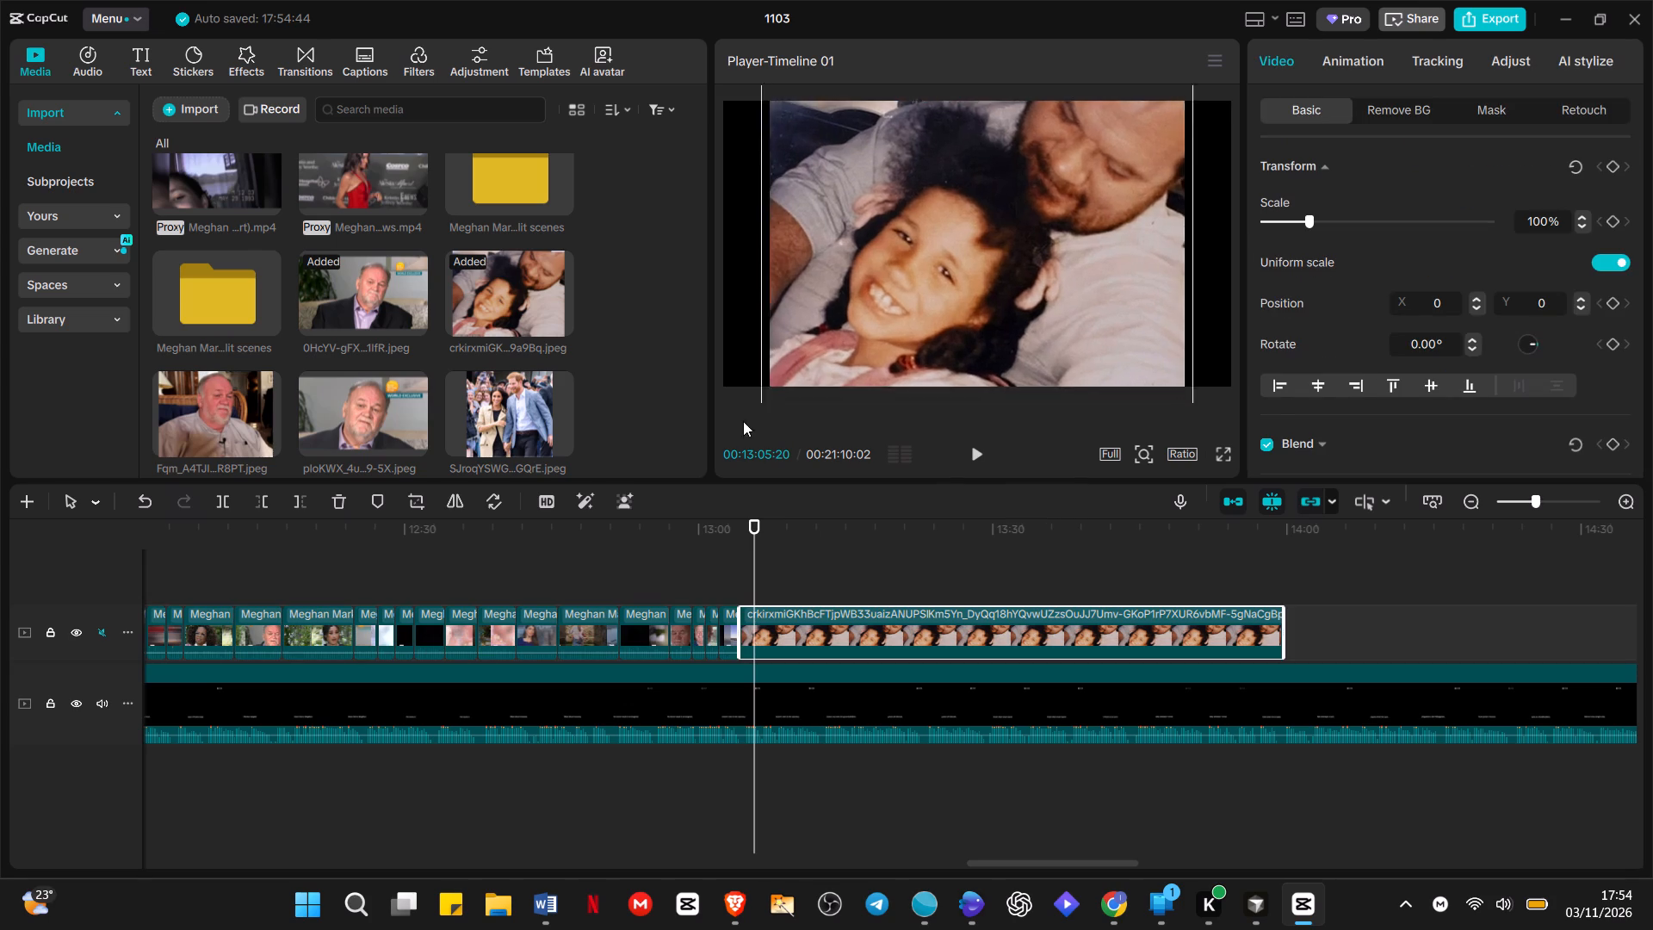
left_click_drag(743, 421, 708, 443)
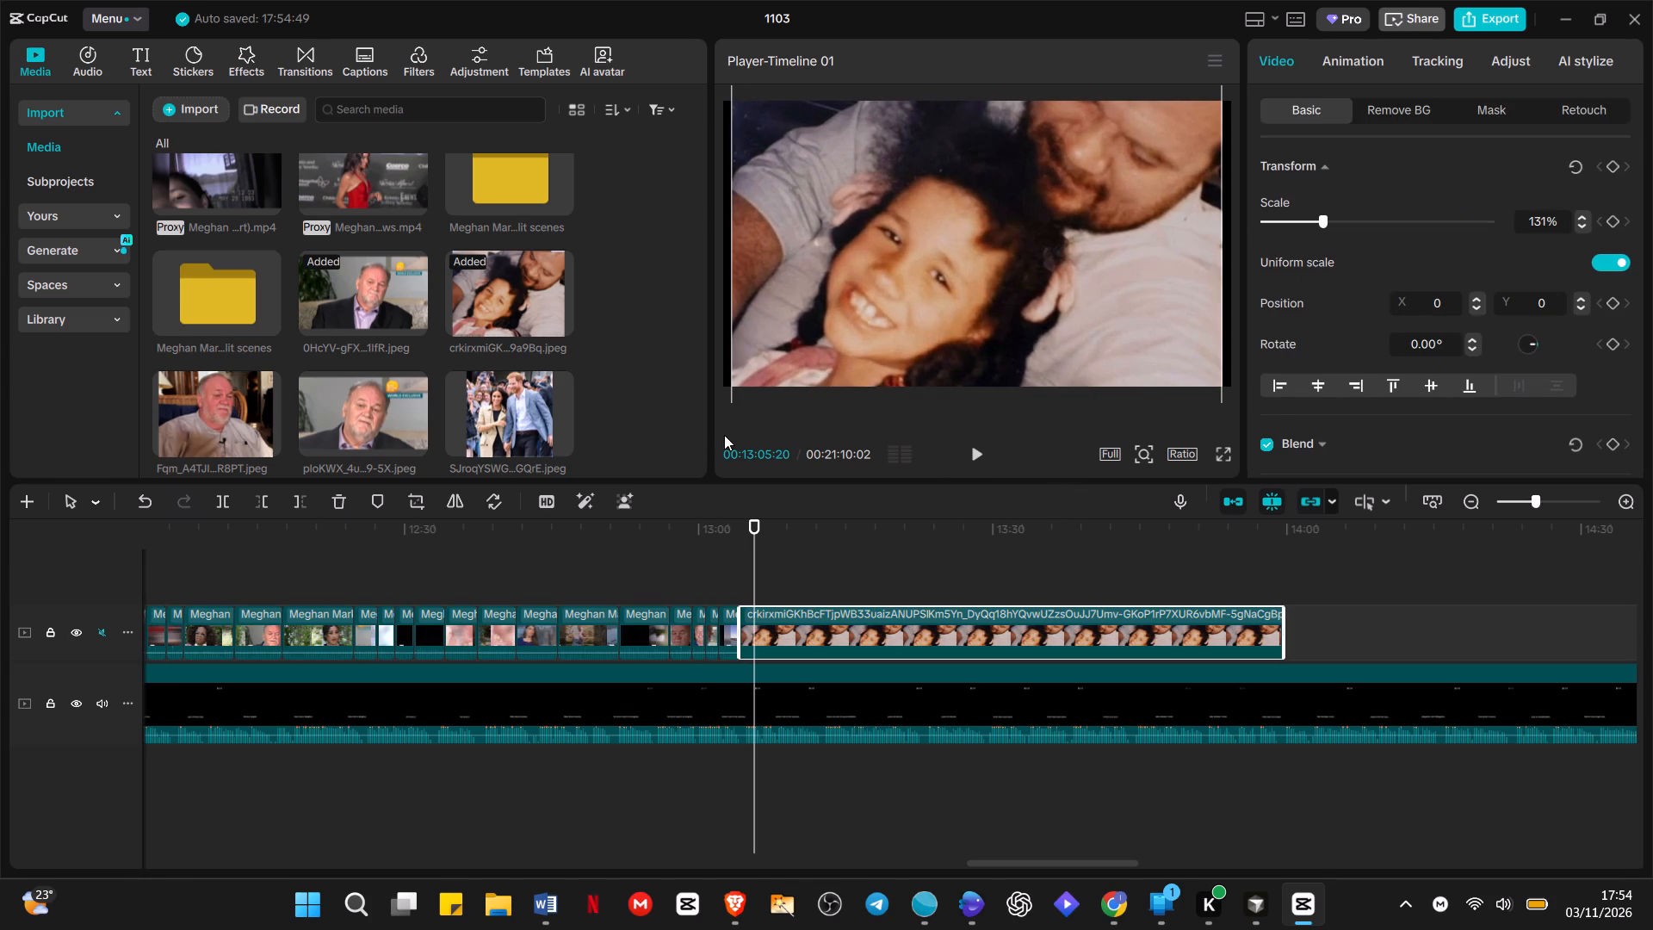
key("ctrl+z")
left_click_drag(797, 381, 732, 423)
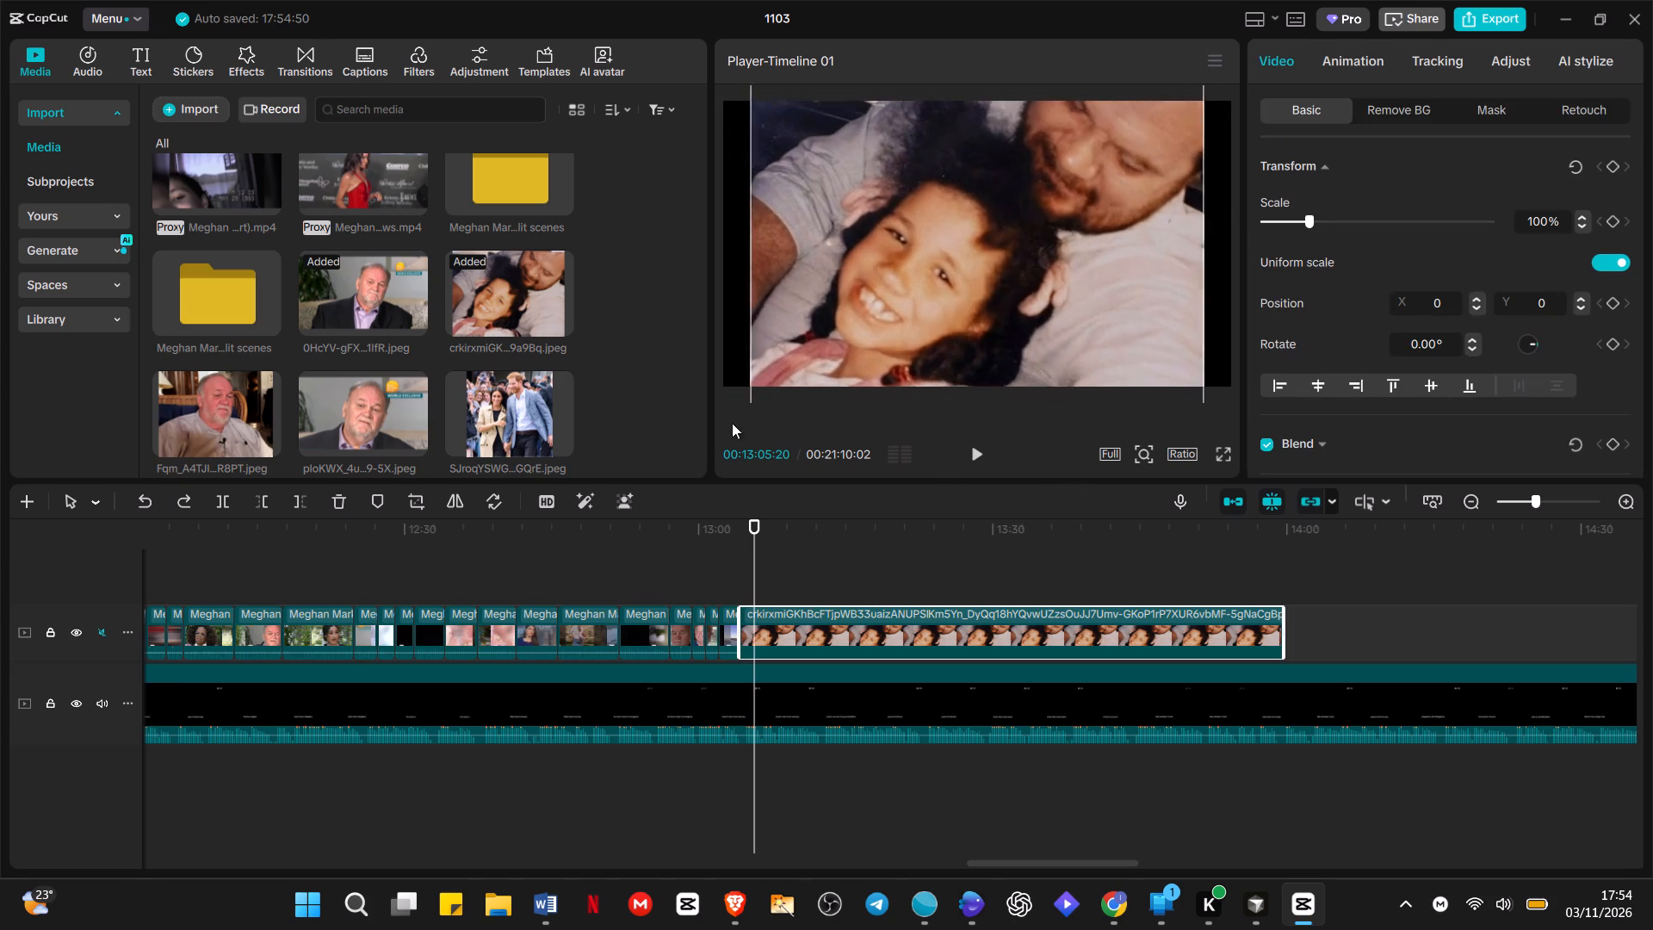
left_click_drag(732, 423, 710, 439)
left_click_drag(862, 323, 862, 341)
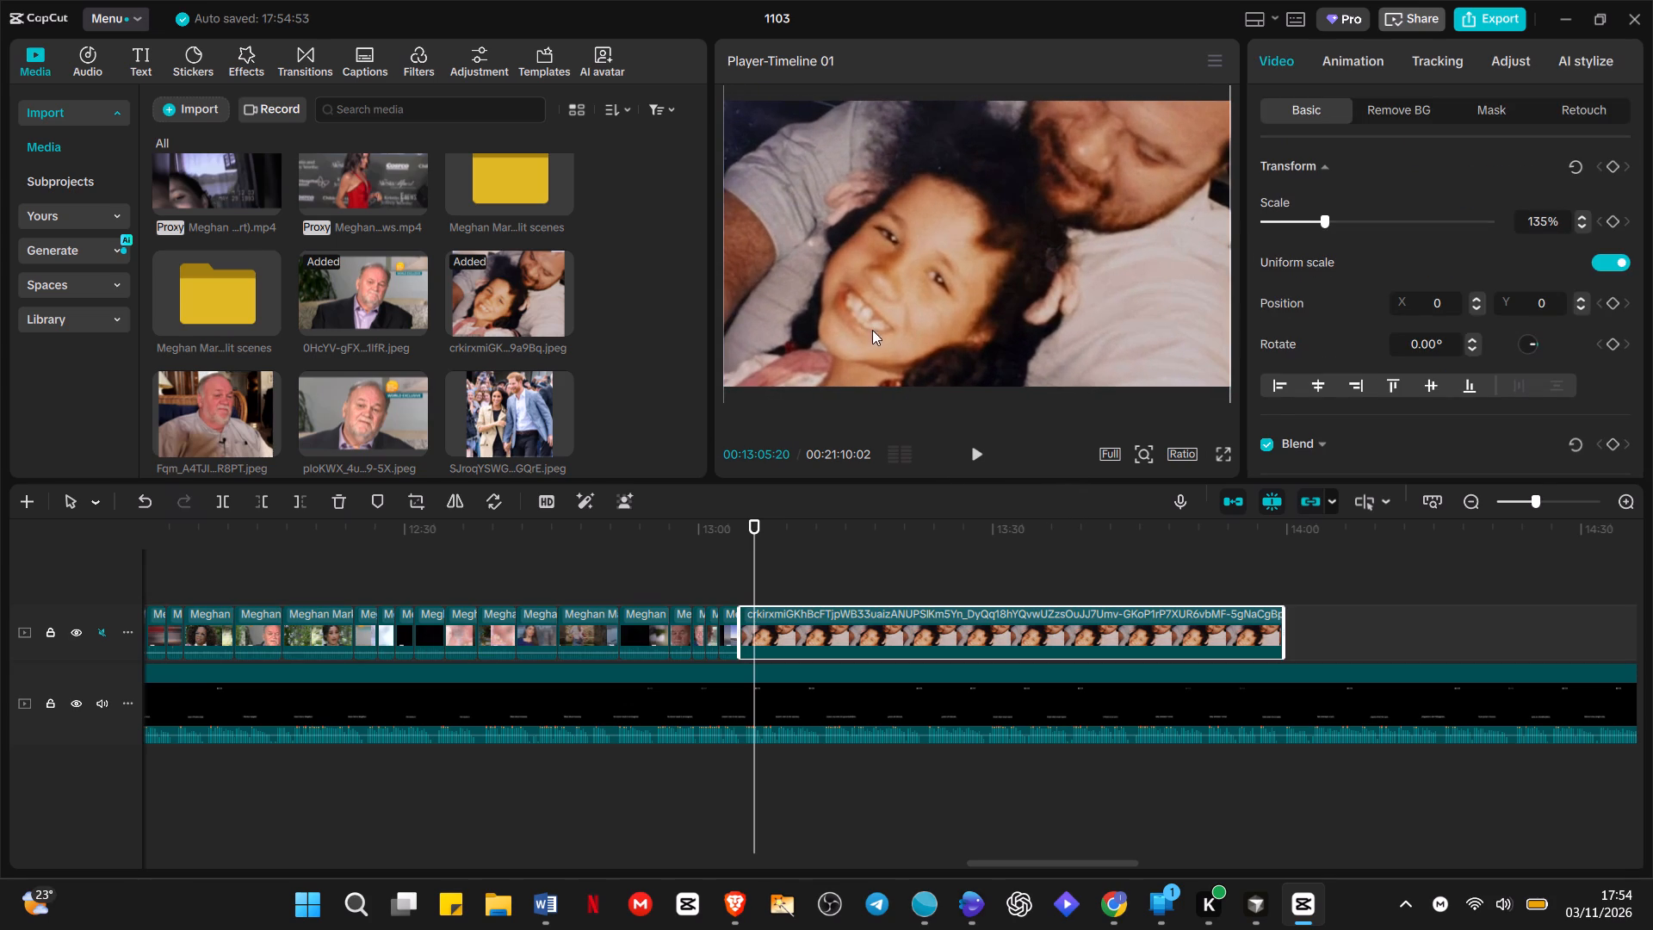
left_click_drag(890, 308, 887, 343)
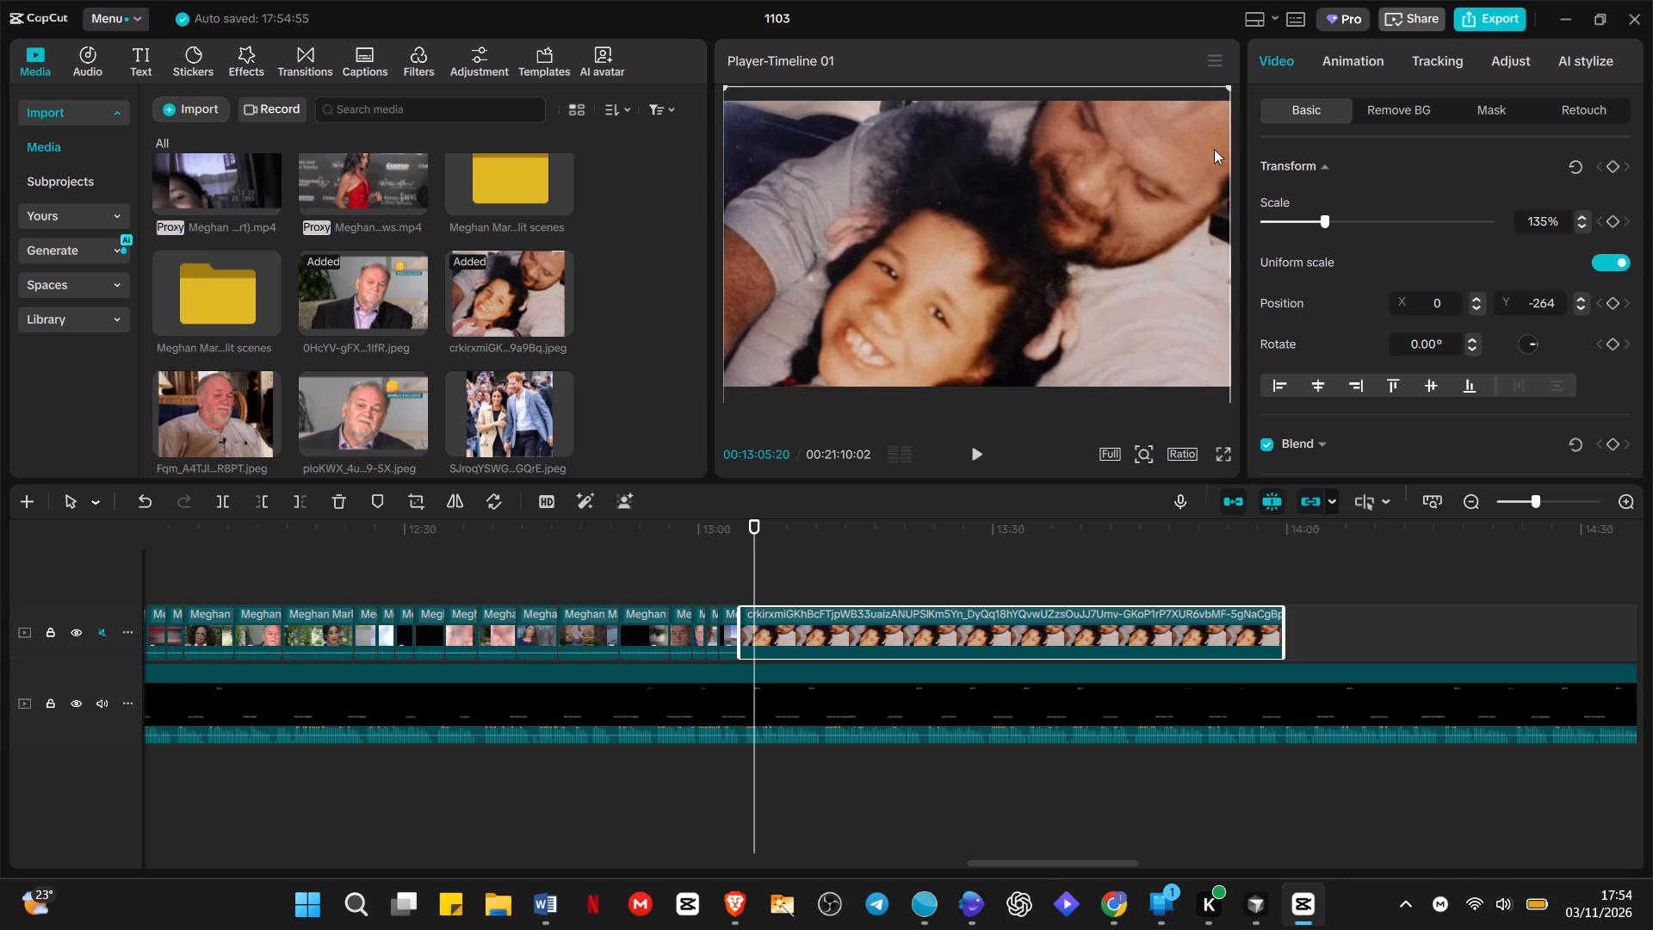
Apply the Zoom 1 combo animation to the childhood photo.
left_click(1333, 59)
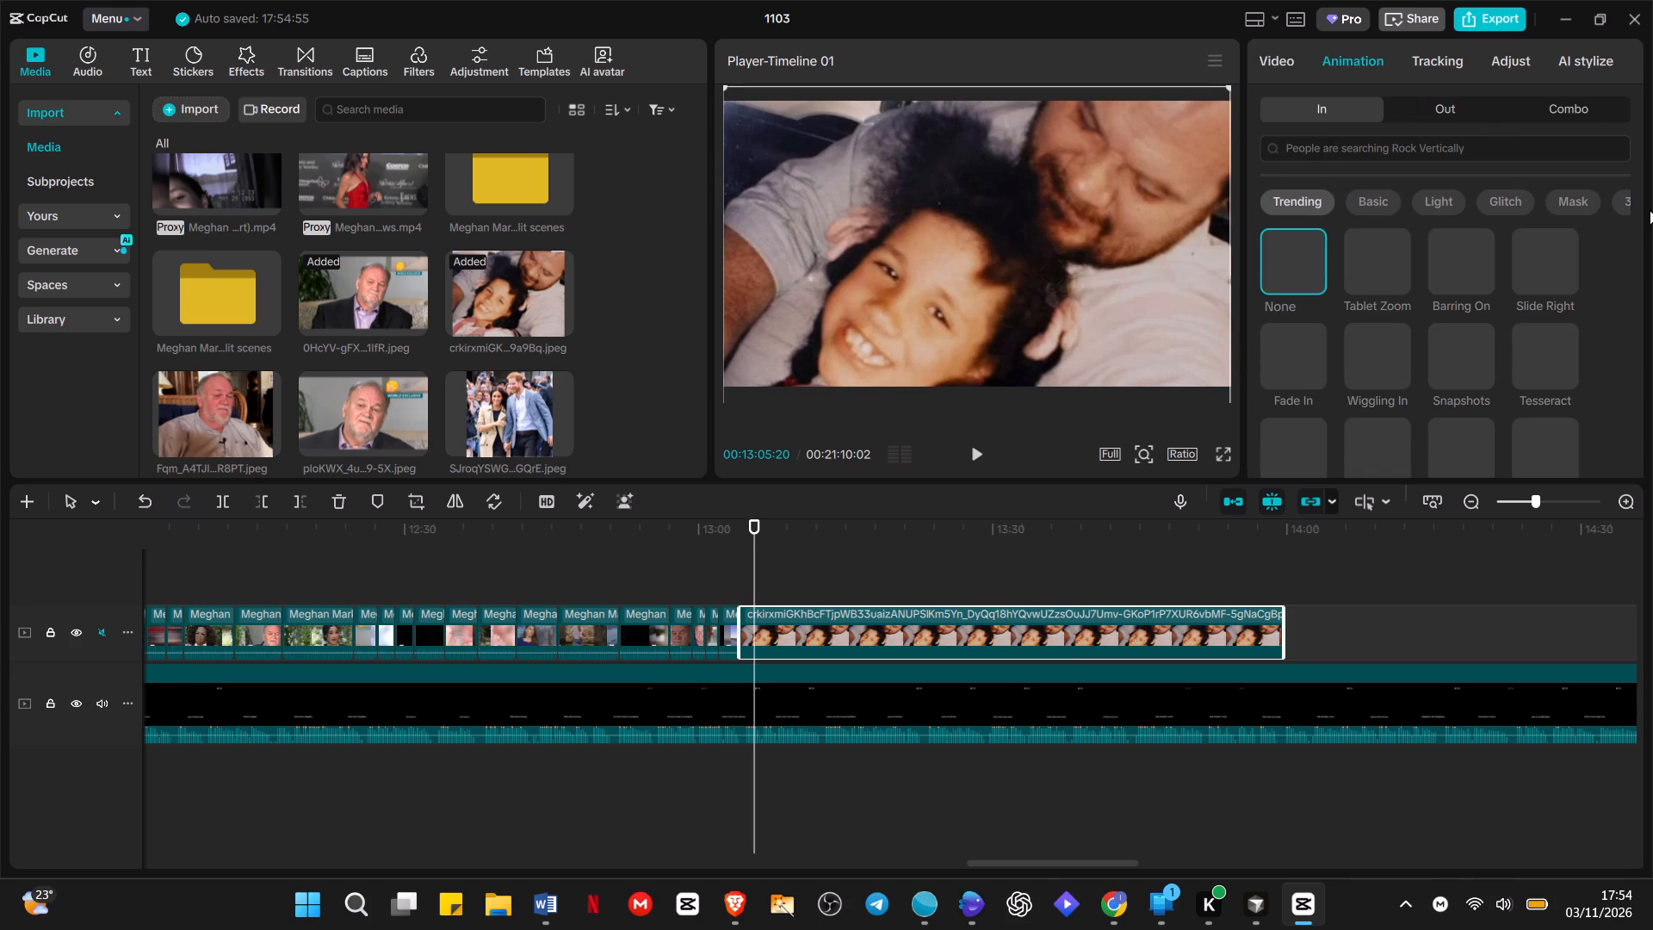
left_click(1594, 100)
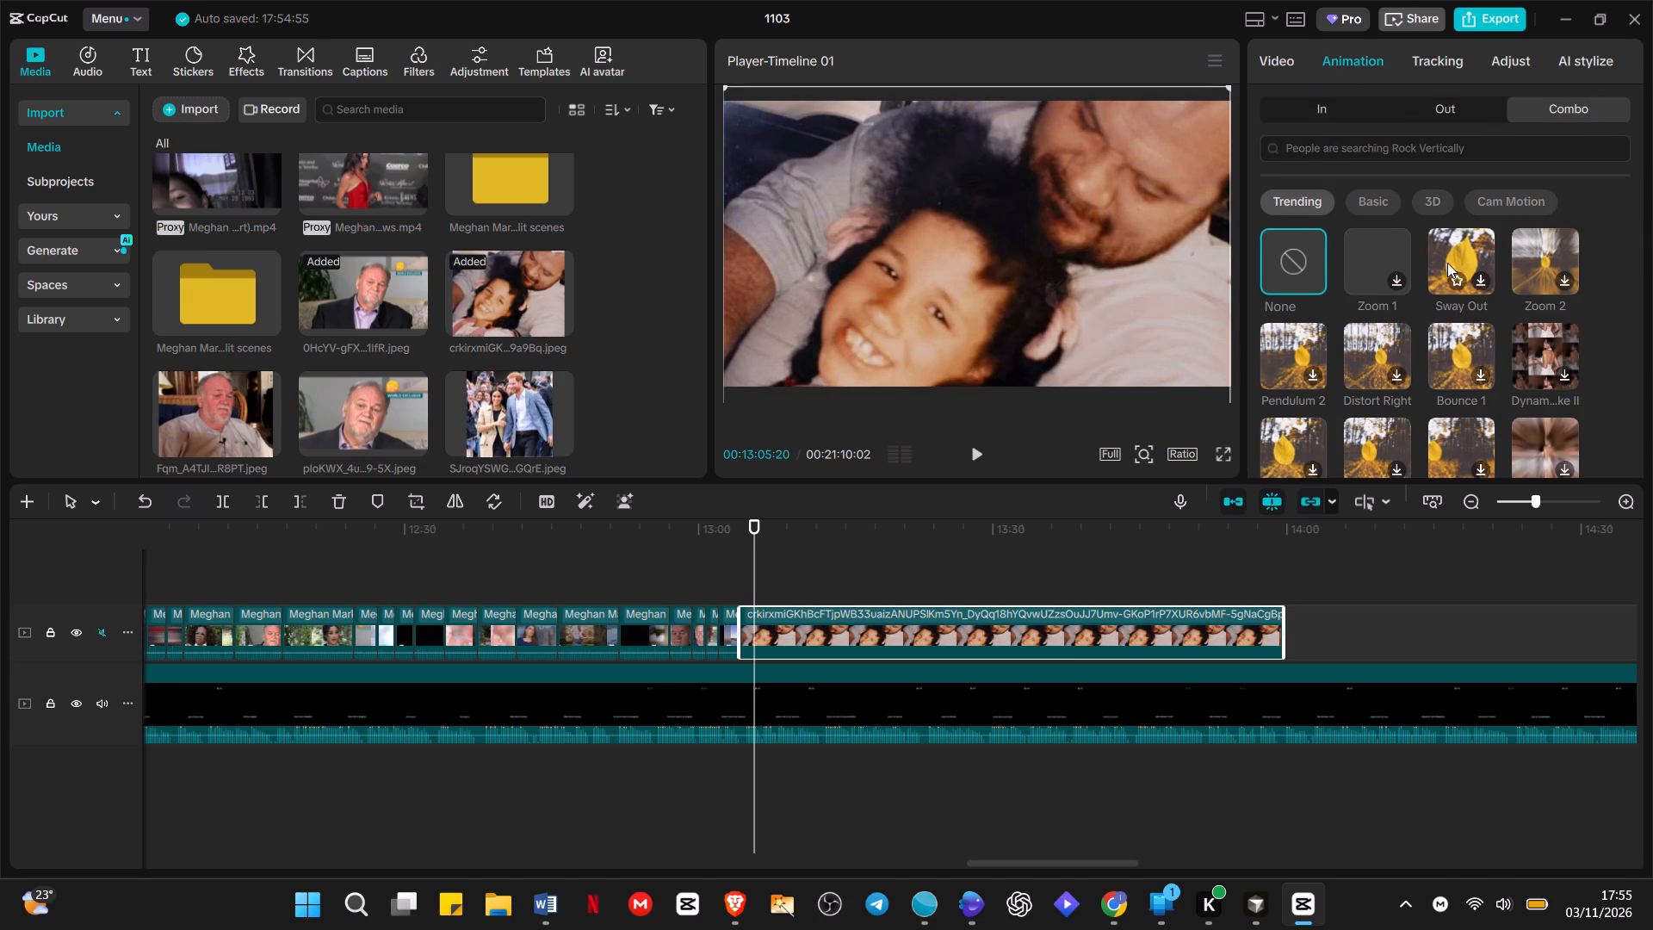
left_click(1384, 246)
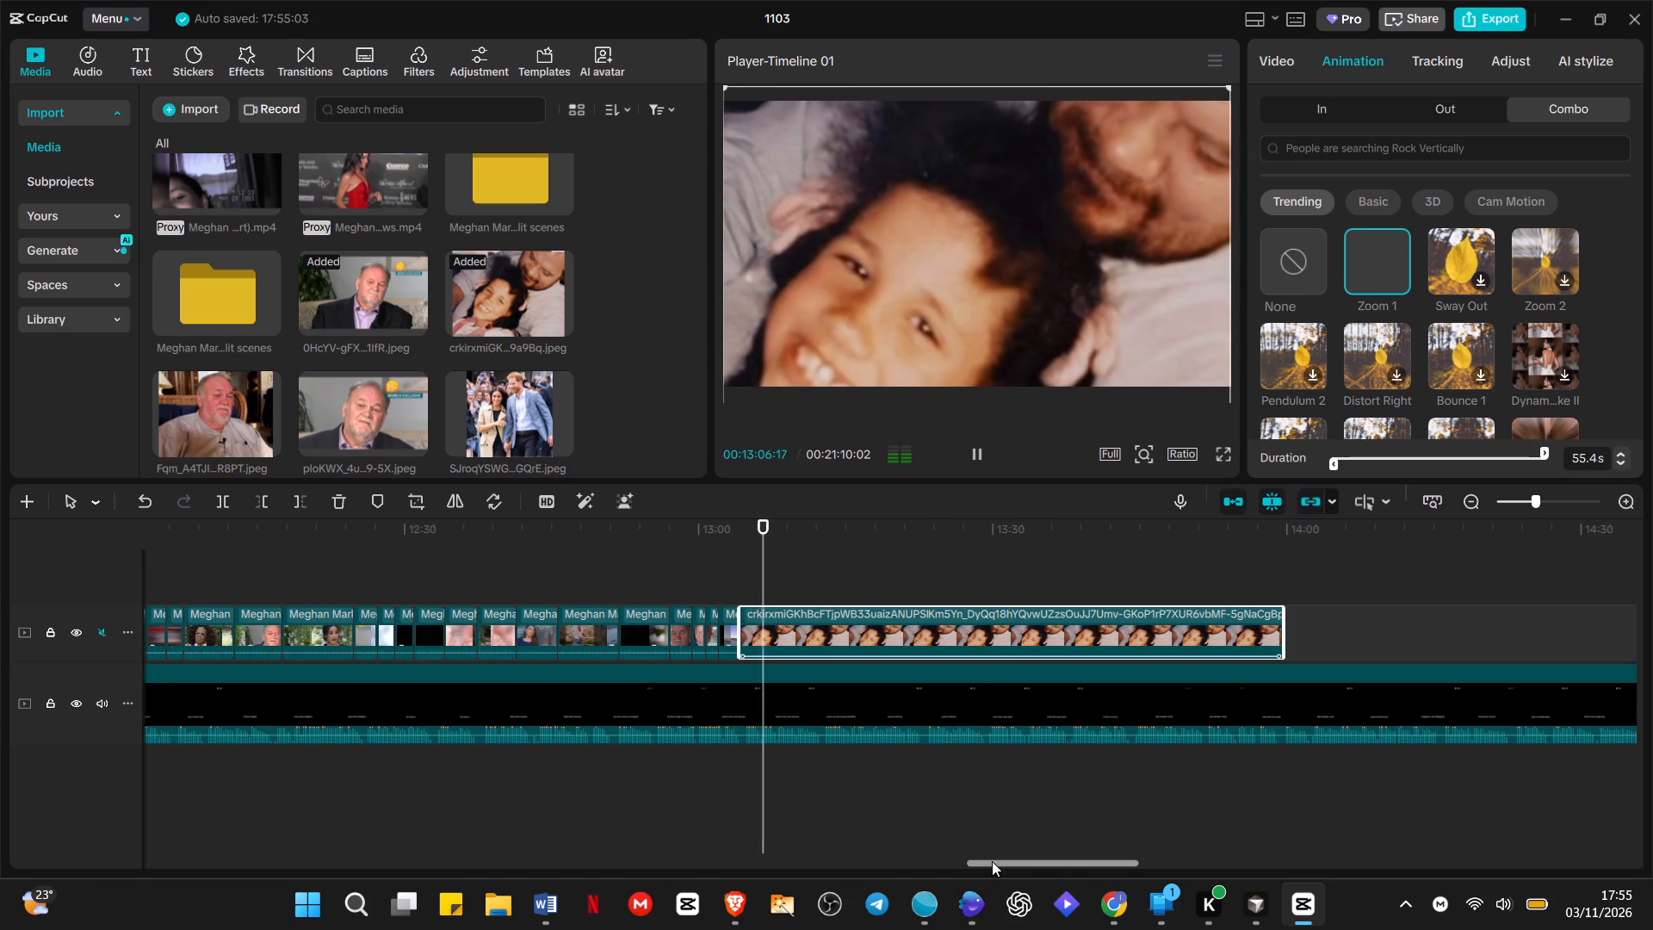
Add the Fqm_A4TJ image to the overlay track, stretched back to meet the childhood photo, about 60 s long.
left_click_drag(996, 865, 1110, 846)
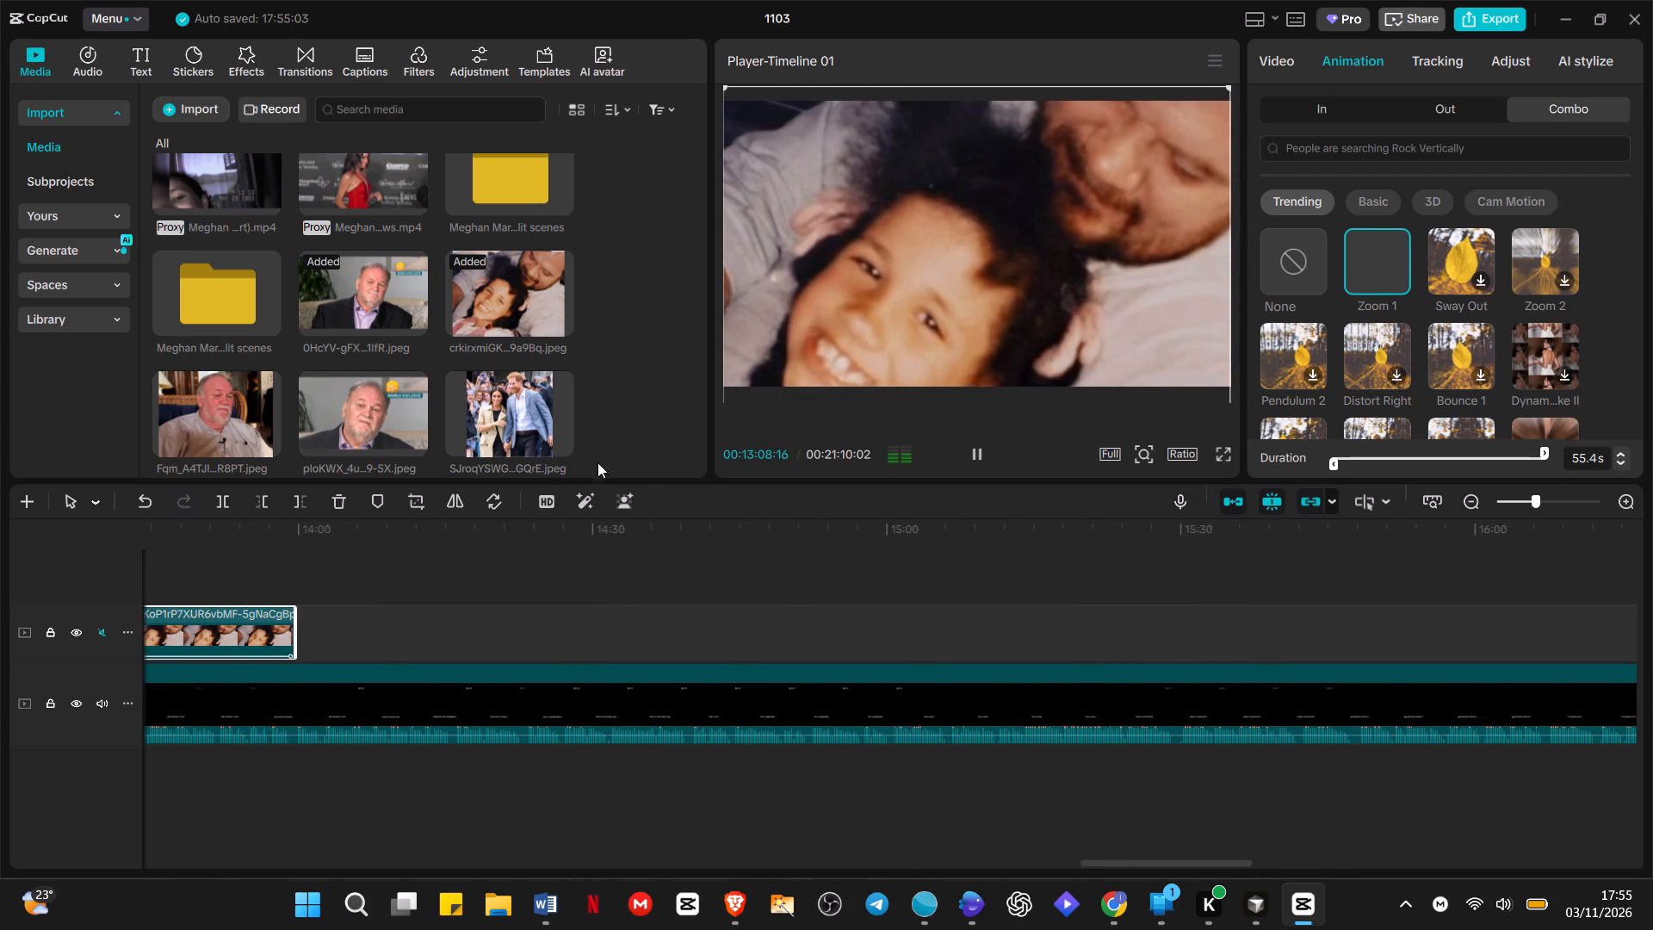
left_click(219, 408)
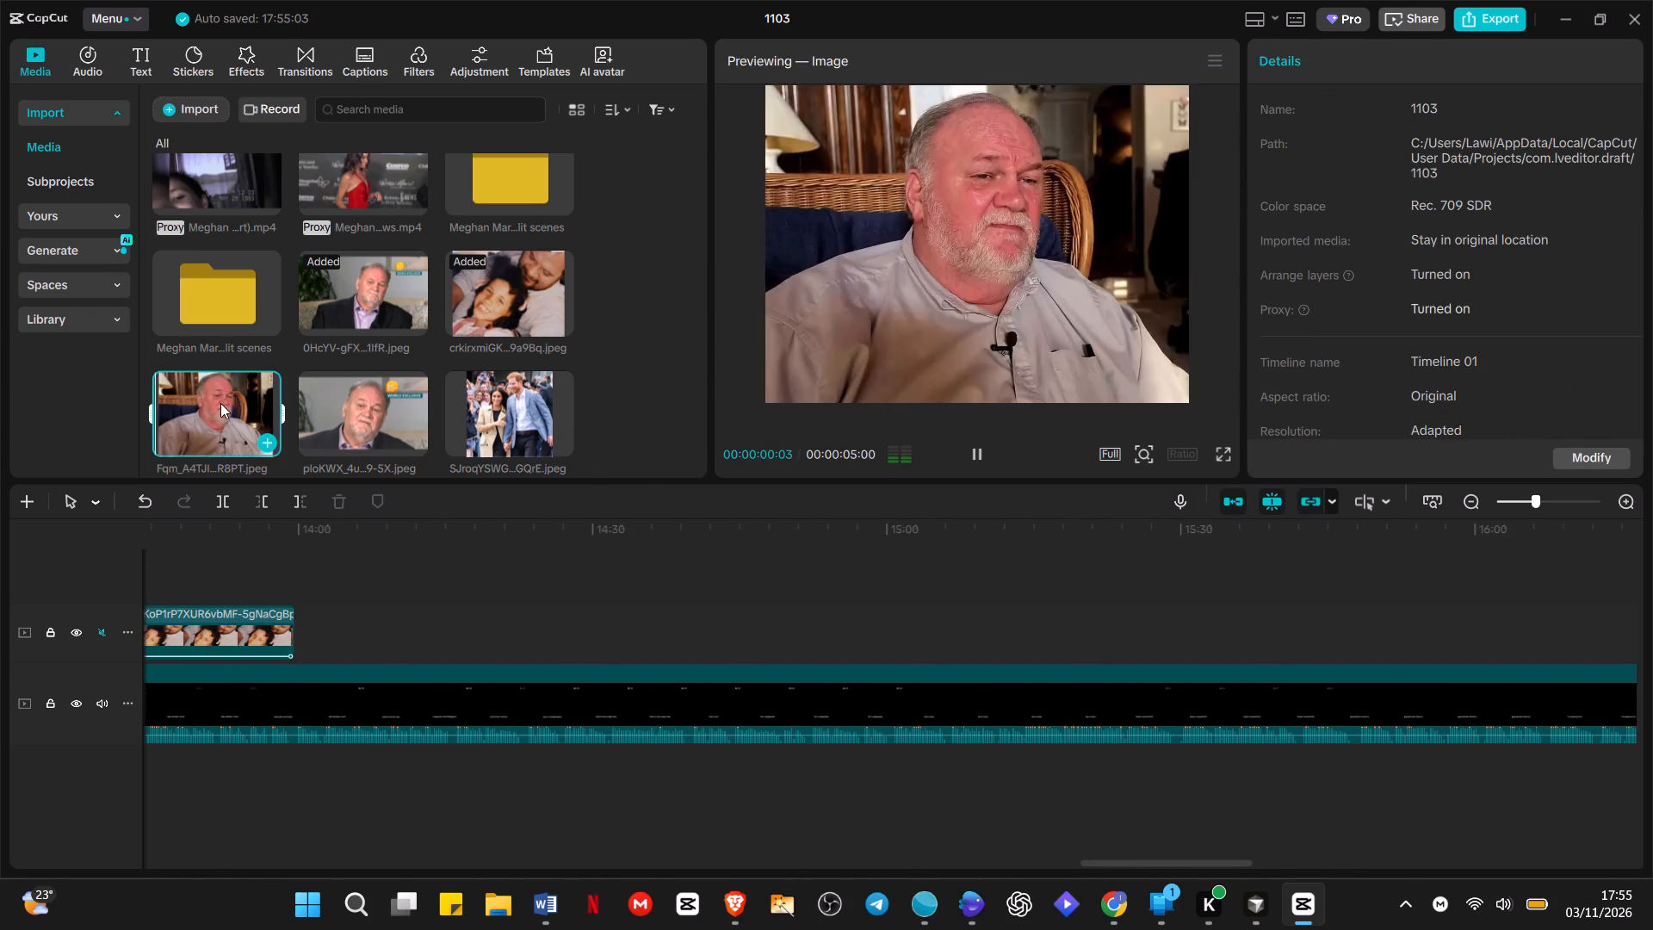
left_click_drag(220, 405, 743, 600)
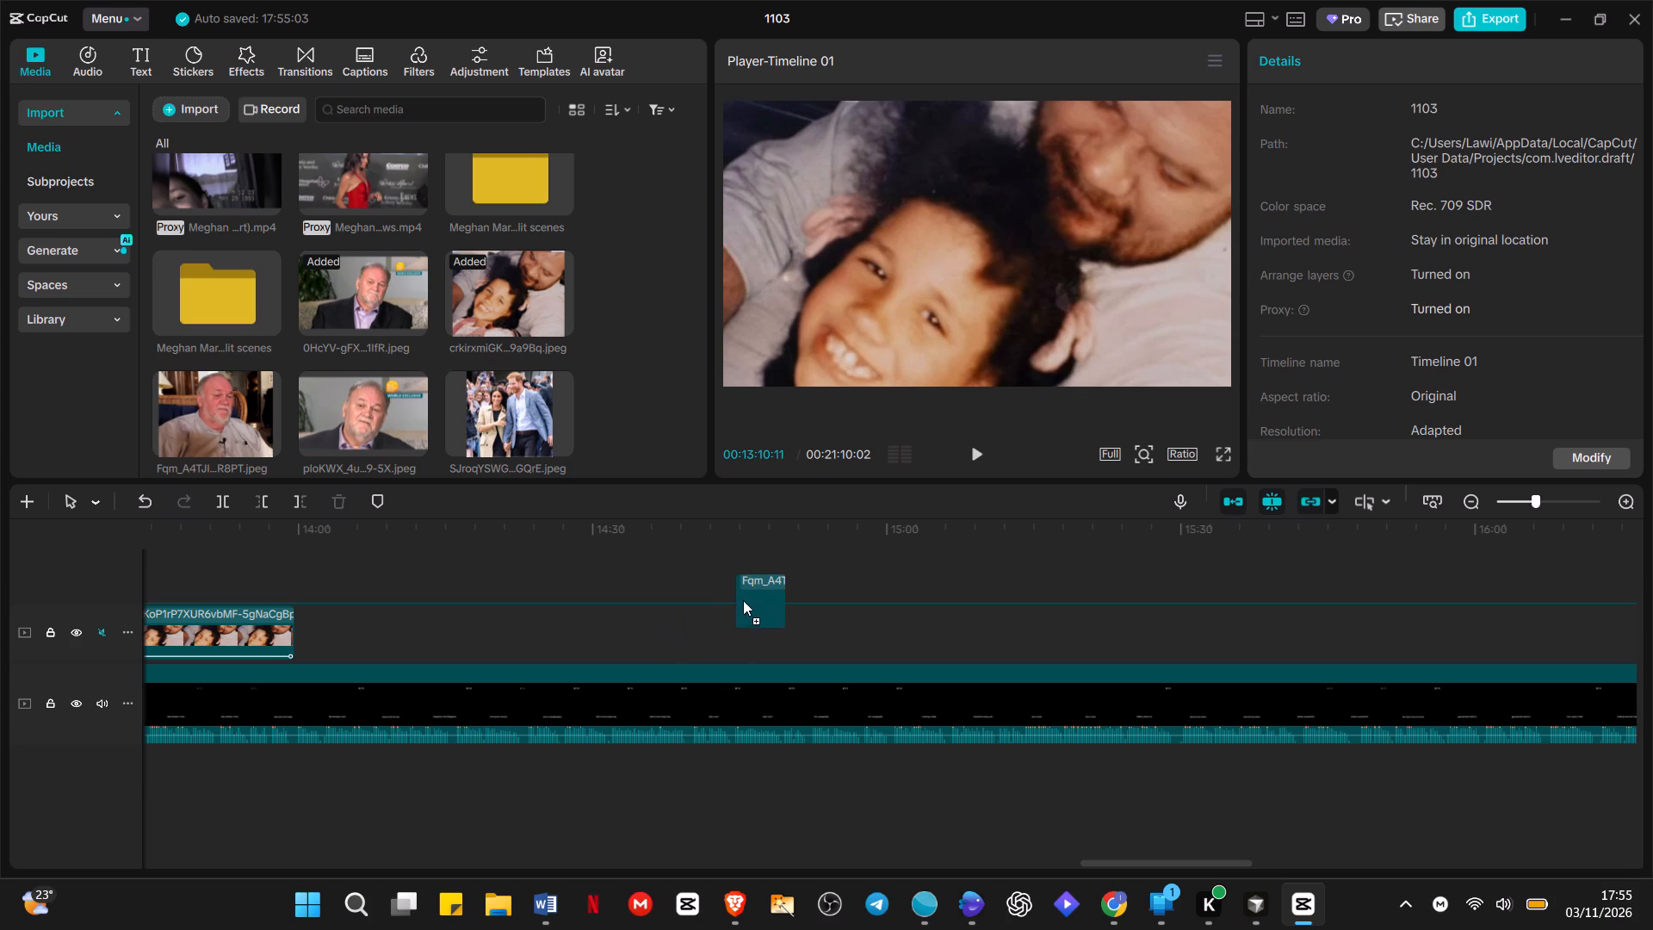
left_click_drag(743, 600, 832, 630)
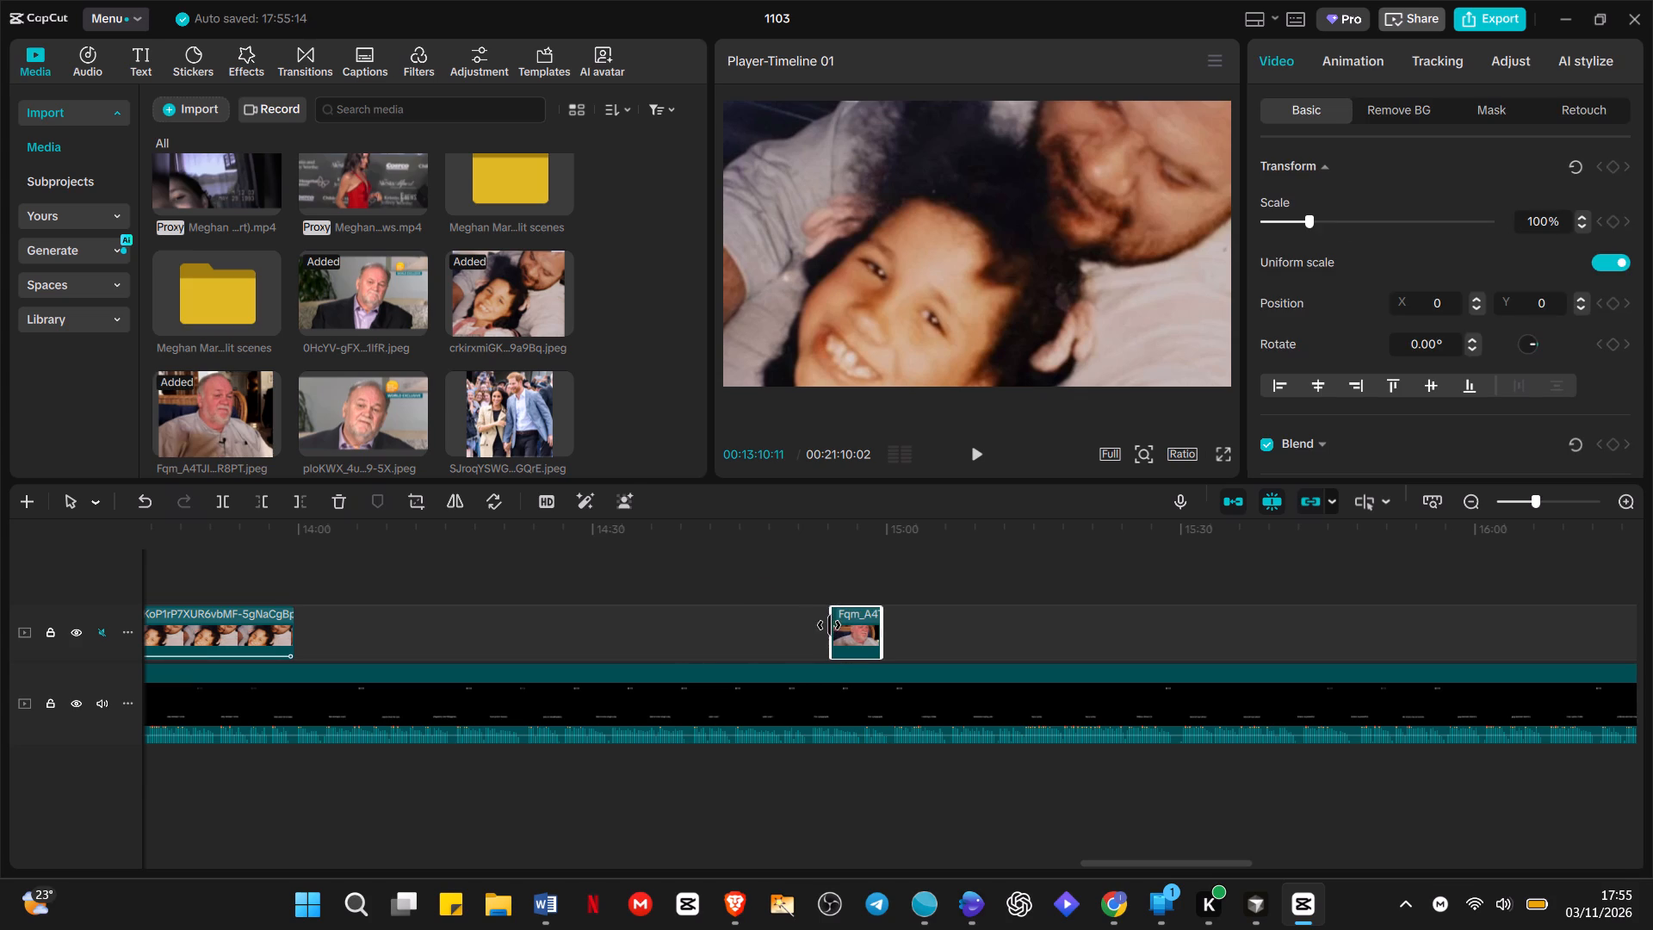
left_click_drag(829, 625, 273, 573)
Scale the Fqm_A4TJ image to 133% to fill the frame width and shift it slightly down.
left_click(278, 576)
left_click_drag(283, 577, 295, 583)
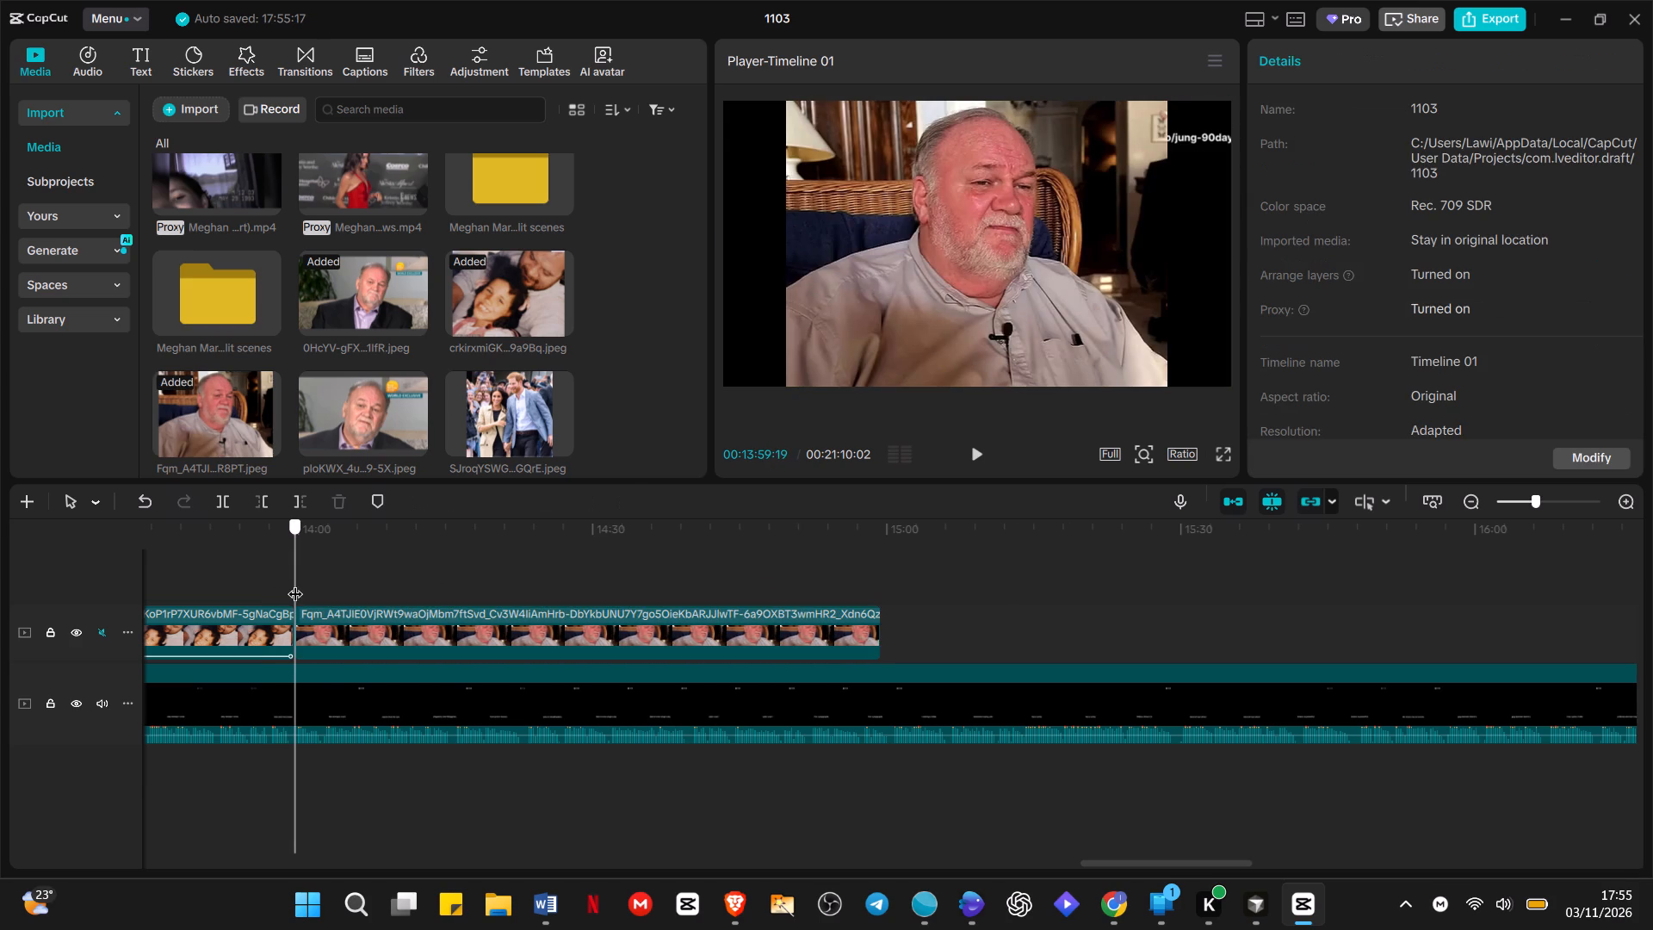
left_click_drag(295, 583, 295, 584)
left_click(341, 622)
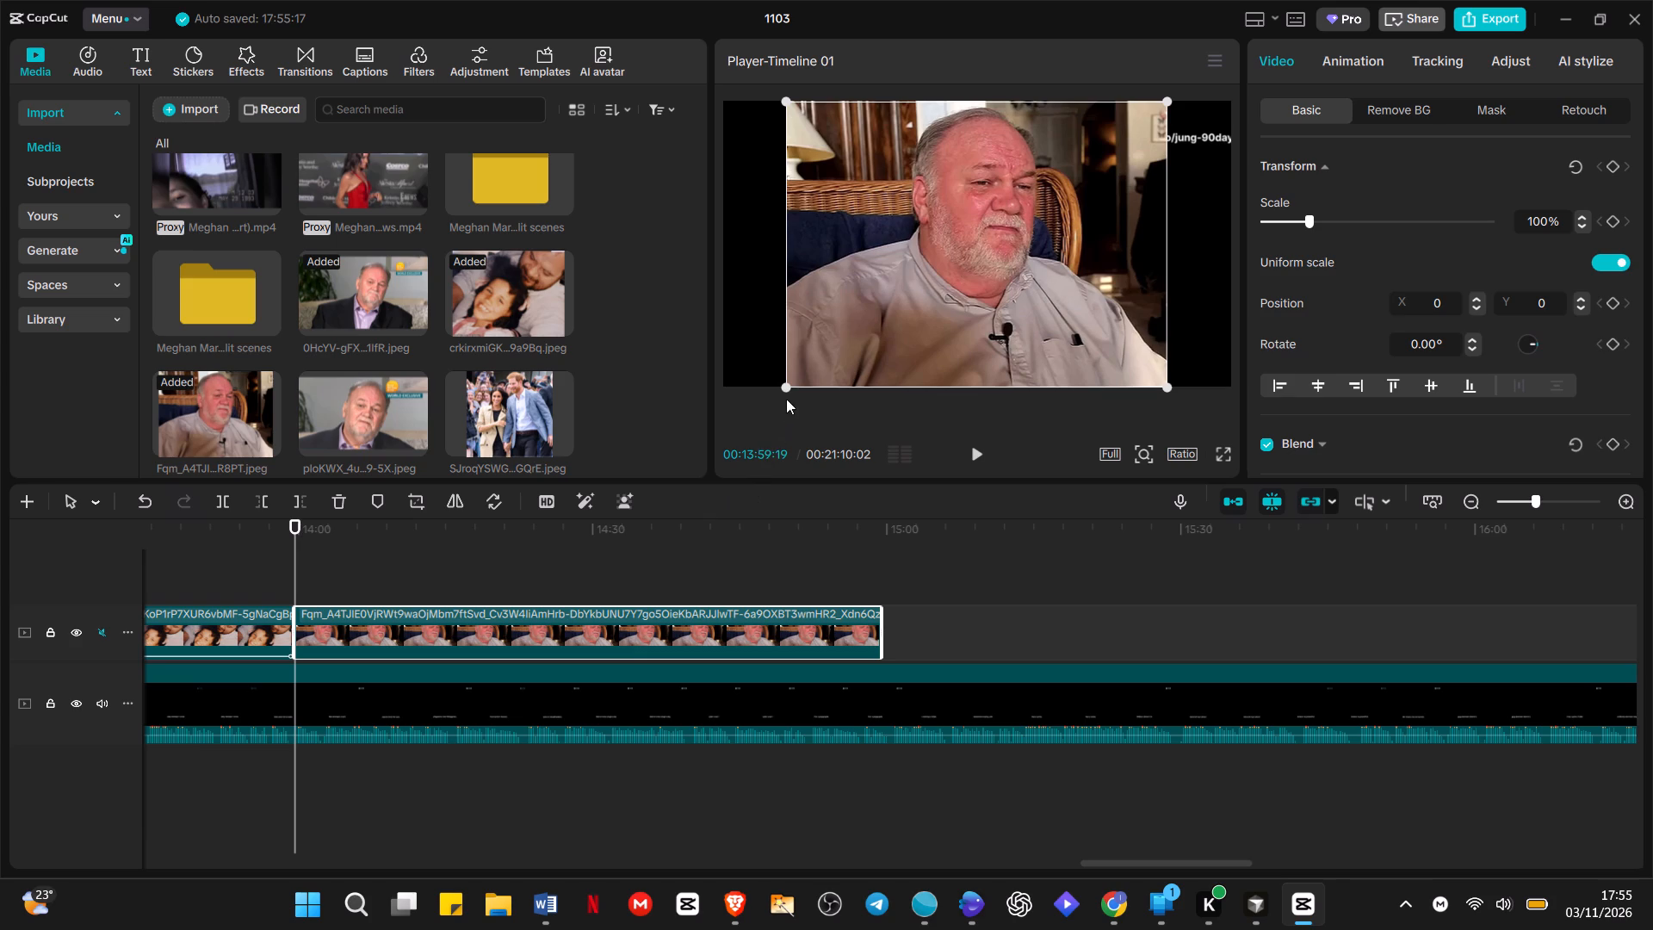
left_click_drag(785, 394, 702, 443)
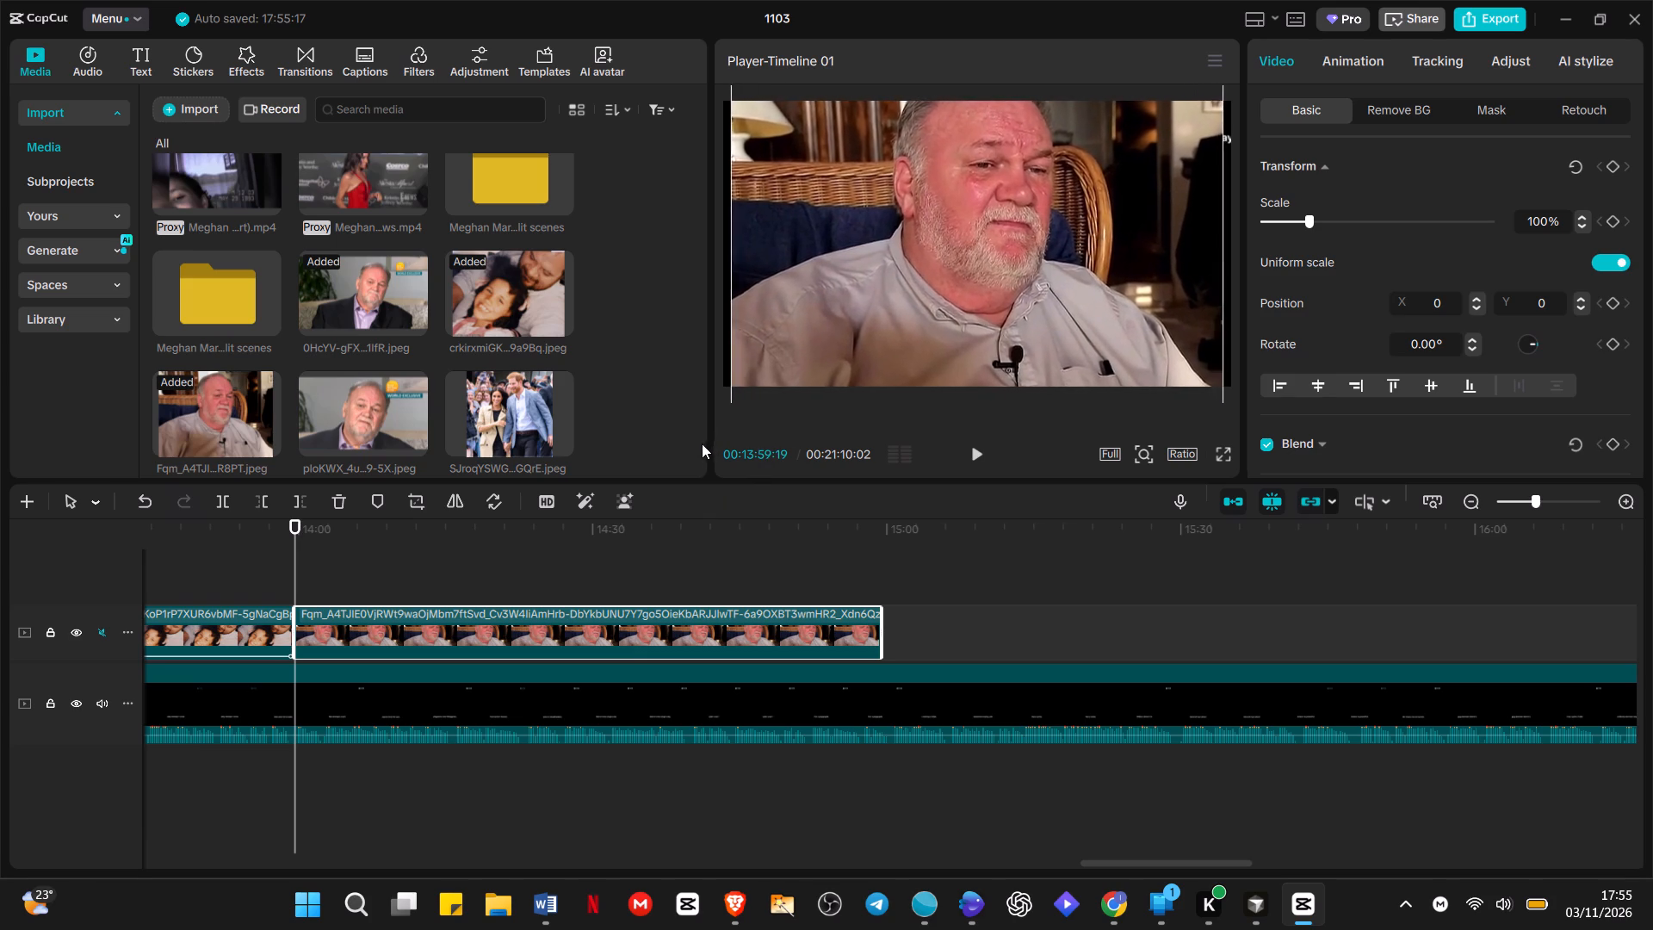
left_click_drag(702, 443, 695, 448)
left_click_drag(867, 314, 861, 337)
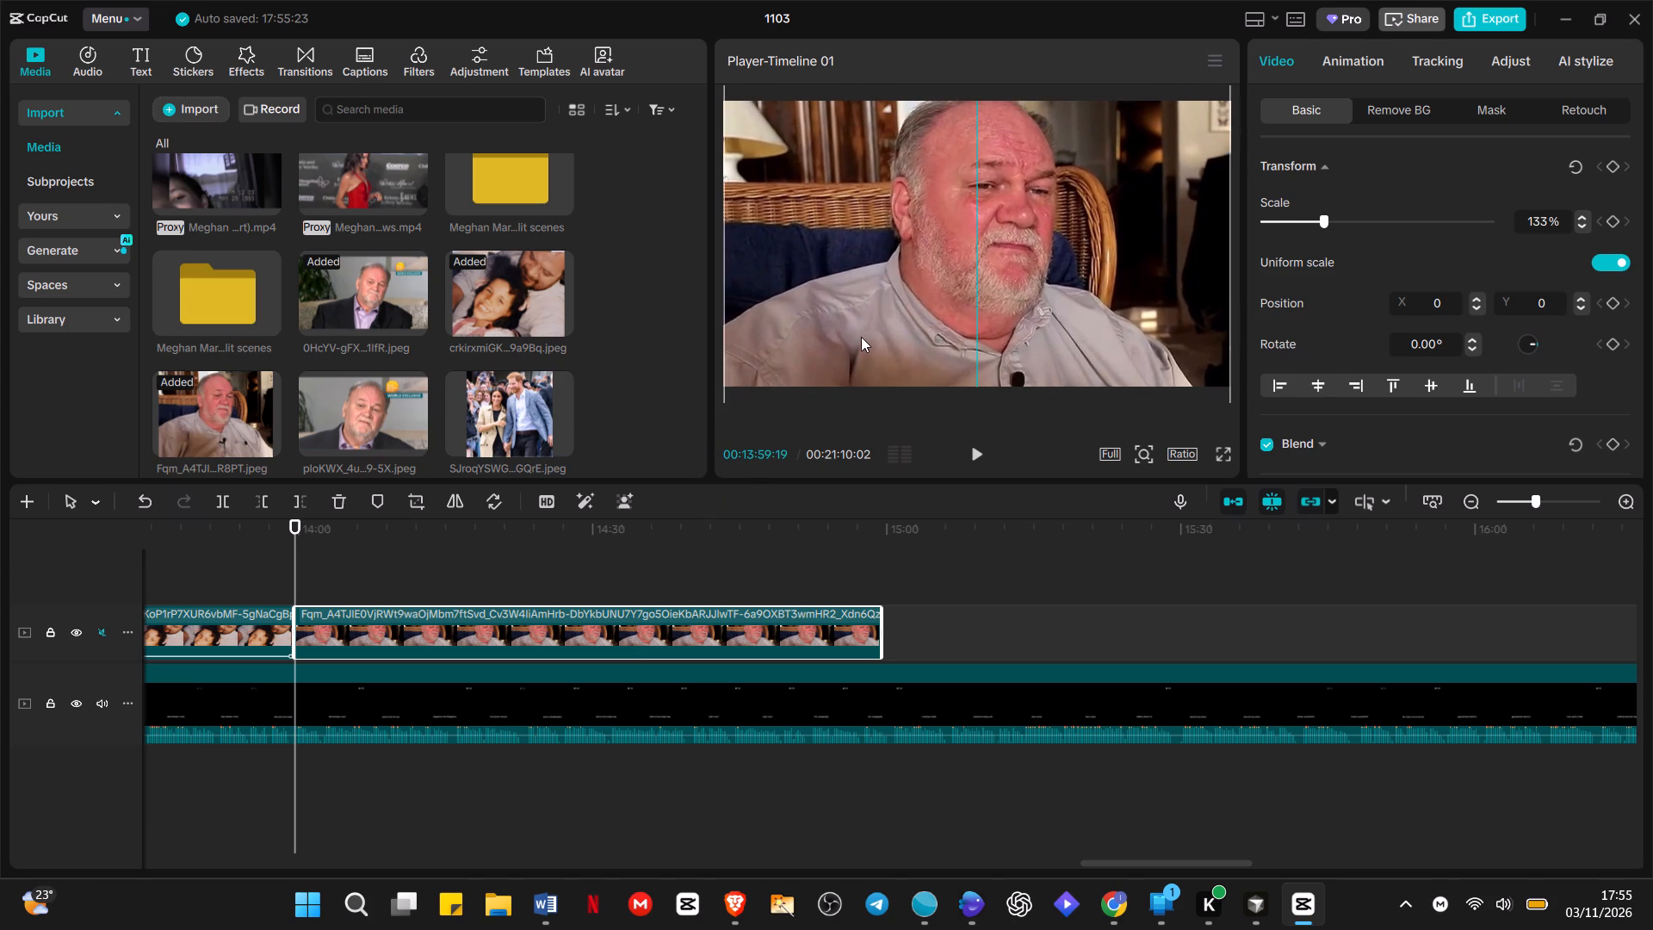
left_click_drag(861, 337, 866, 341)
Apply the Bounce 1 combo animation to the Fqm_A4TJ image and stop the playback.
left_click(1378, 59)
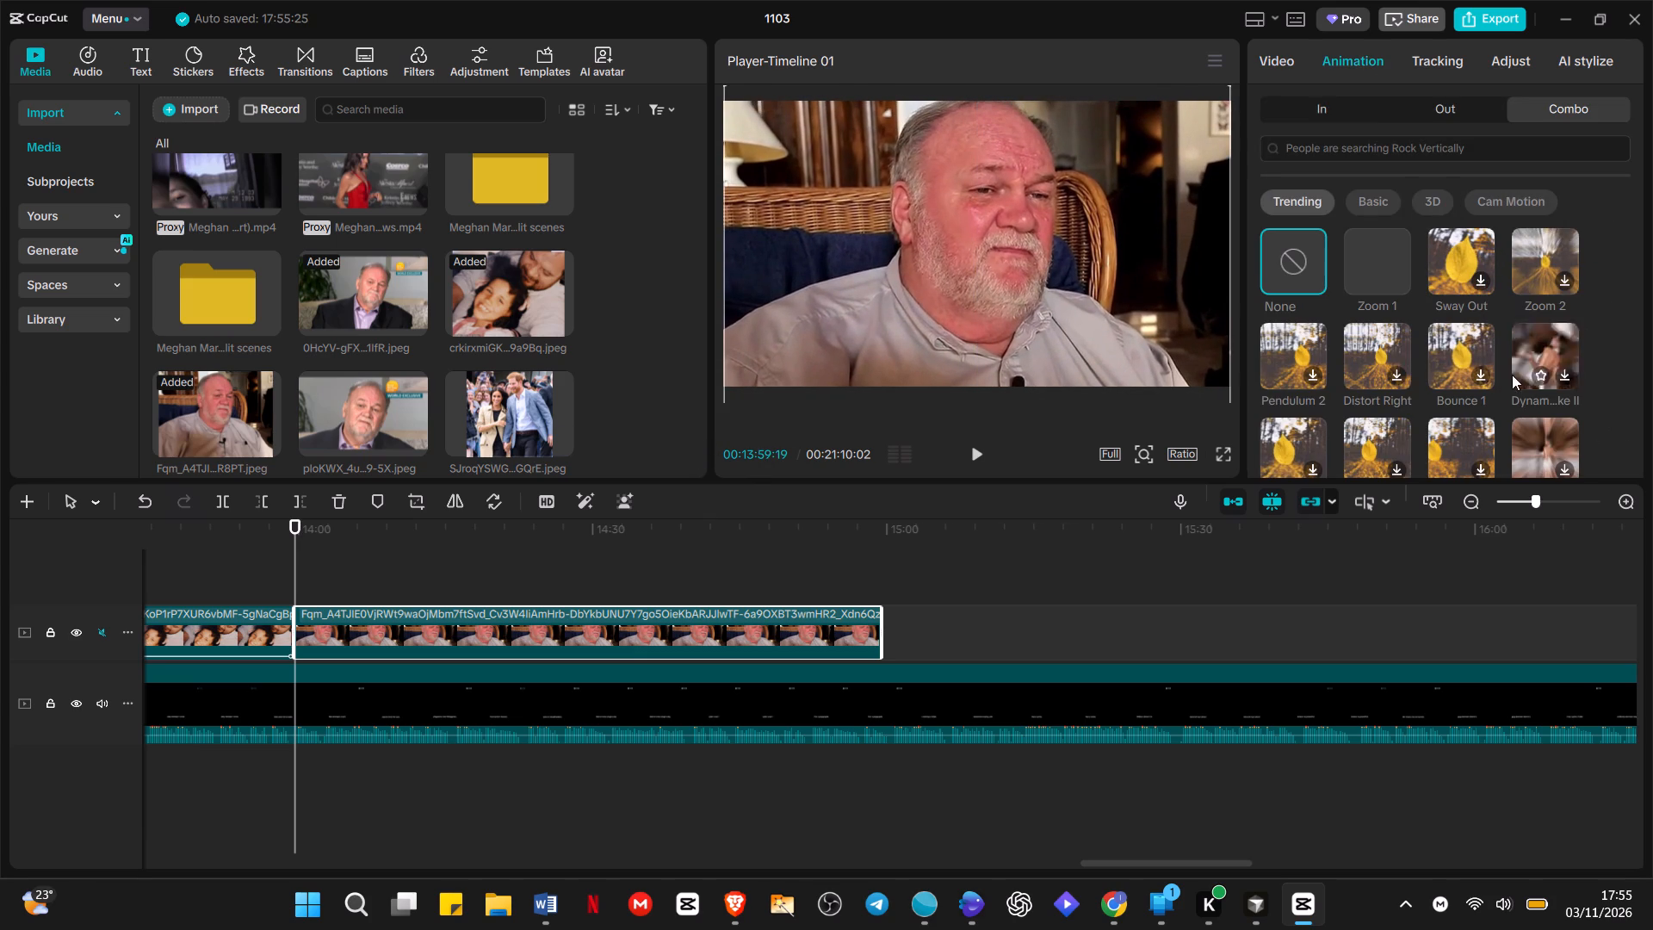
left_click(1464, 337)
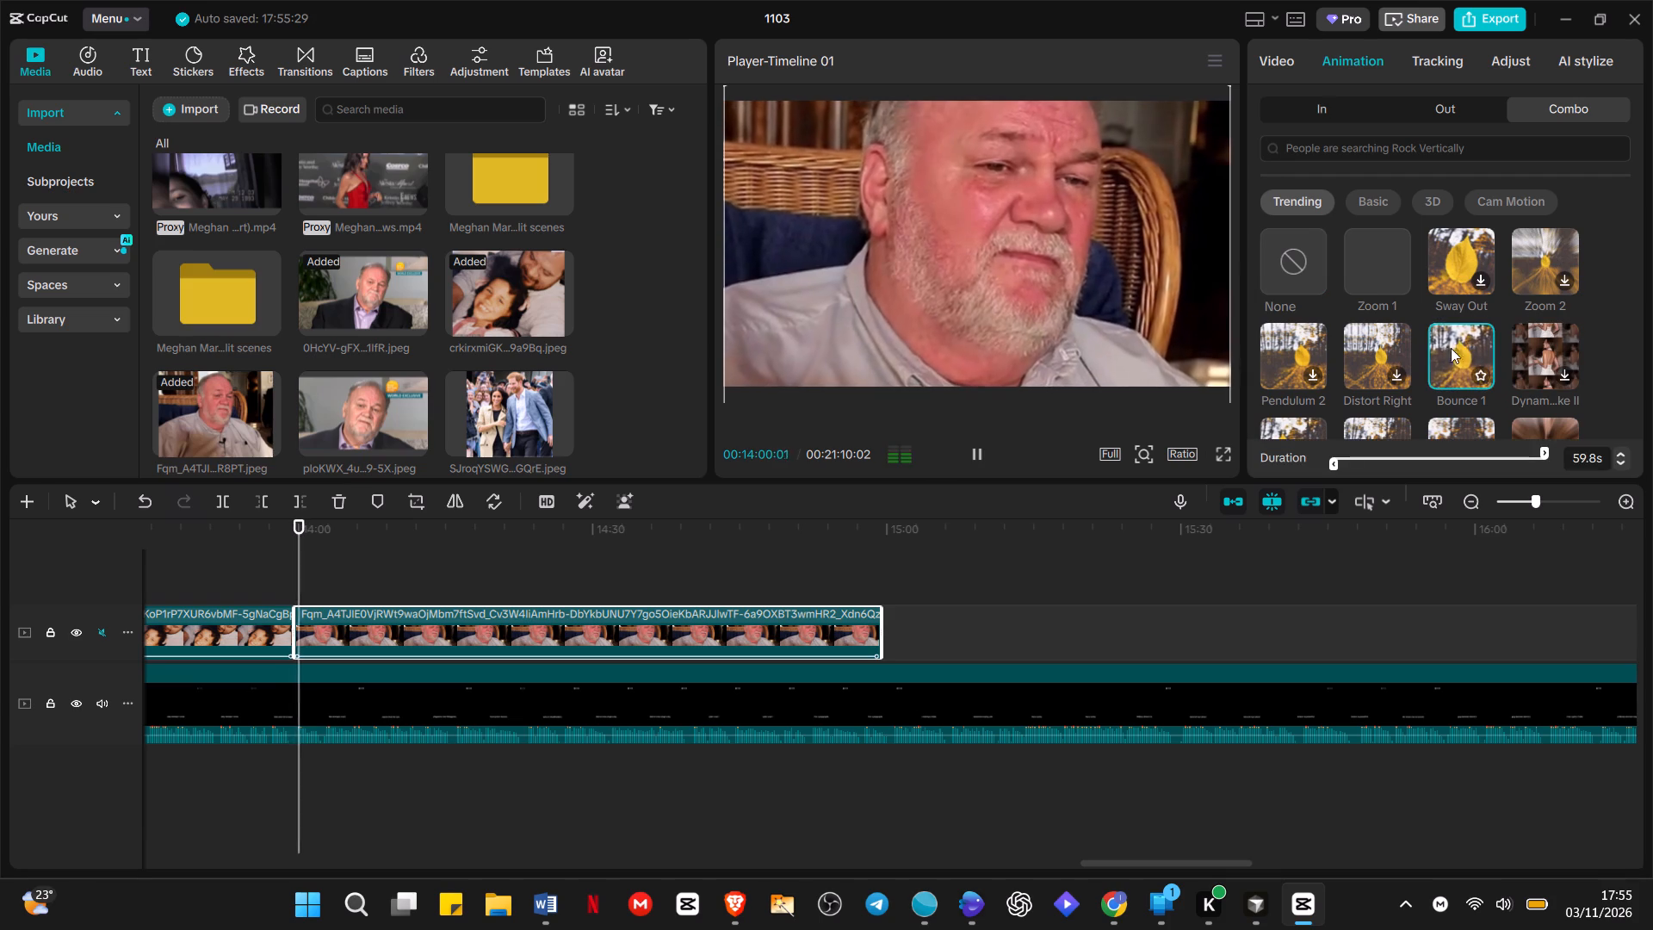
left_click_drag(1149, 868, 1148, 868)
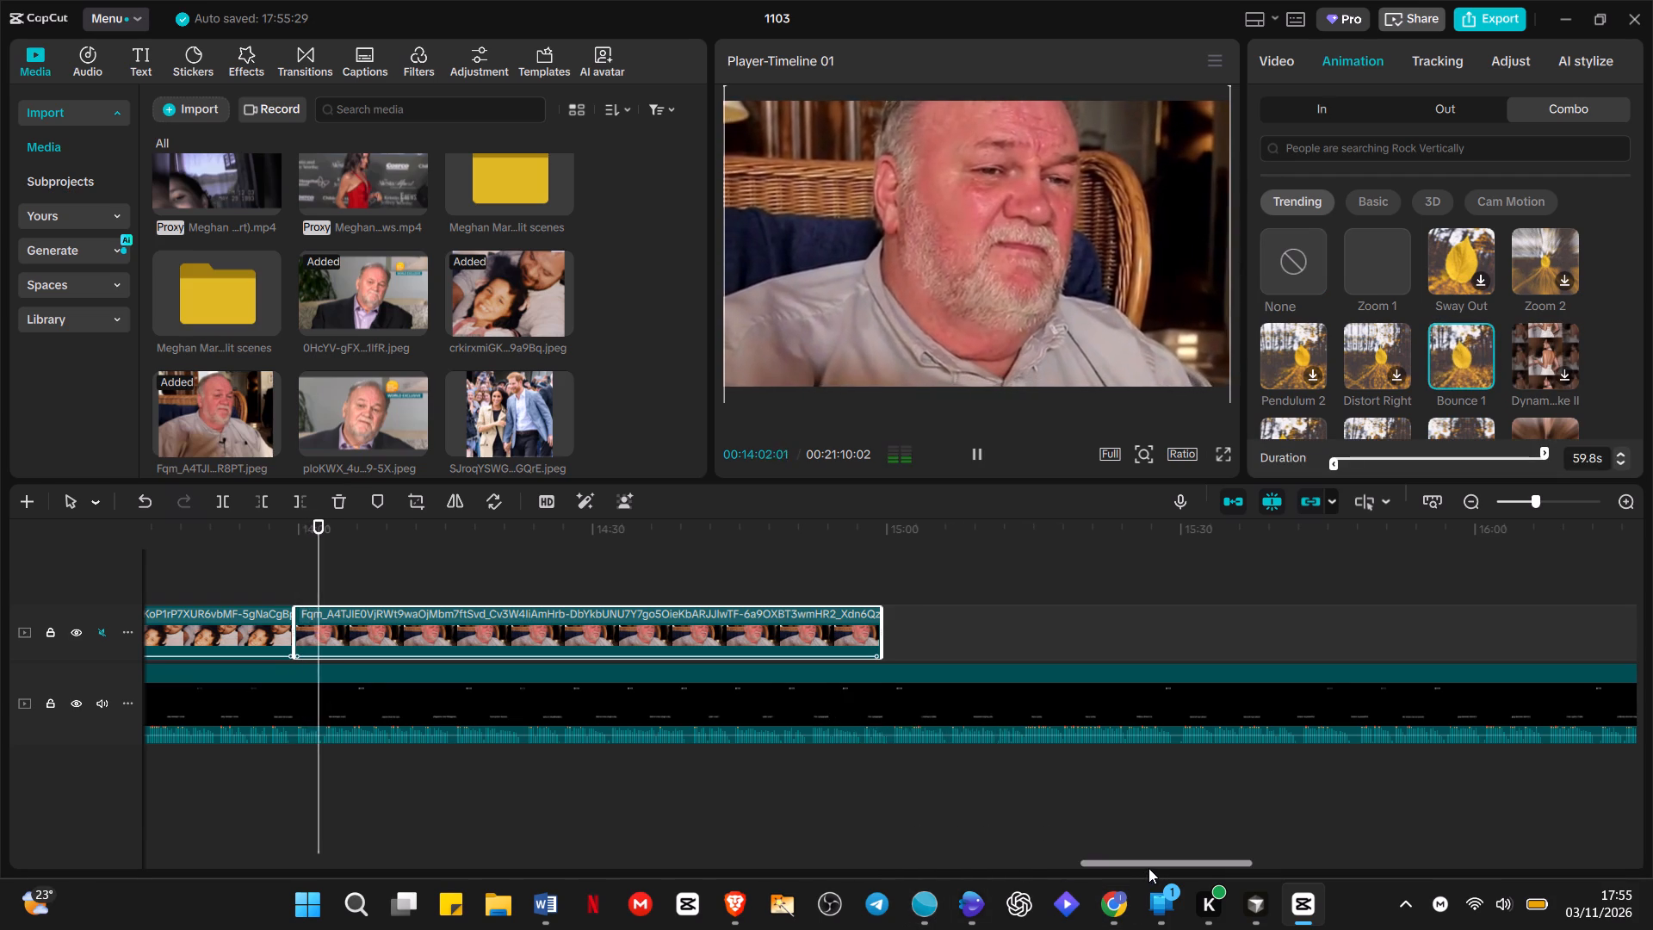
left_click_drag(1148, 868, 1227, 842)
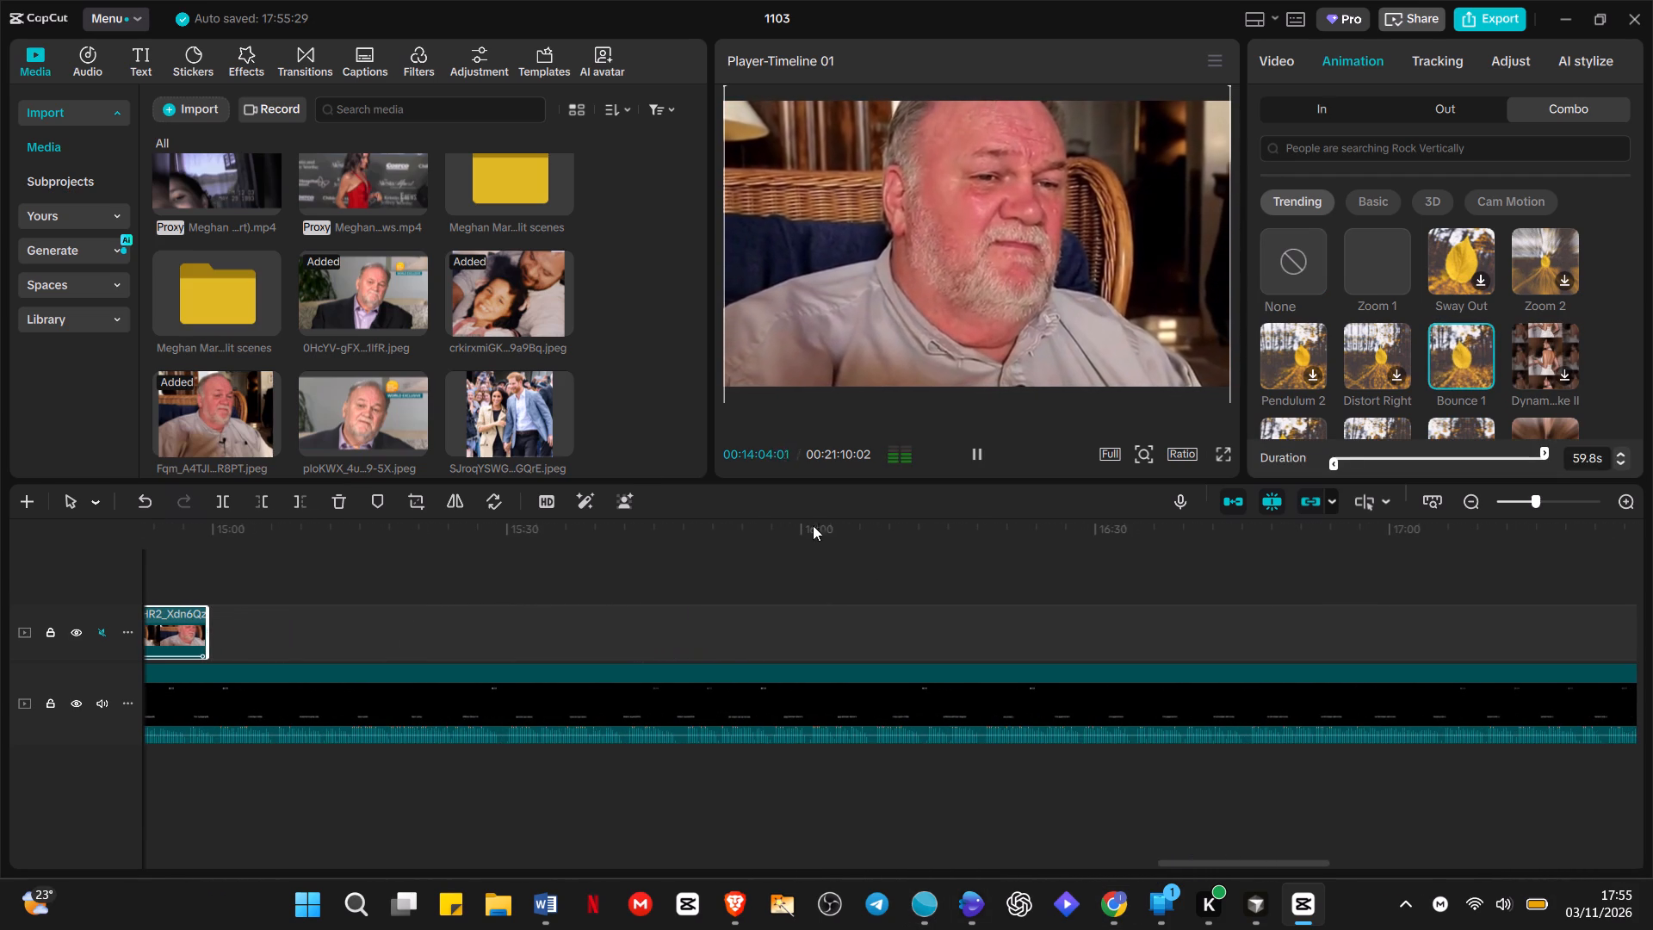
key("space")
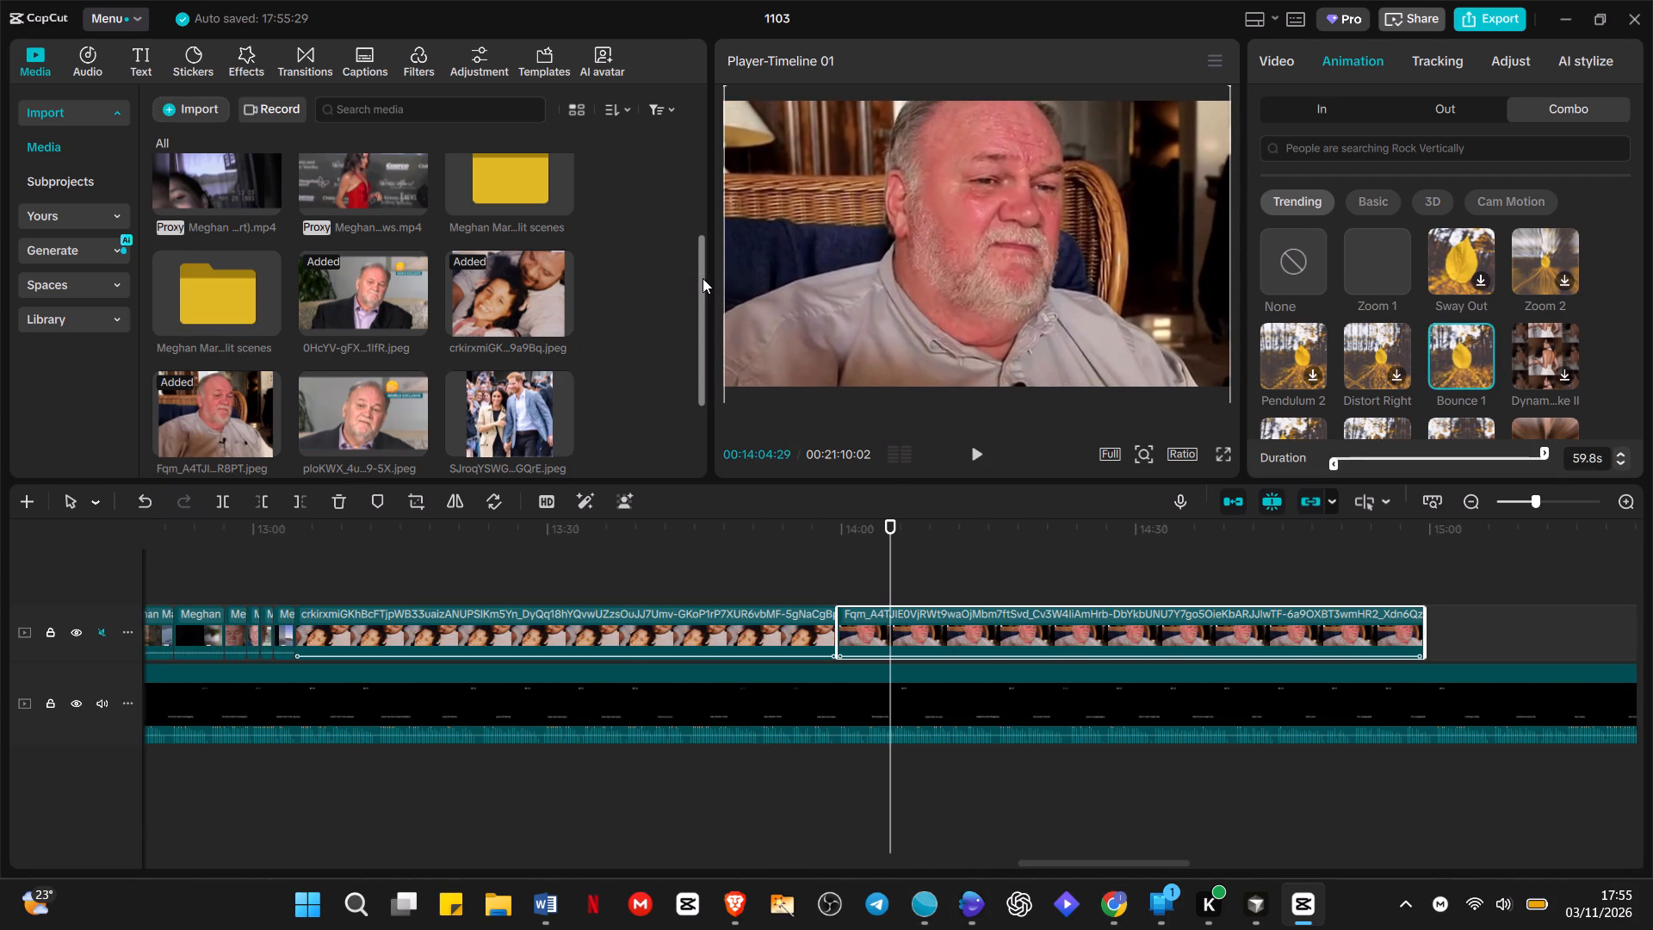
Browse the remaining images in the main media folder for one to use on the overlay track.
left_click_drag(701, 278, 700, 392)
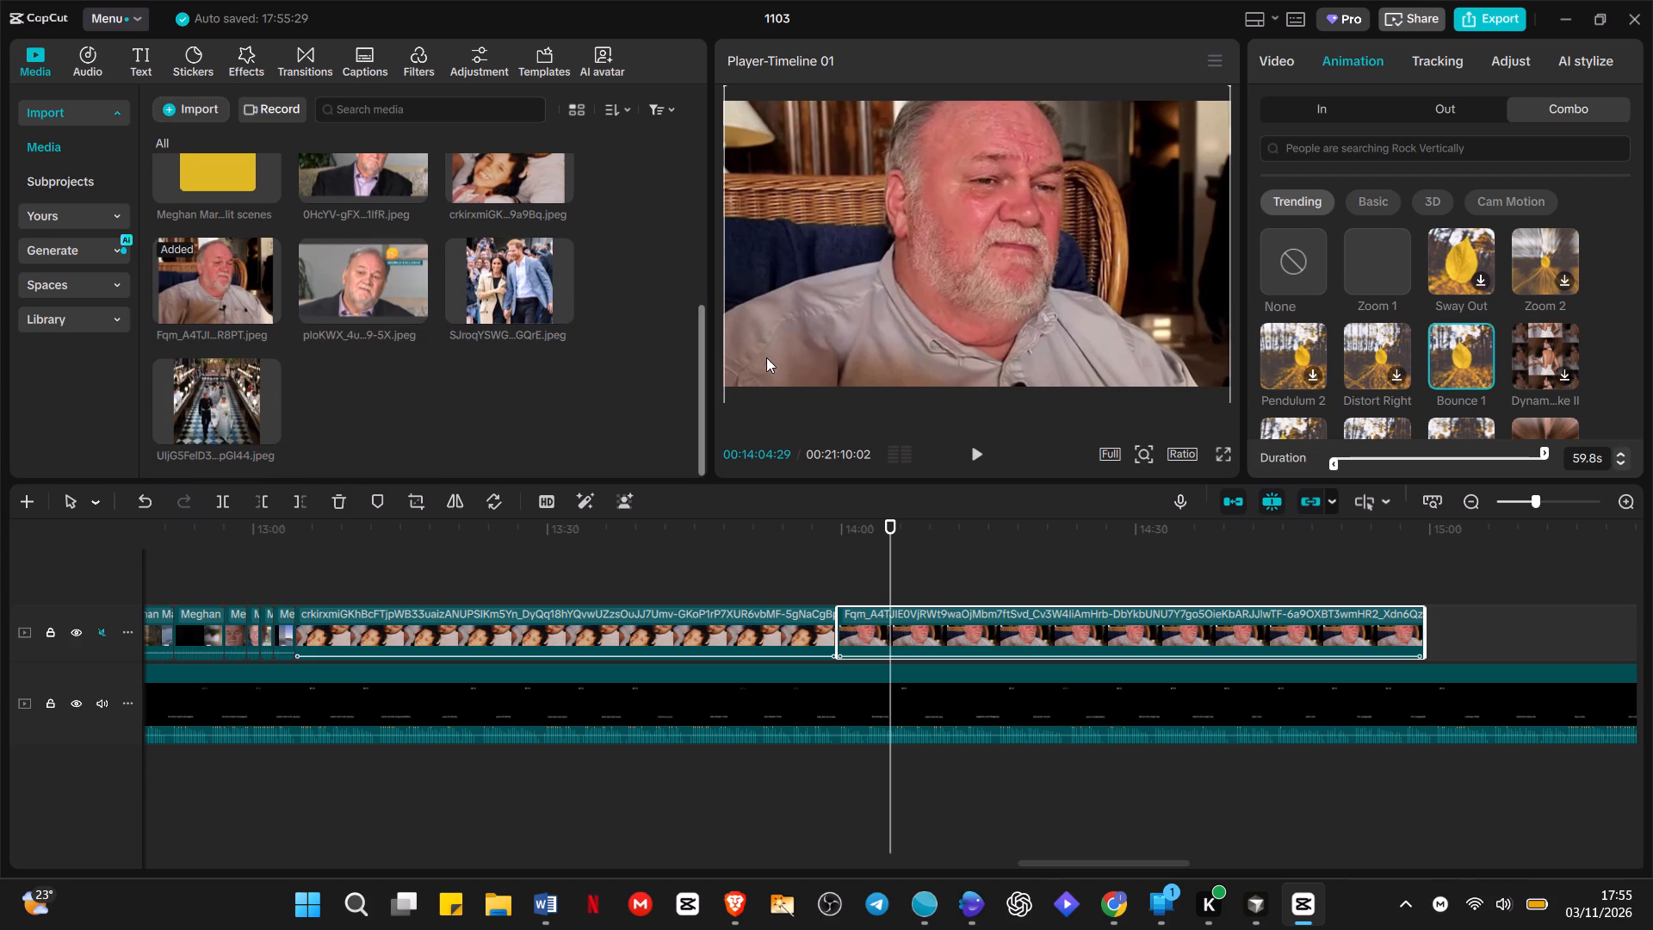
left_click_drag(703, 405, 693, 379)
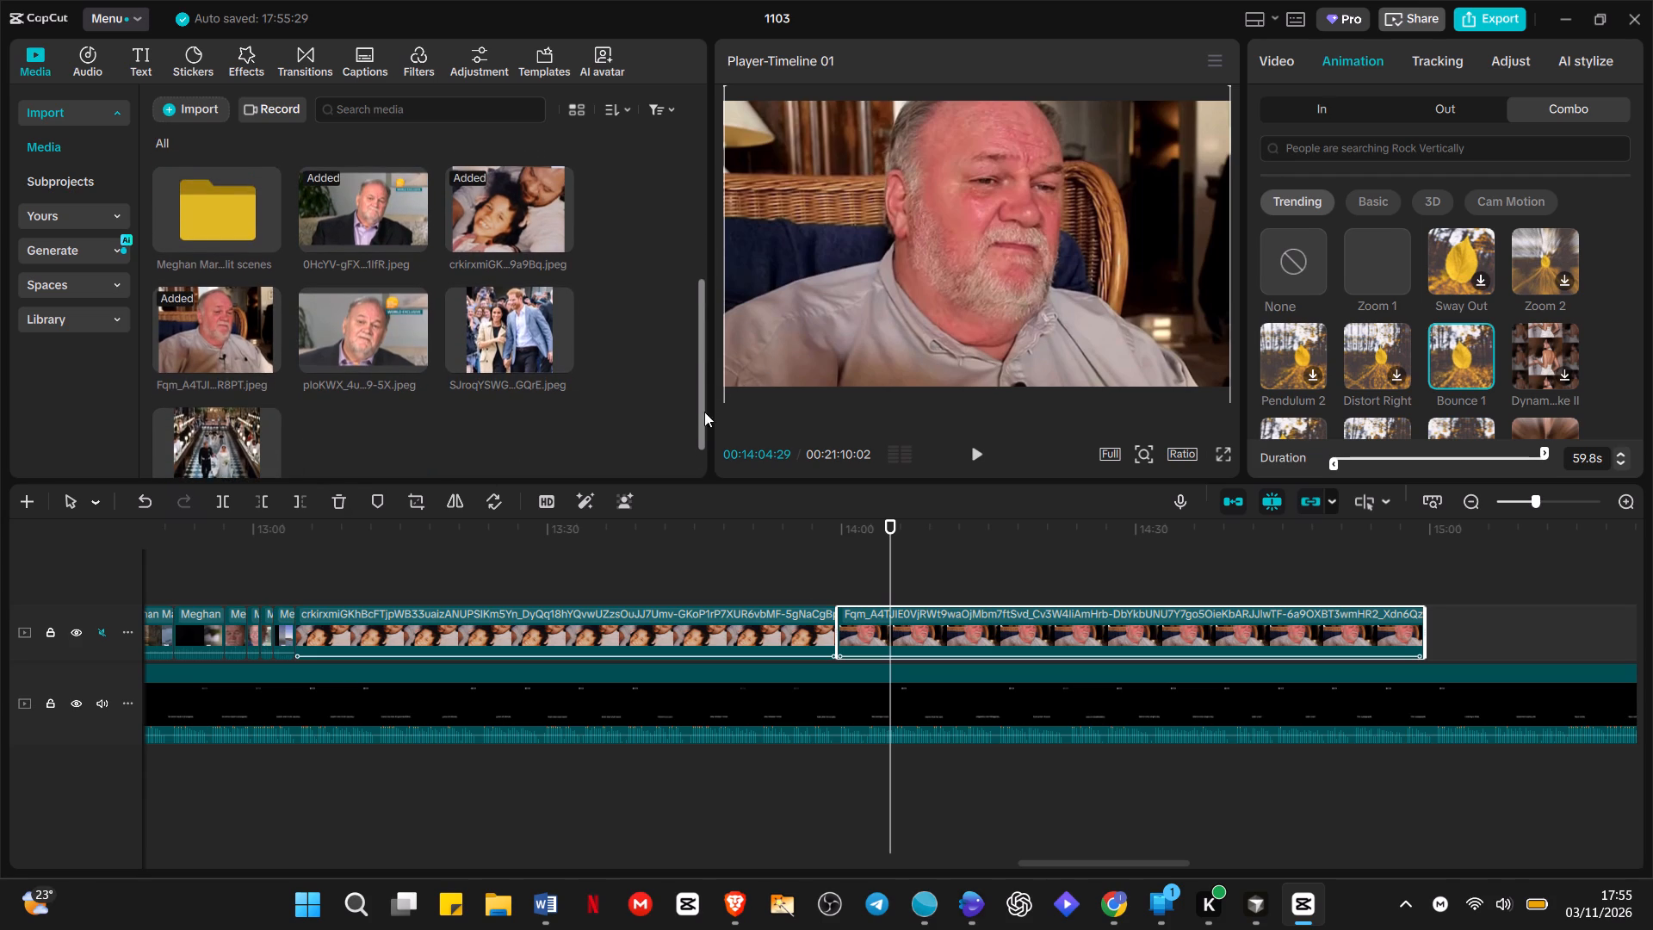
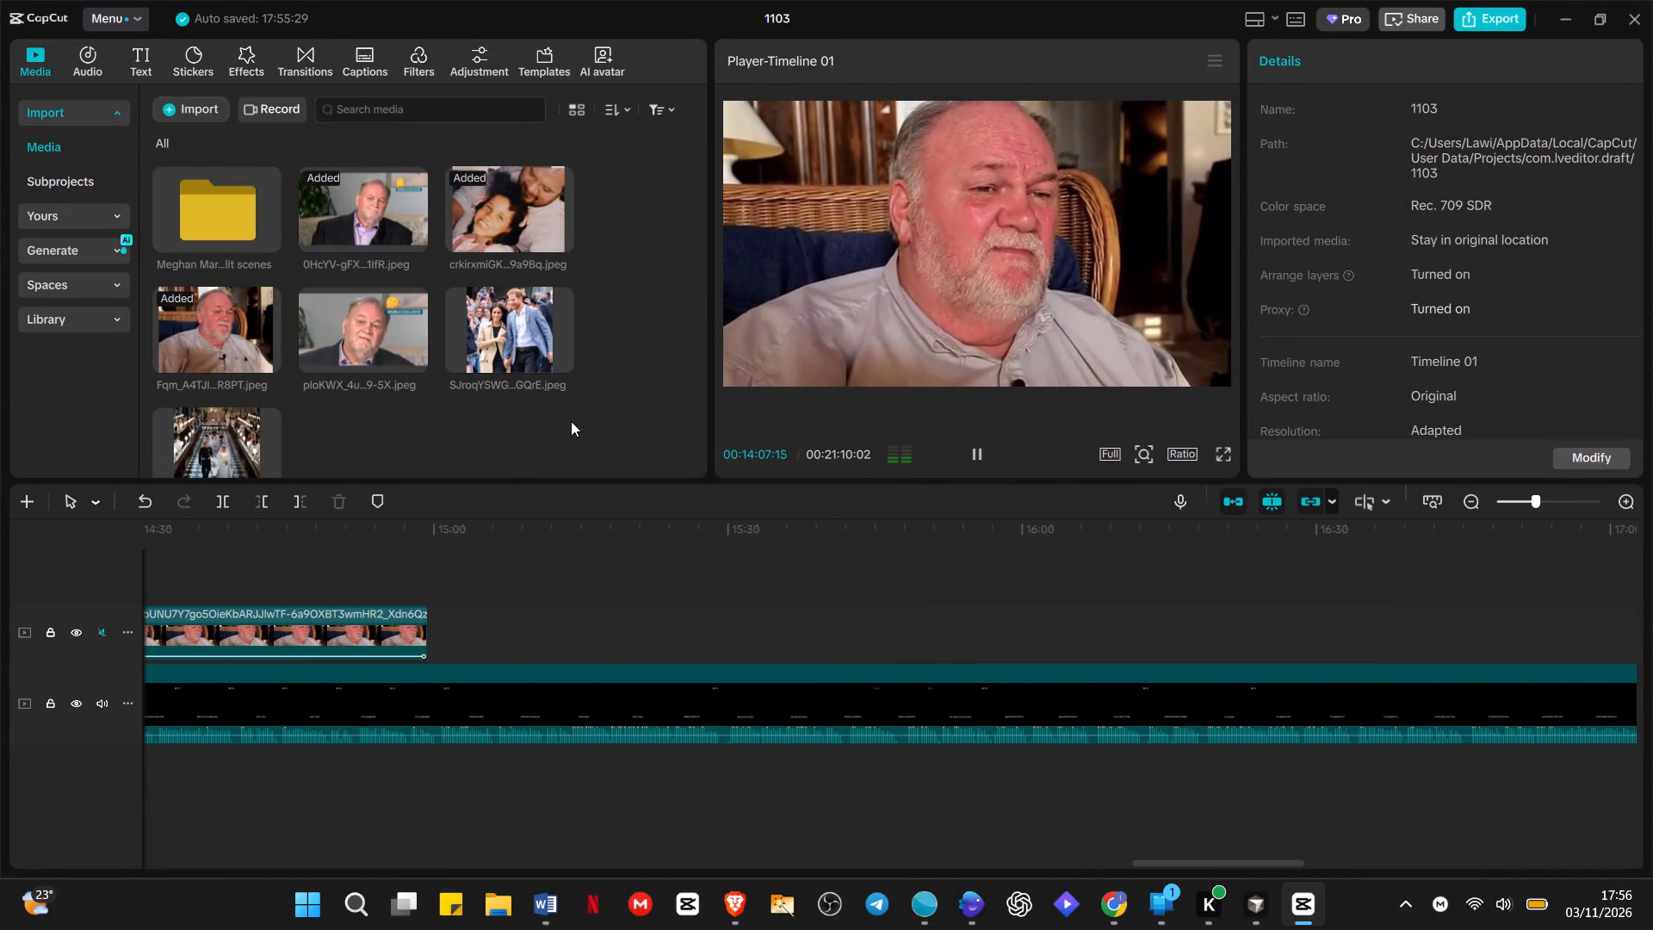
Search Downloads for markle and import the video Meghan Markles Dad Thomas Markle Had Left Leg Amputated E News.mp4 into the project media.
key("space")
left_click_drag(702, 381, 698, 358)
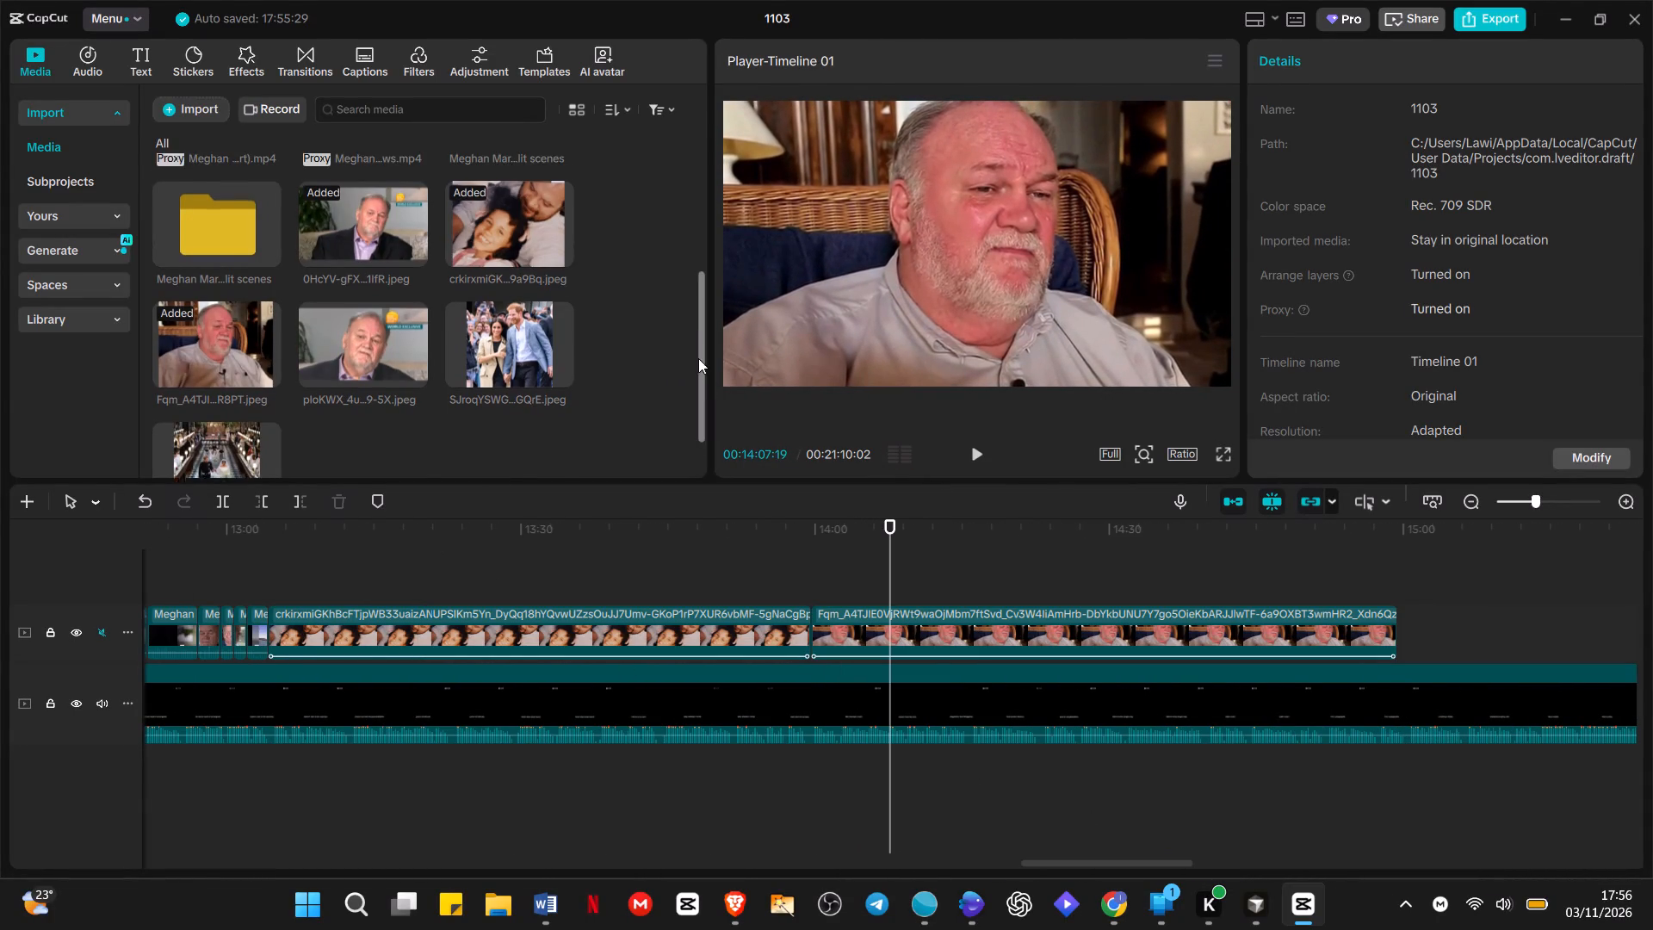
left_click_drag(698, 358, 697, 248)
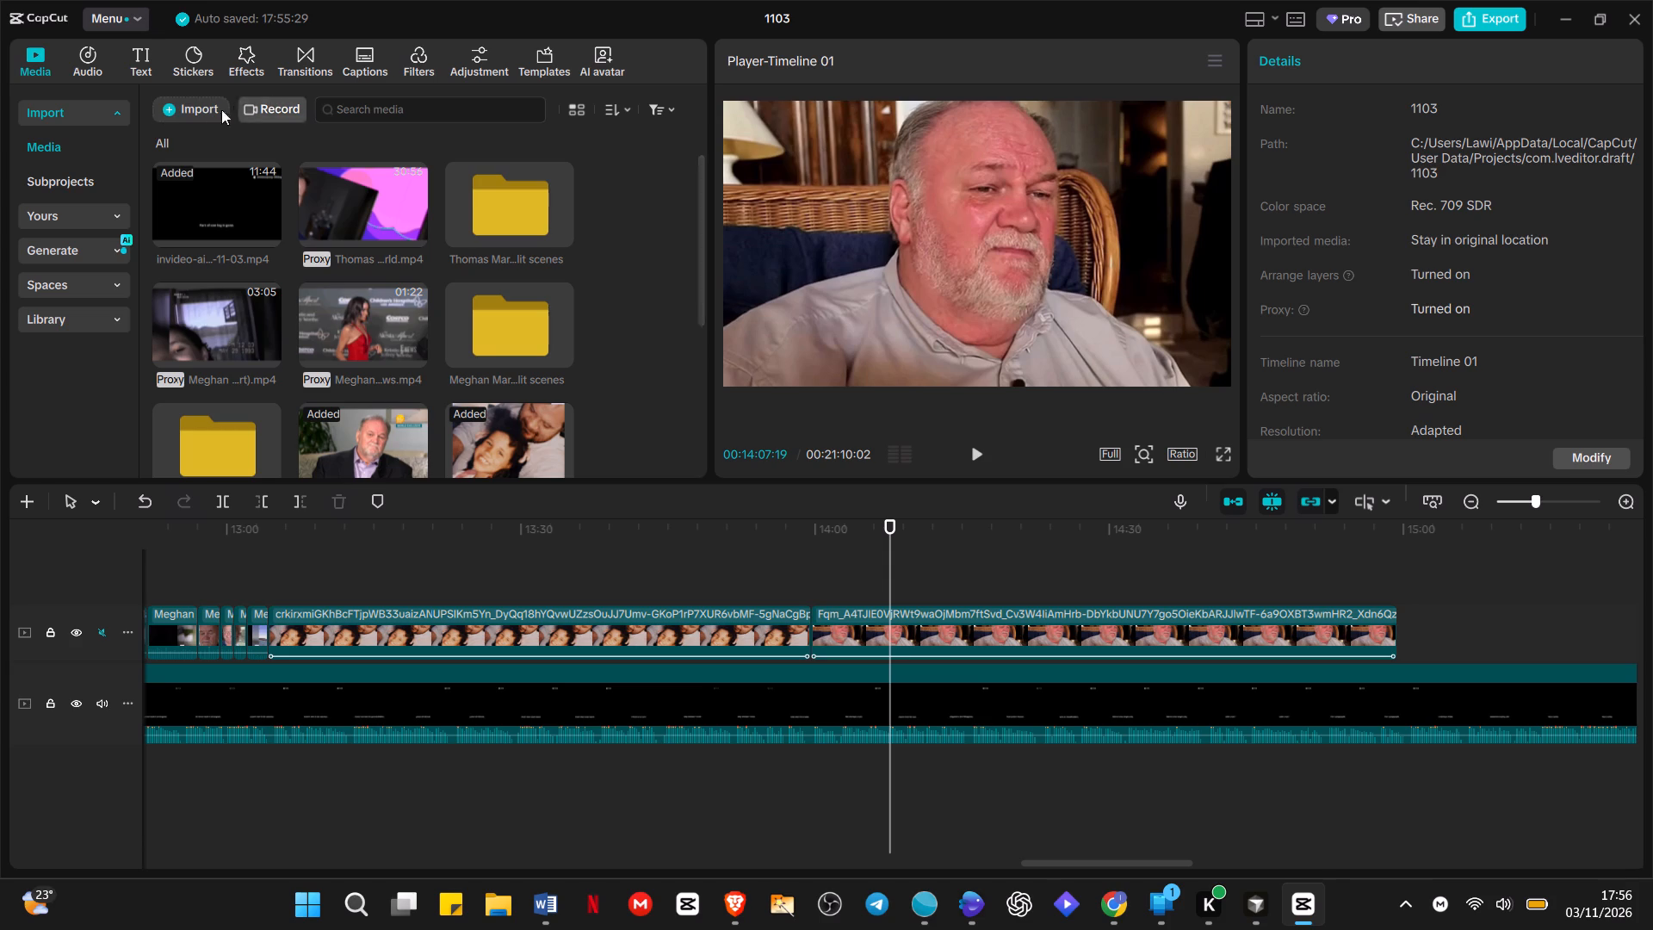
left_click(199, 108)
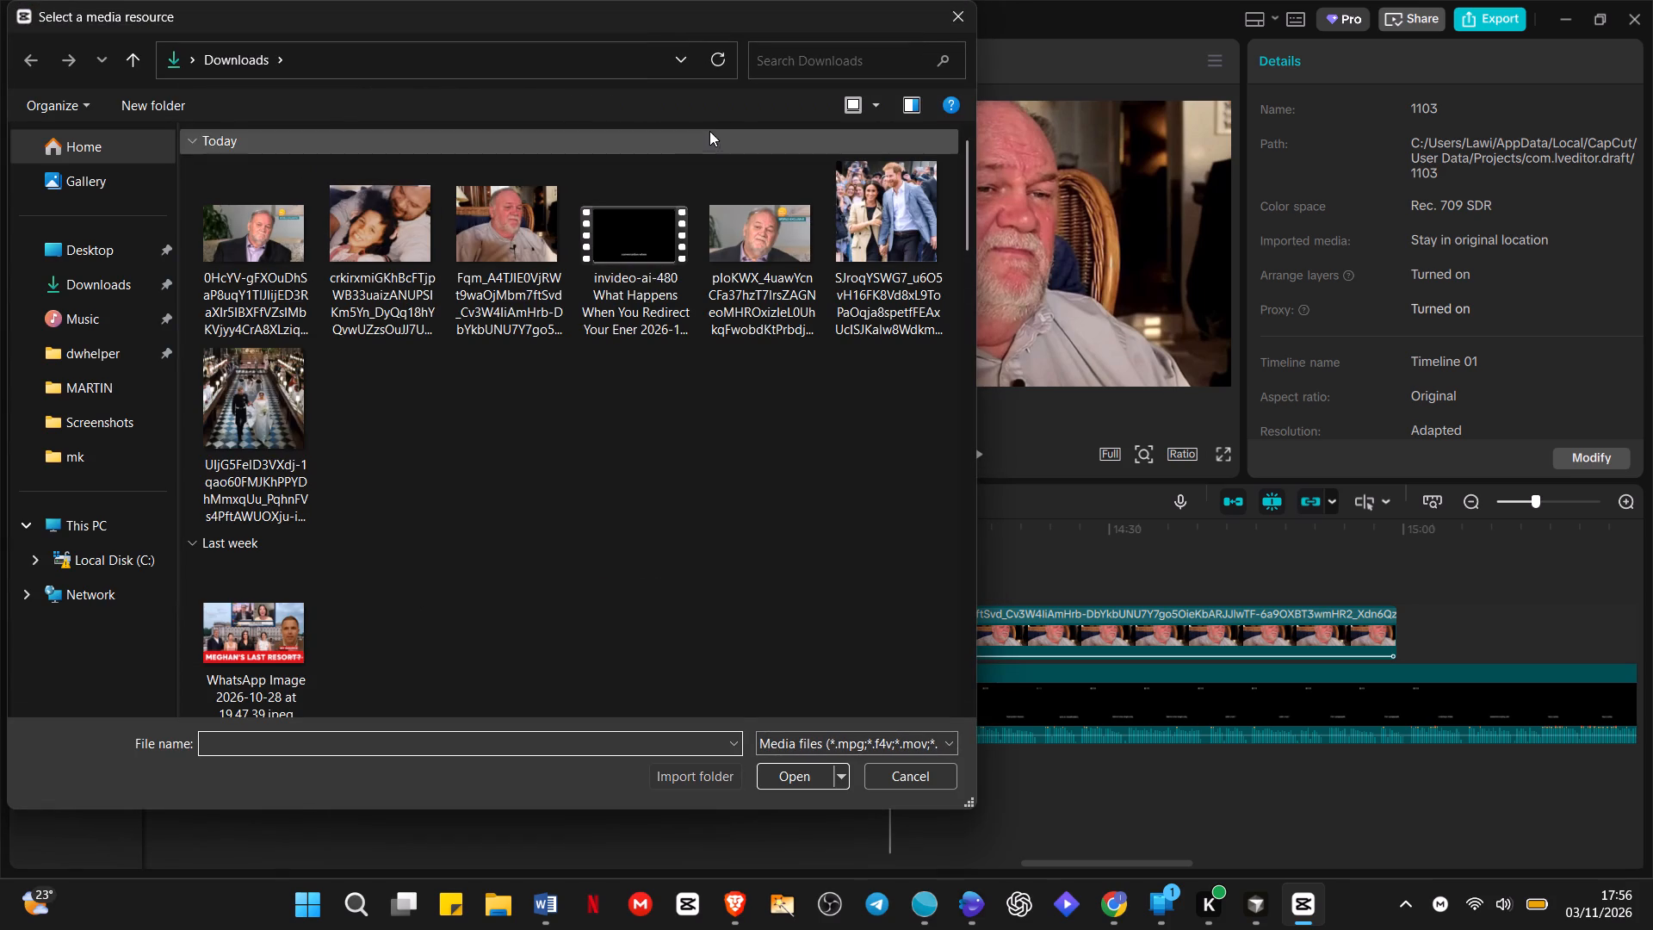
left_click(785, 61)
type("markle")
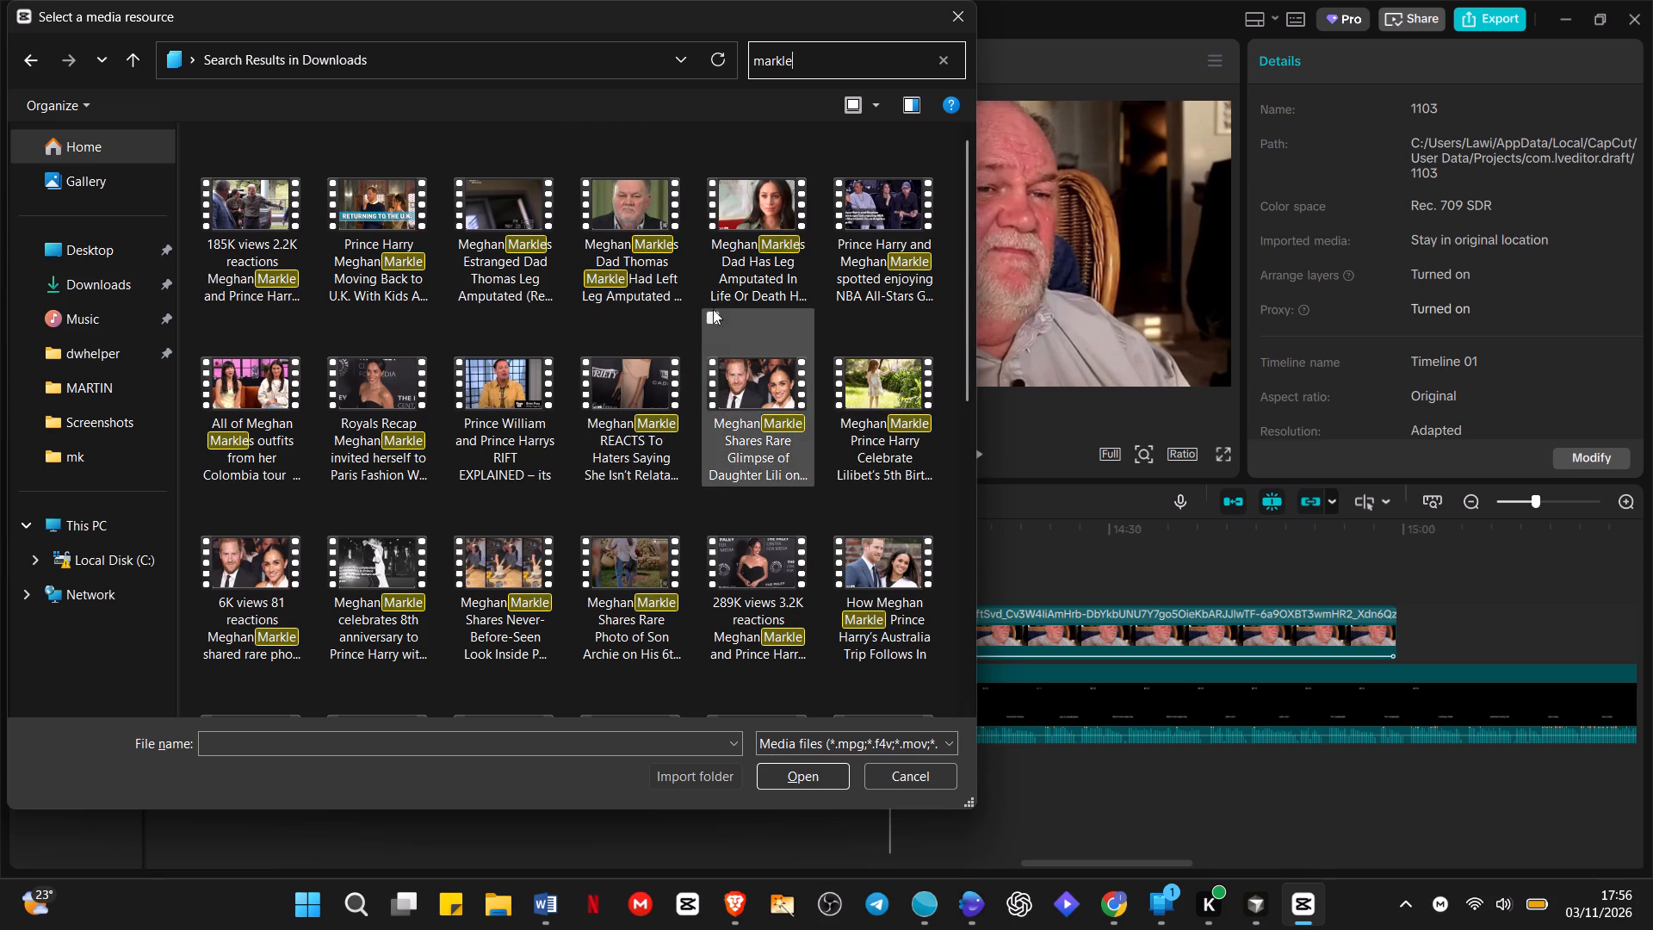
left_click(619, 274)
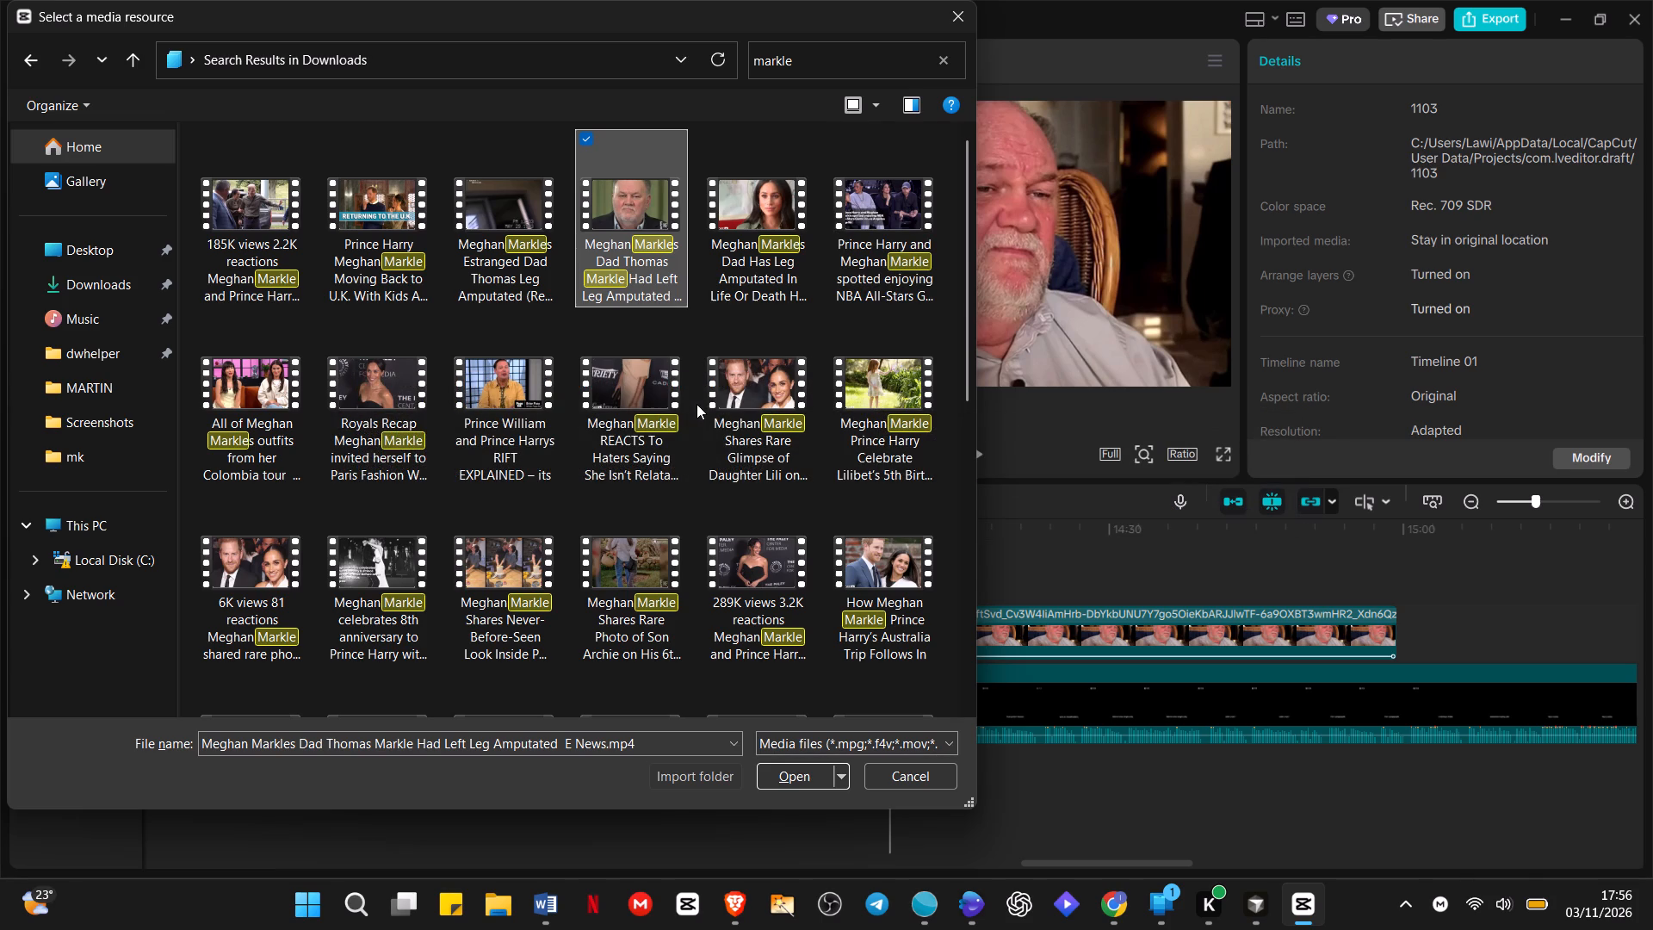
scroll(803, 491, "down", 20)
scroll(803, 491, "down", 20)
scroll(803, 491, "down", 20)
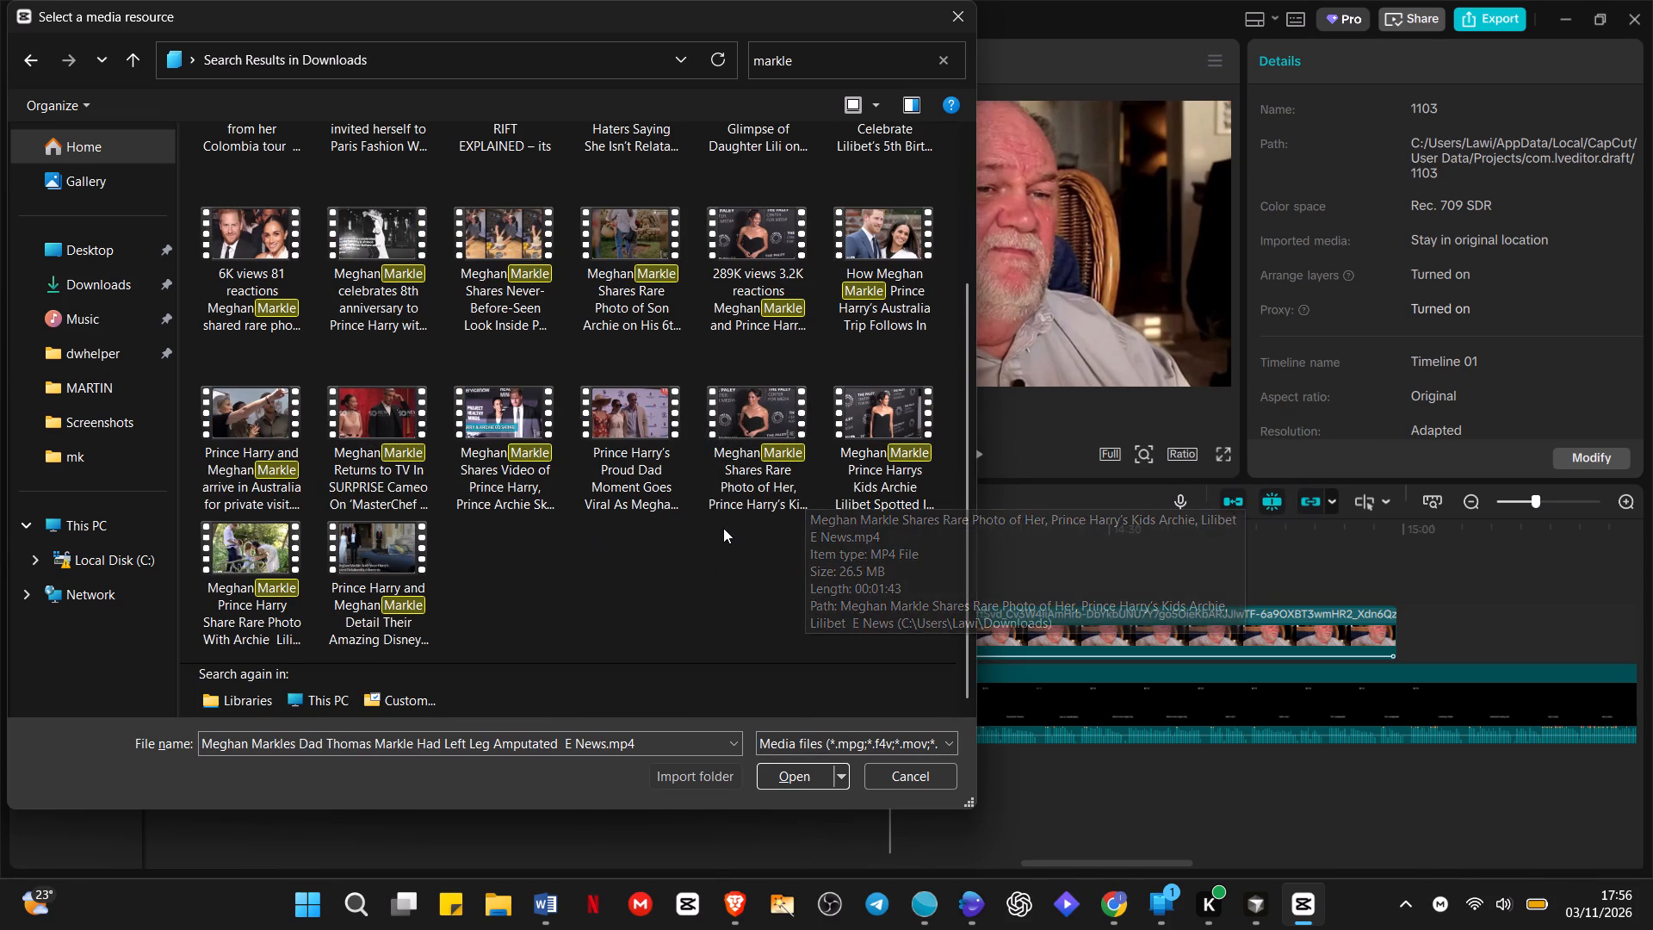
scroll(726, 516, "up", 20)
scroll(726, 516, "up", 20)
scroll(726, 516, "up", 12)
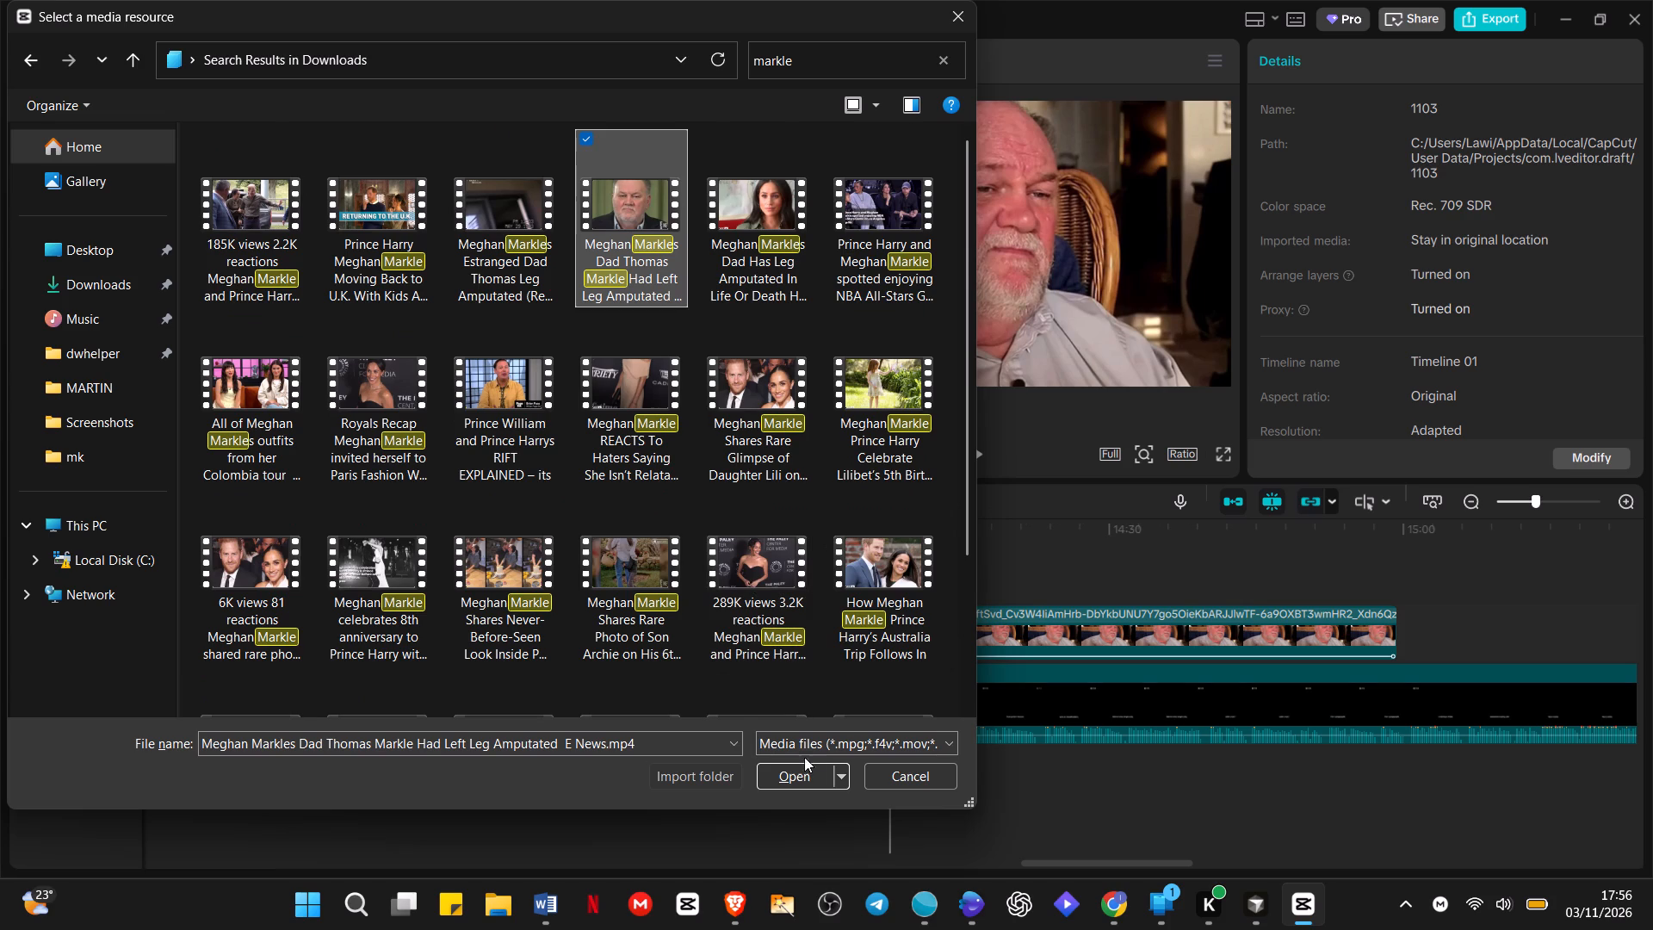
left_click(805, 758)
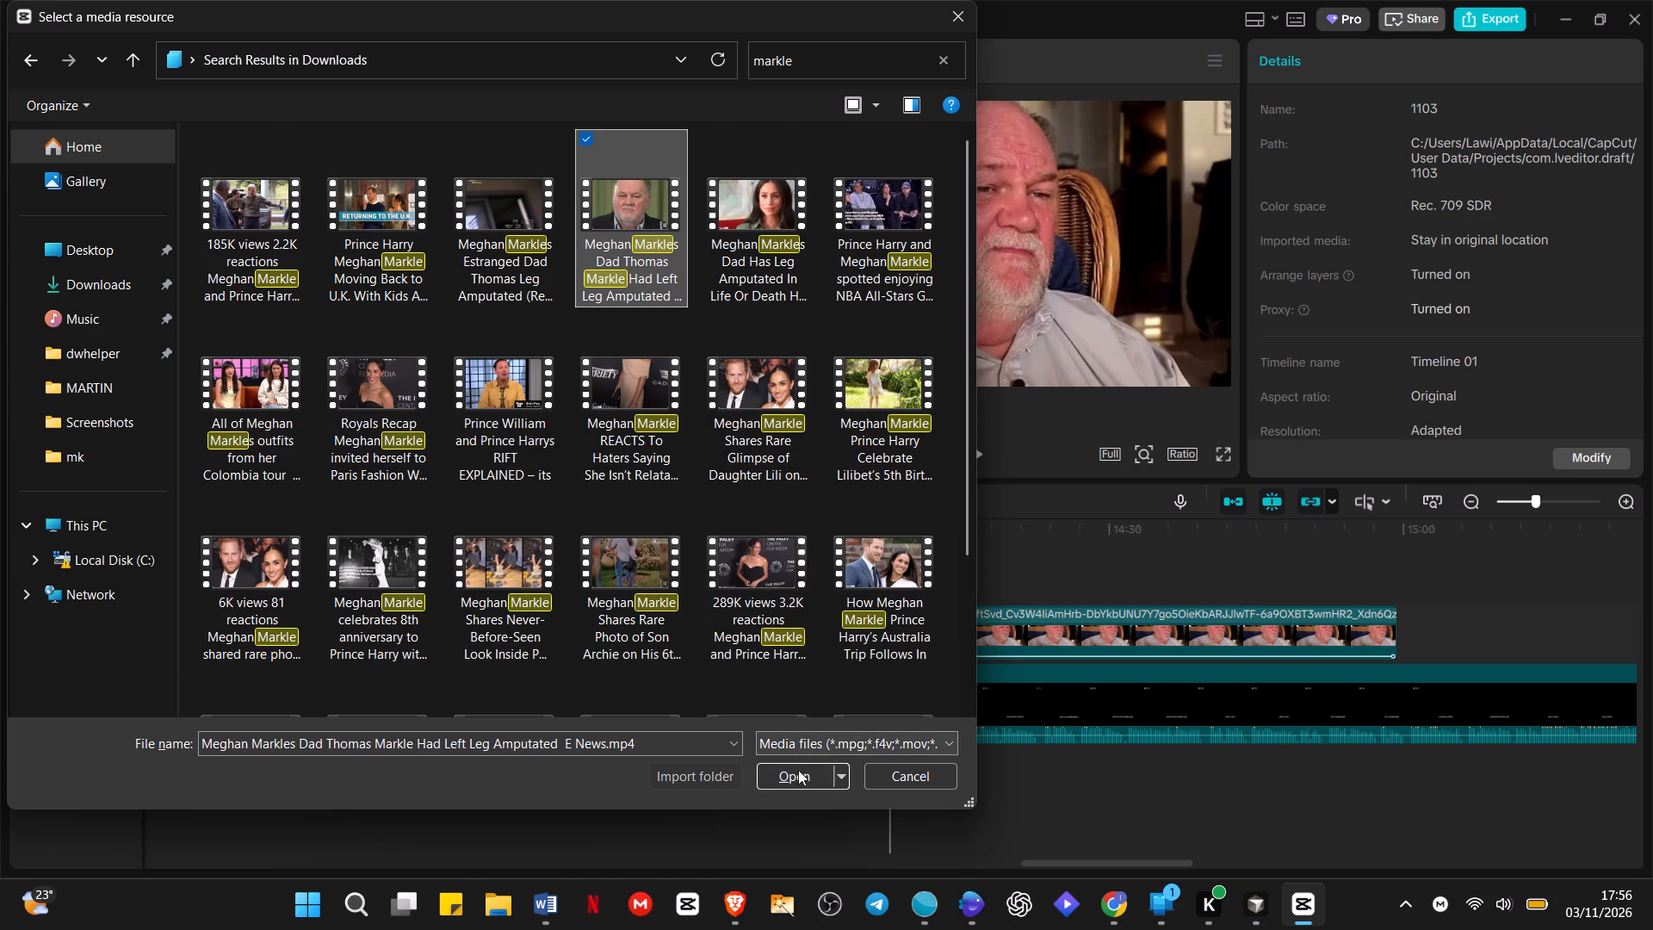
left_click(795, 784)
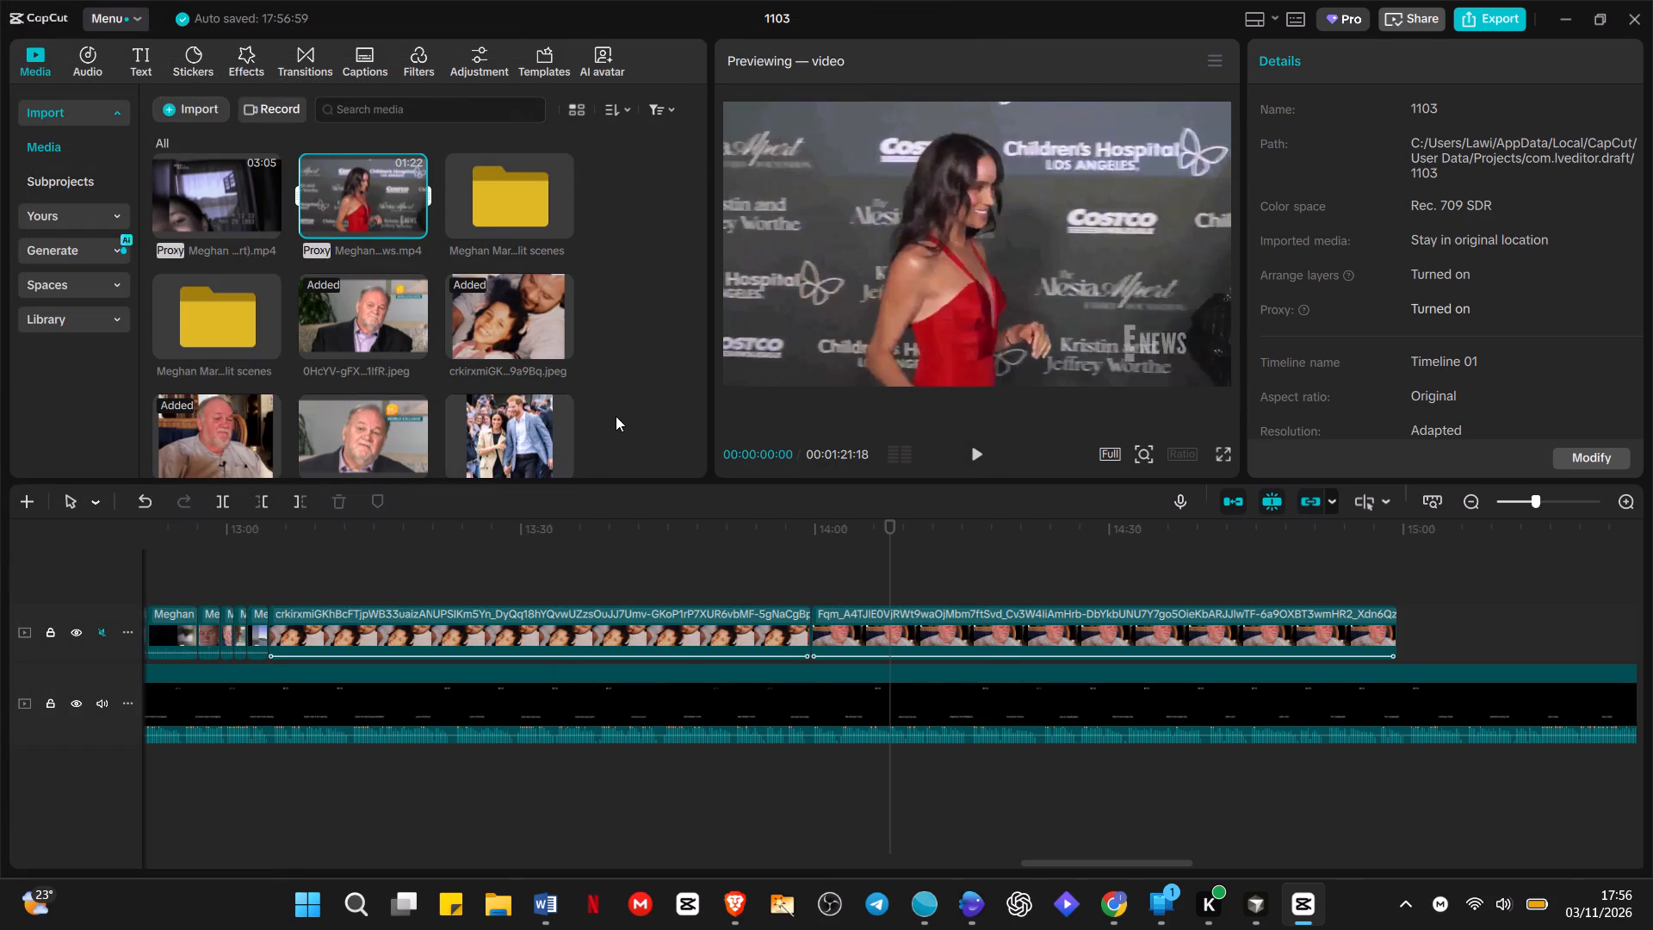
Add the SJroqYSWG image to the overlay track directly after the Fqm_A4TJ image, extended to about 62 s.
left_click(616, 416)
scroll(642, 425, "down", 1)
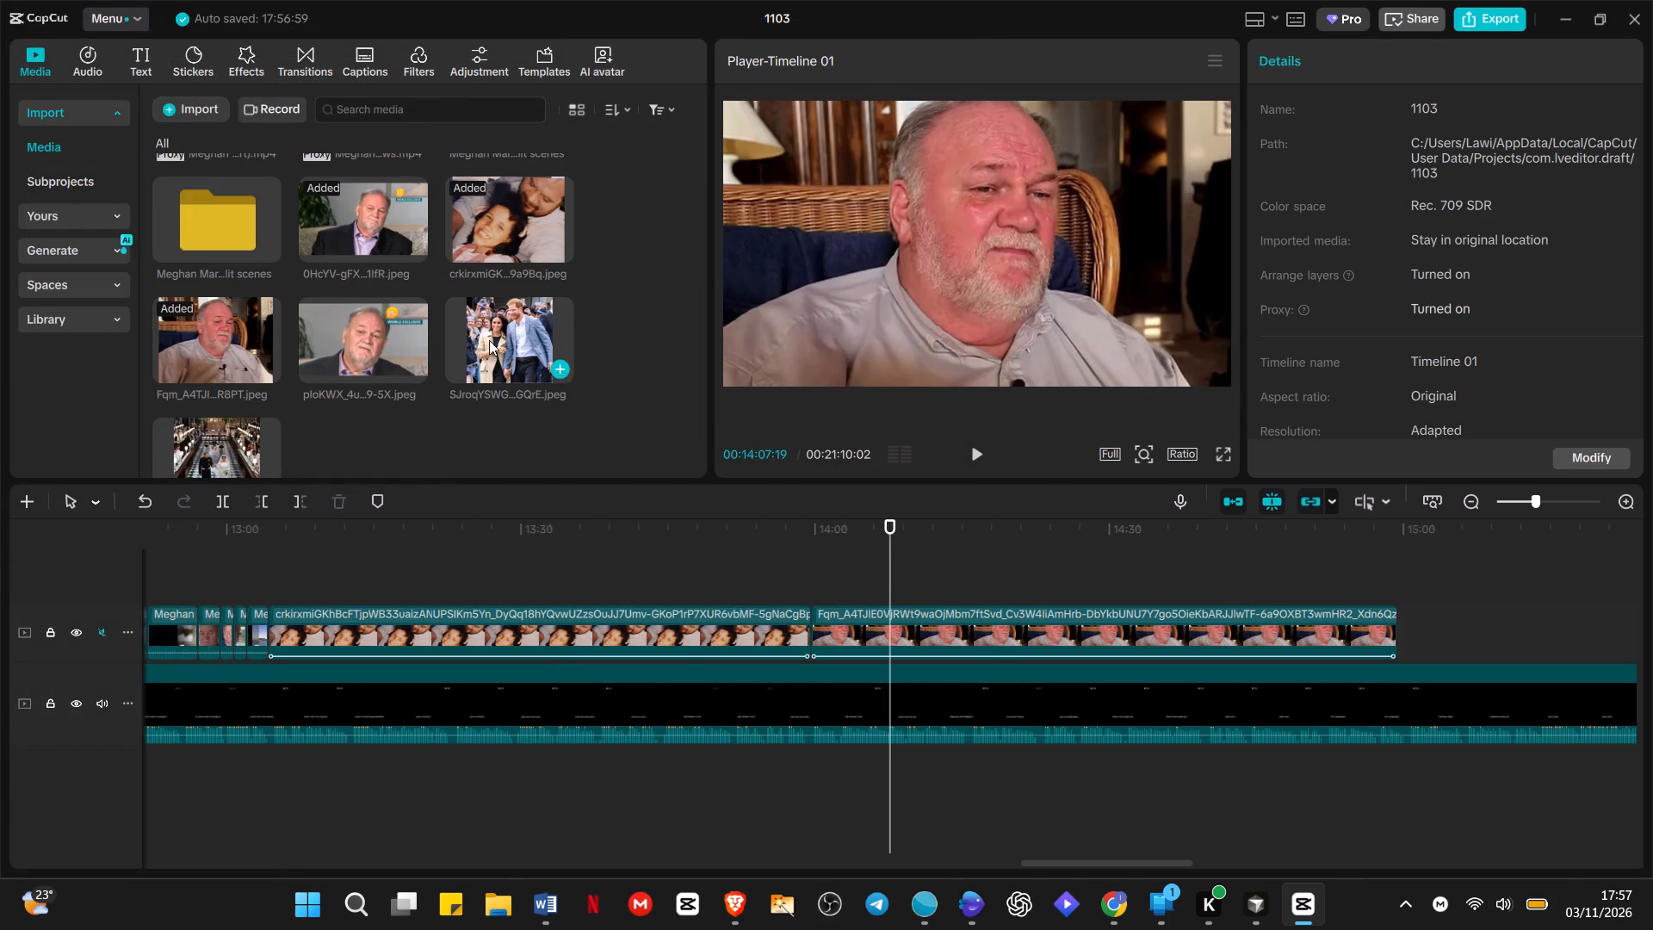
left_click_drag(486, 336, 1492, 638)
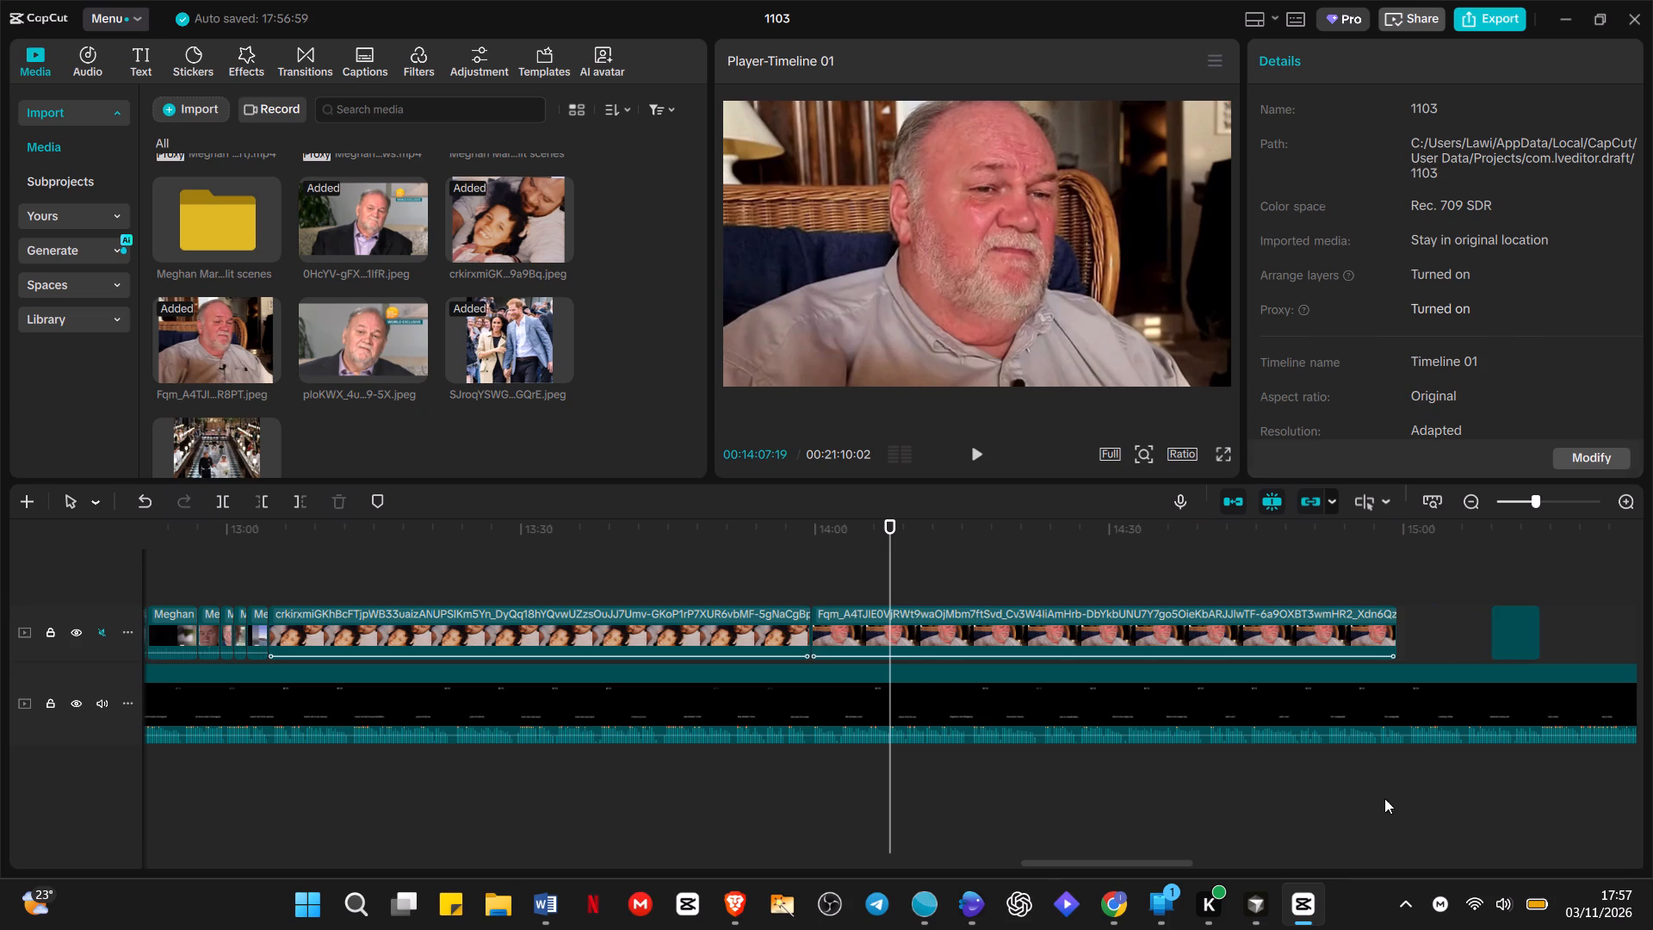
left_click_drag(1155, 860, 1258, 826)
left_click_drag(599, 612, 464, 576)
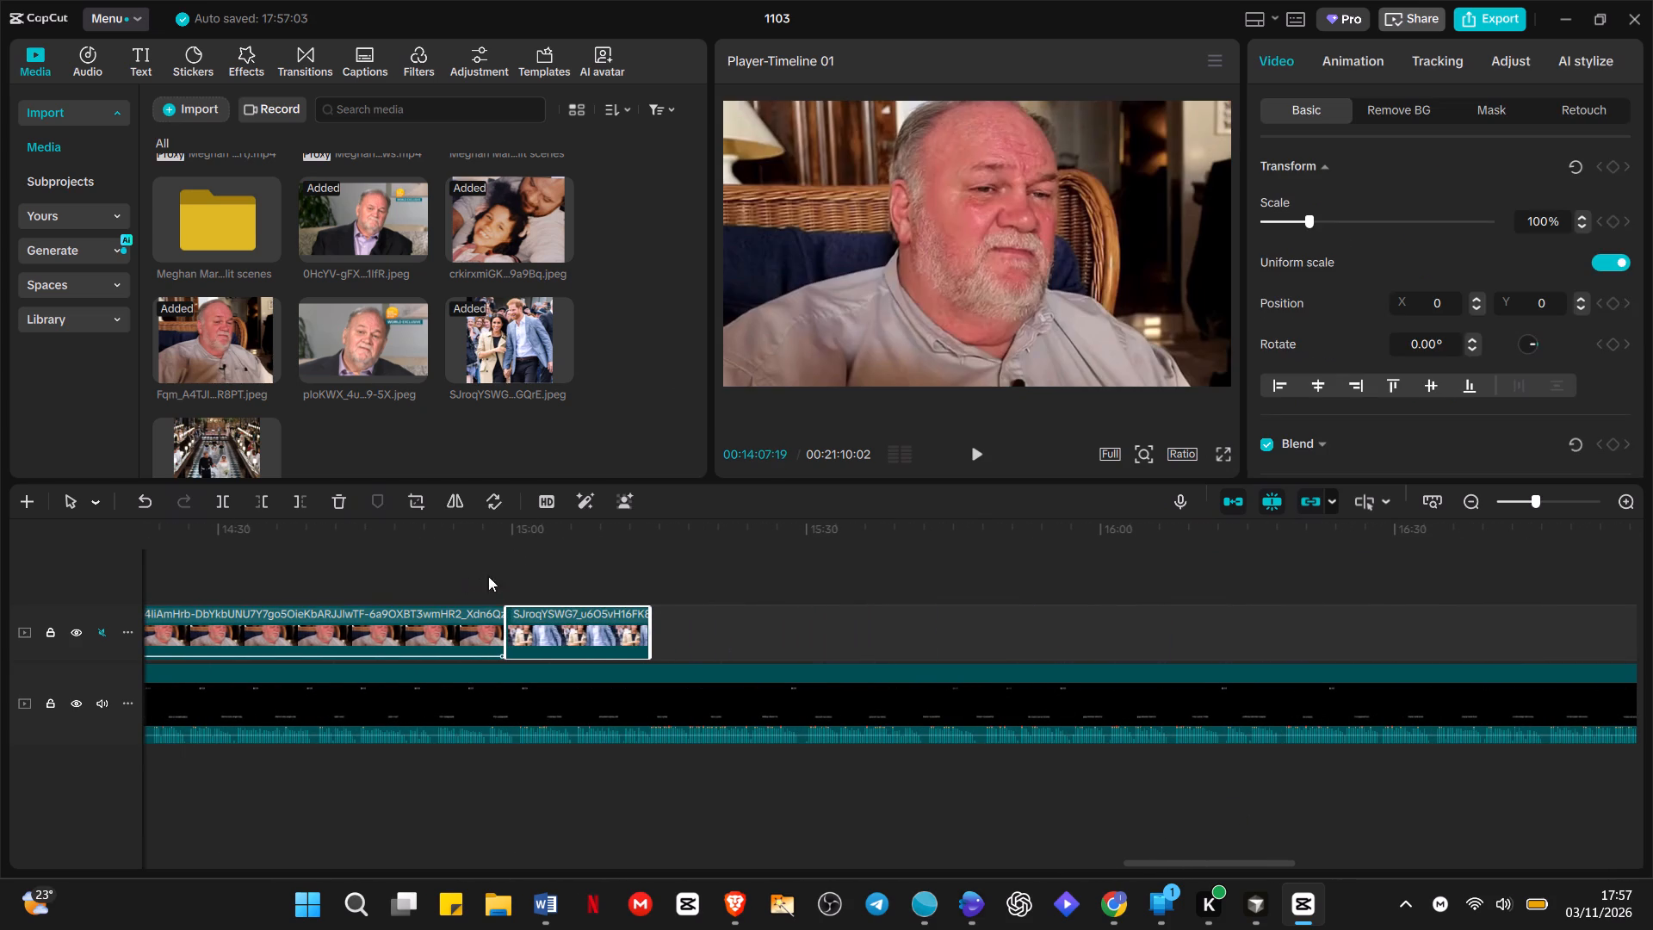
left_click_drag(652, 632, 974, 645)
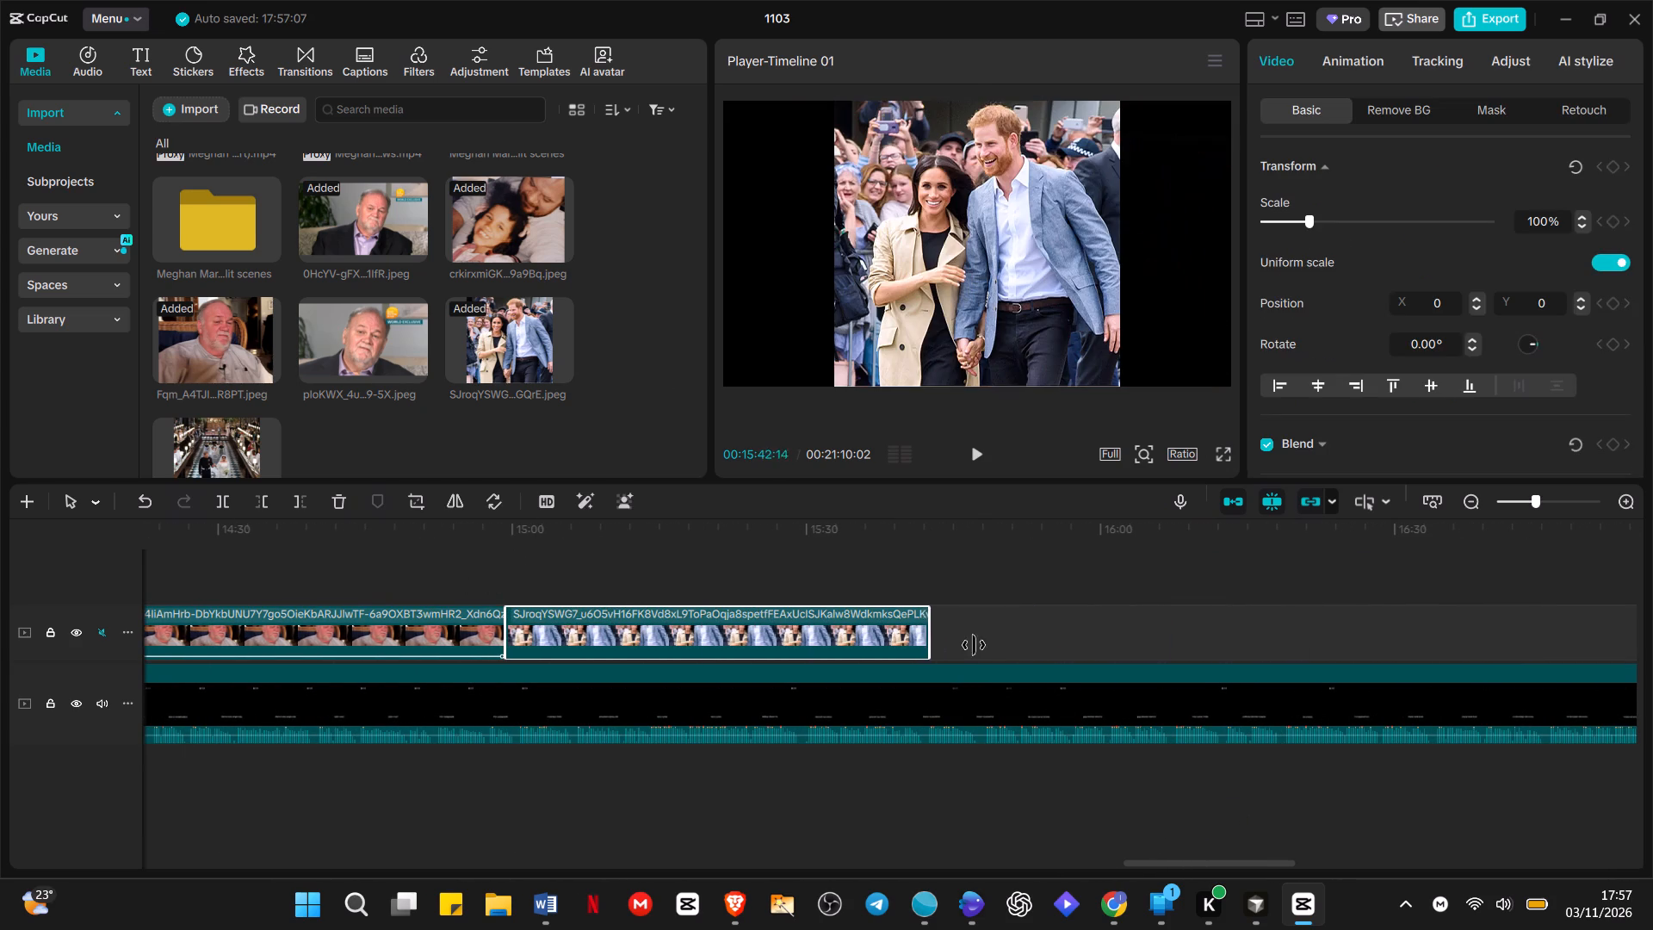
left_click_drag(974, 645, 1115, 632)
Scale the SJroqYSWG image to 178% to fill the frame width and shift it down to Y -228 so both faces show.
left_click(626, 574)
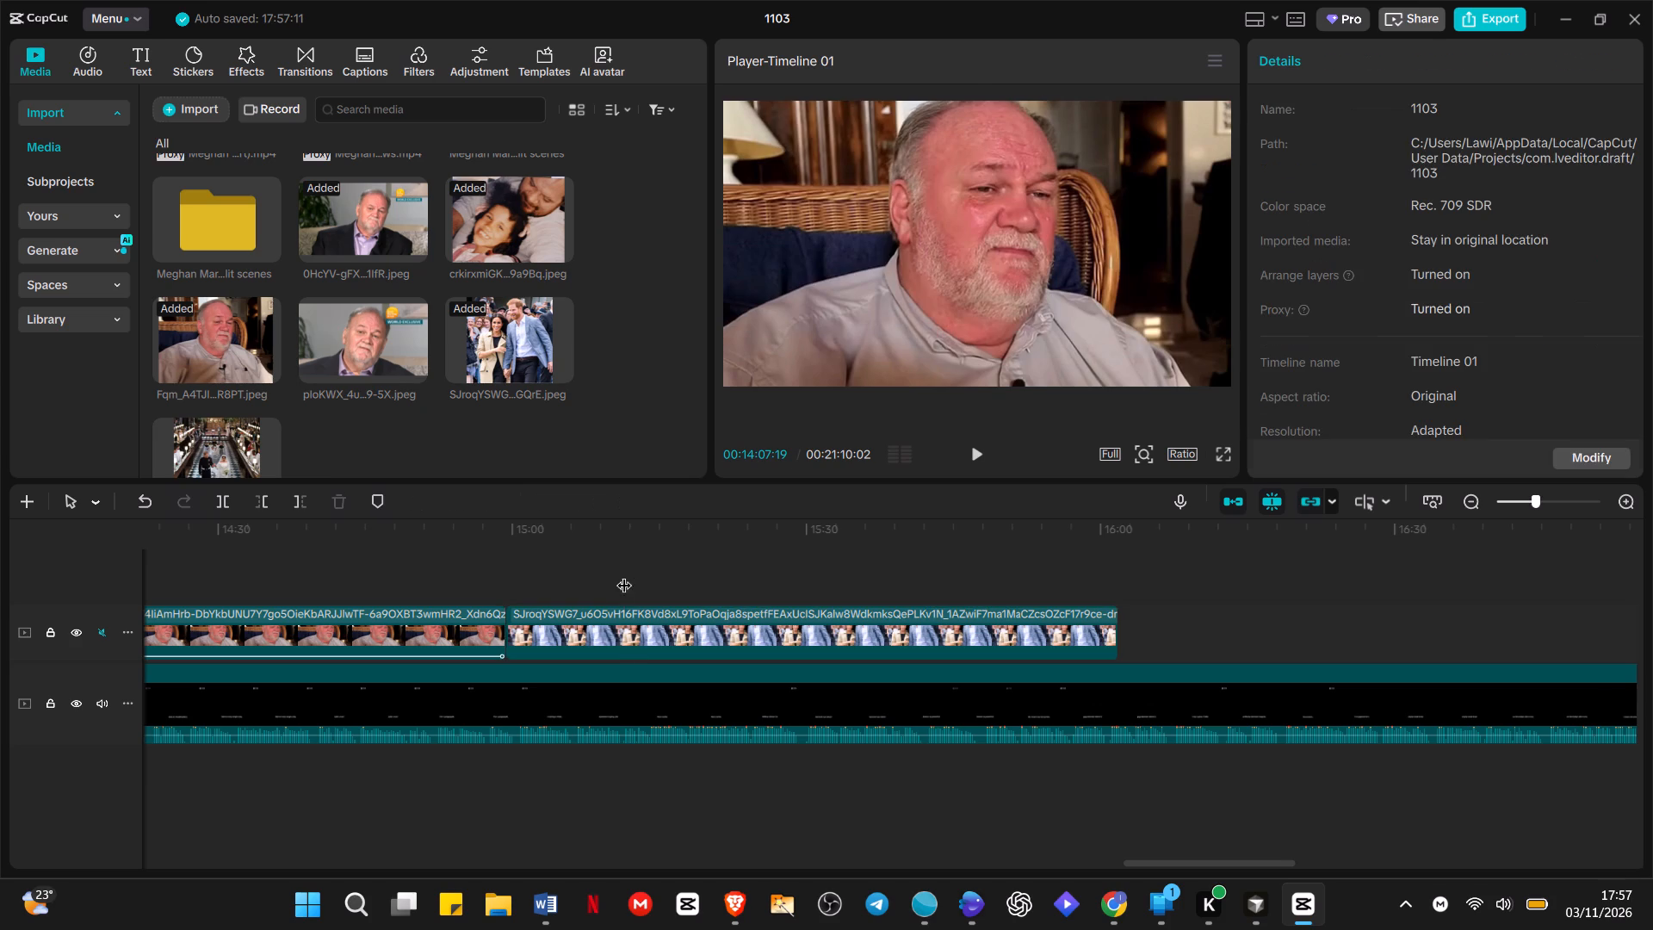
left_click(872, 294)
left_click_drag(831, 391, 672, 527)
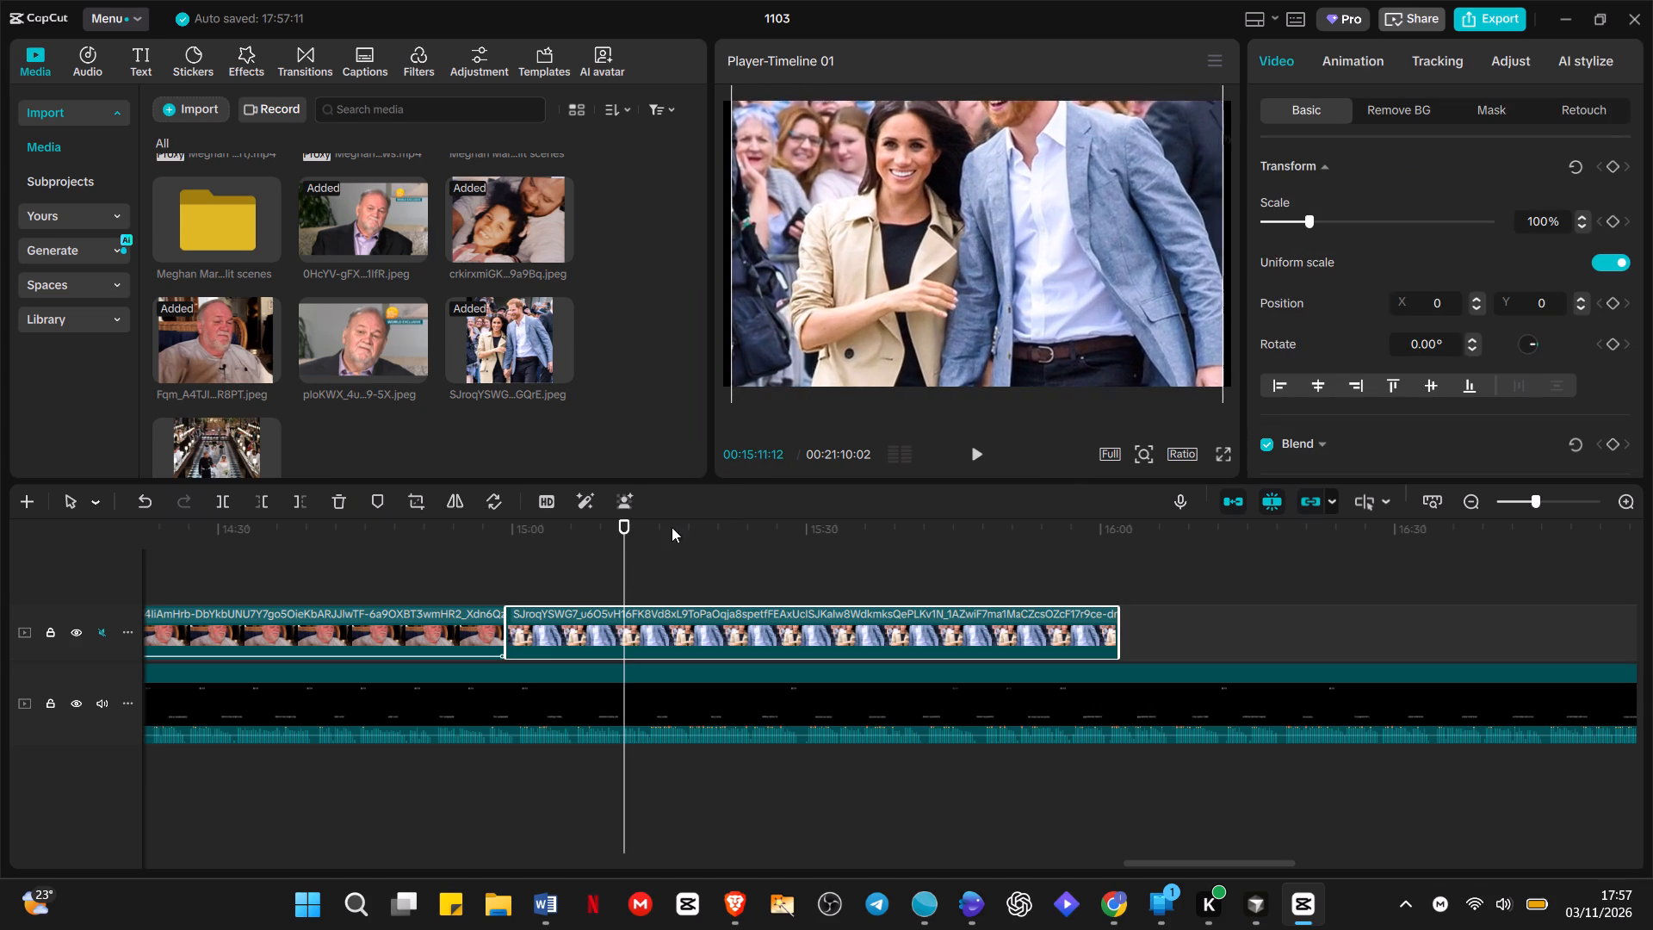
left_click_drag(672, 527, 659, 536)
left_click_drag(874, 250, 874, 273)
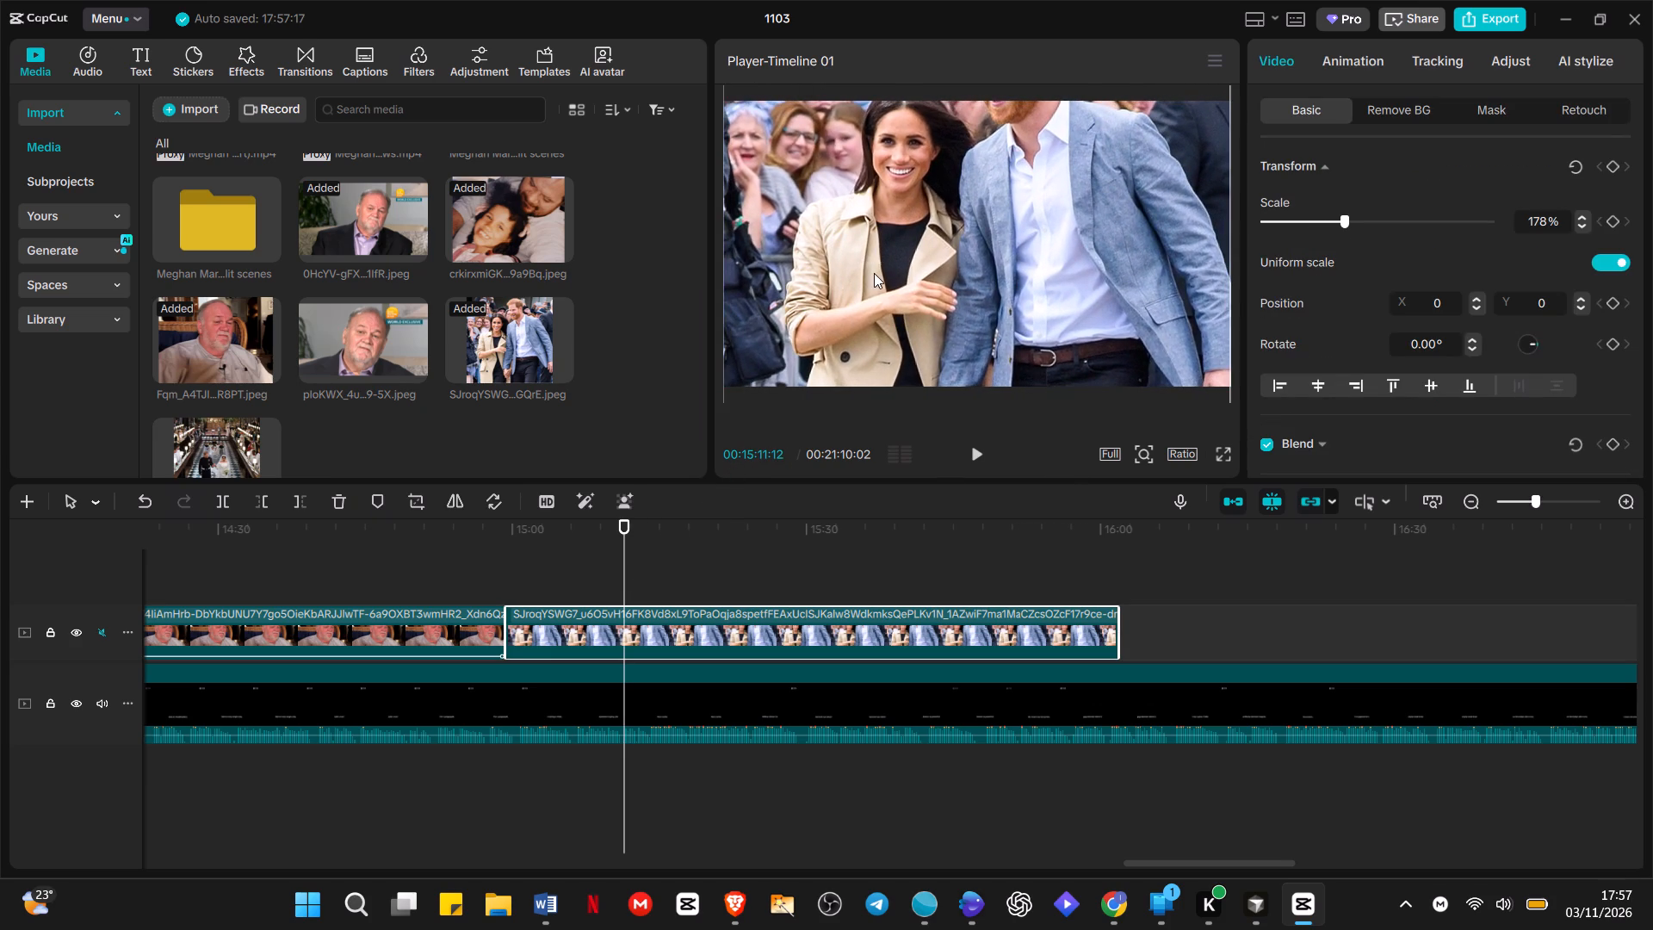
left_click_drag(874, 273, 876, 280)
left_click_drag(895, 261, 903, 319)
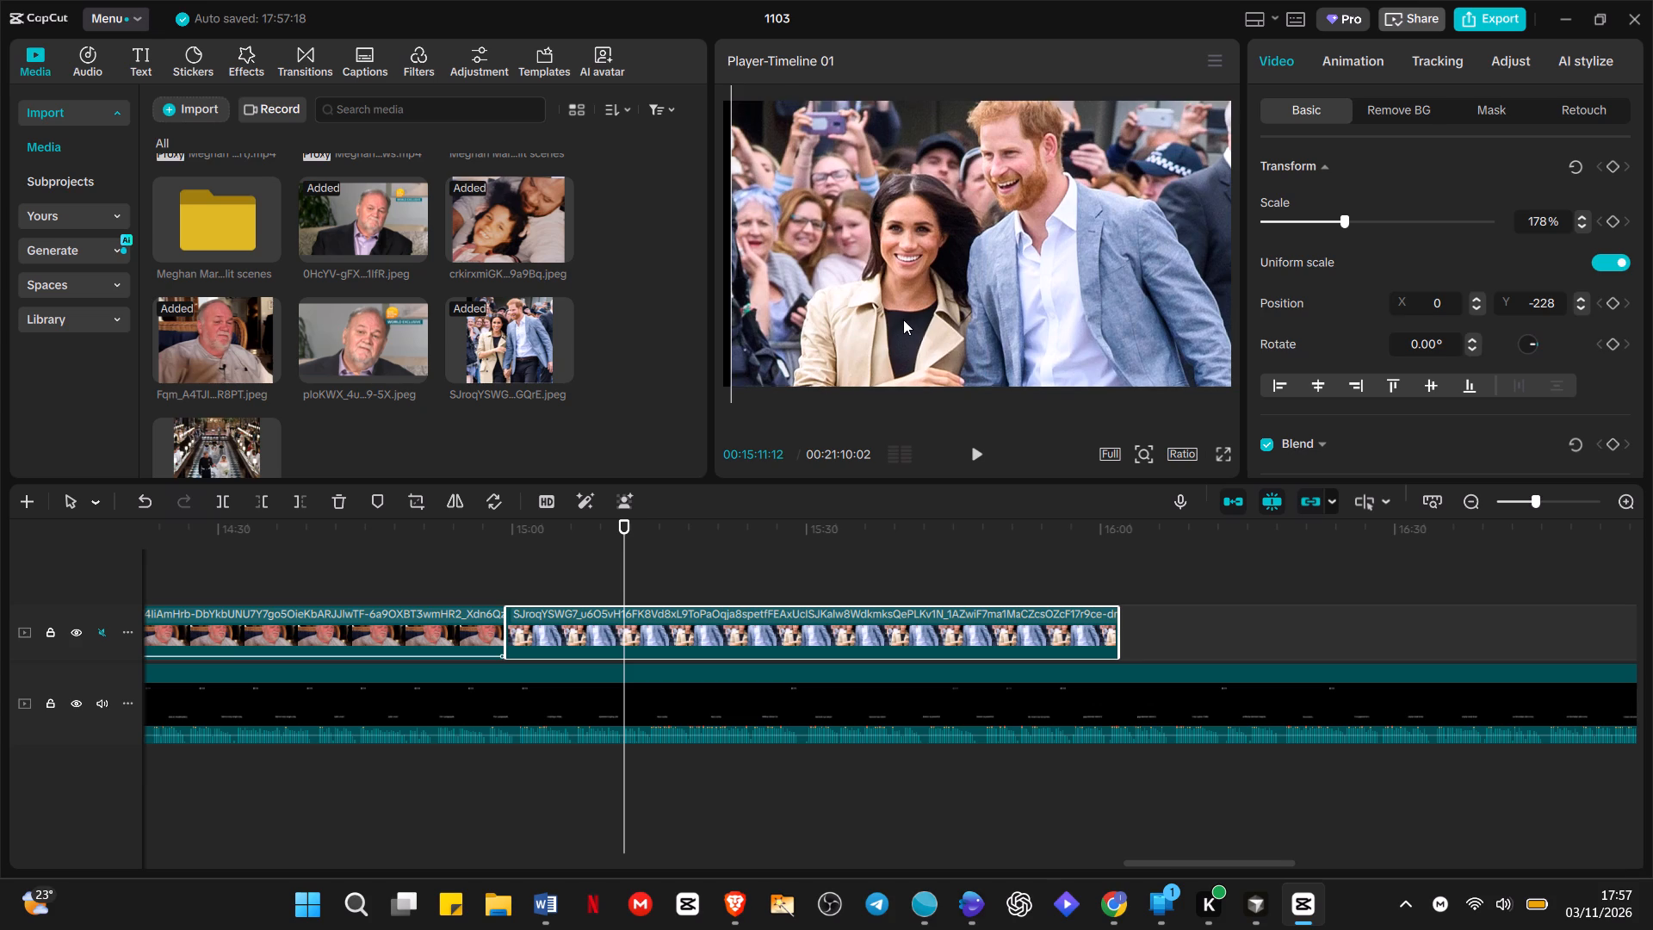
left_click_drag(903, 319, 894, 329)
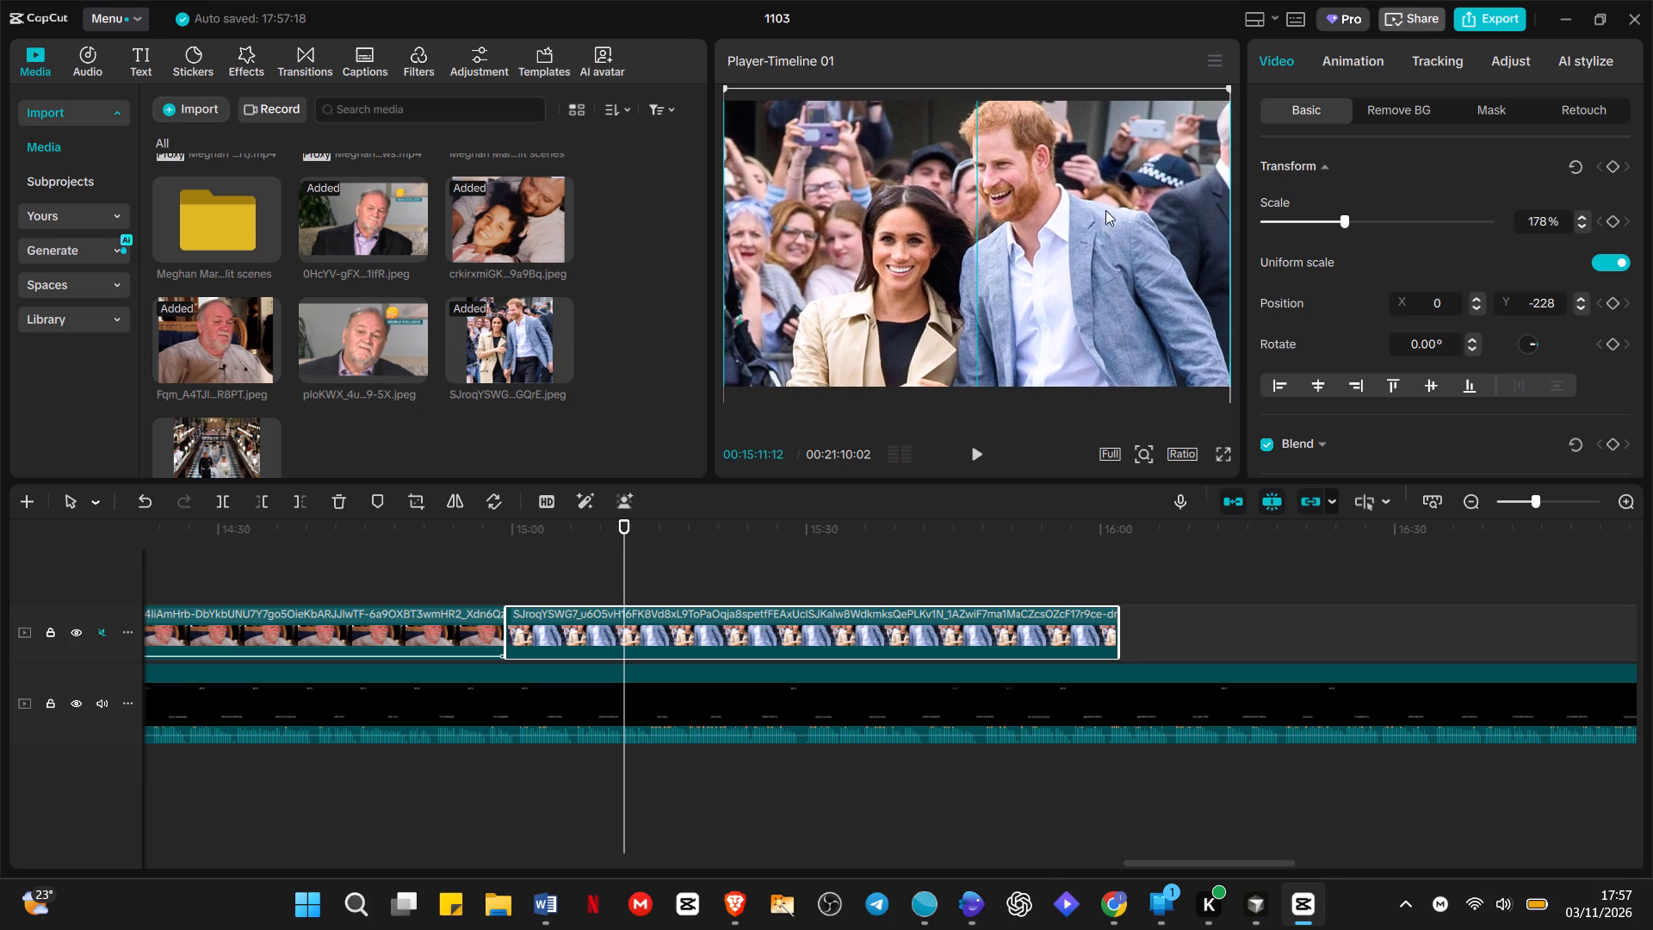
Apply the Train 1 combo animation to the SJroqYSWG image.
left_click(1339, 59)
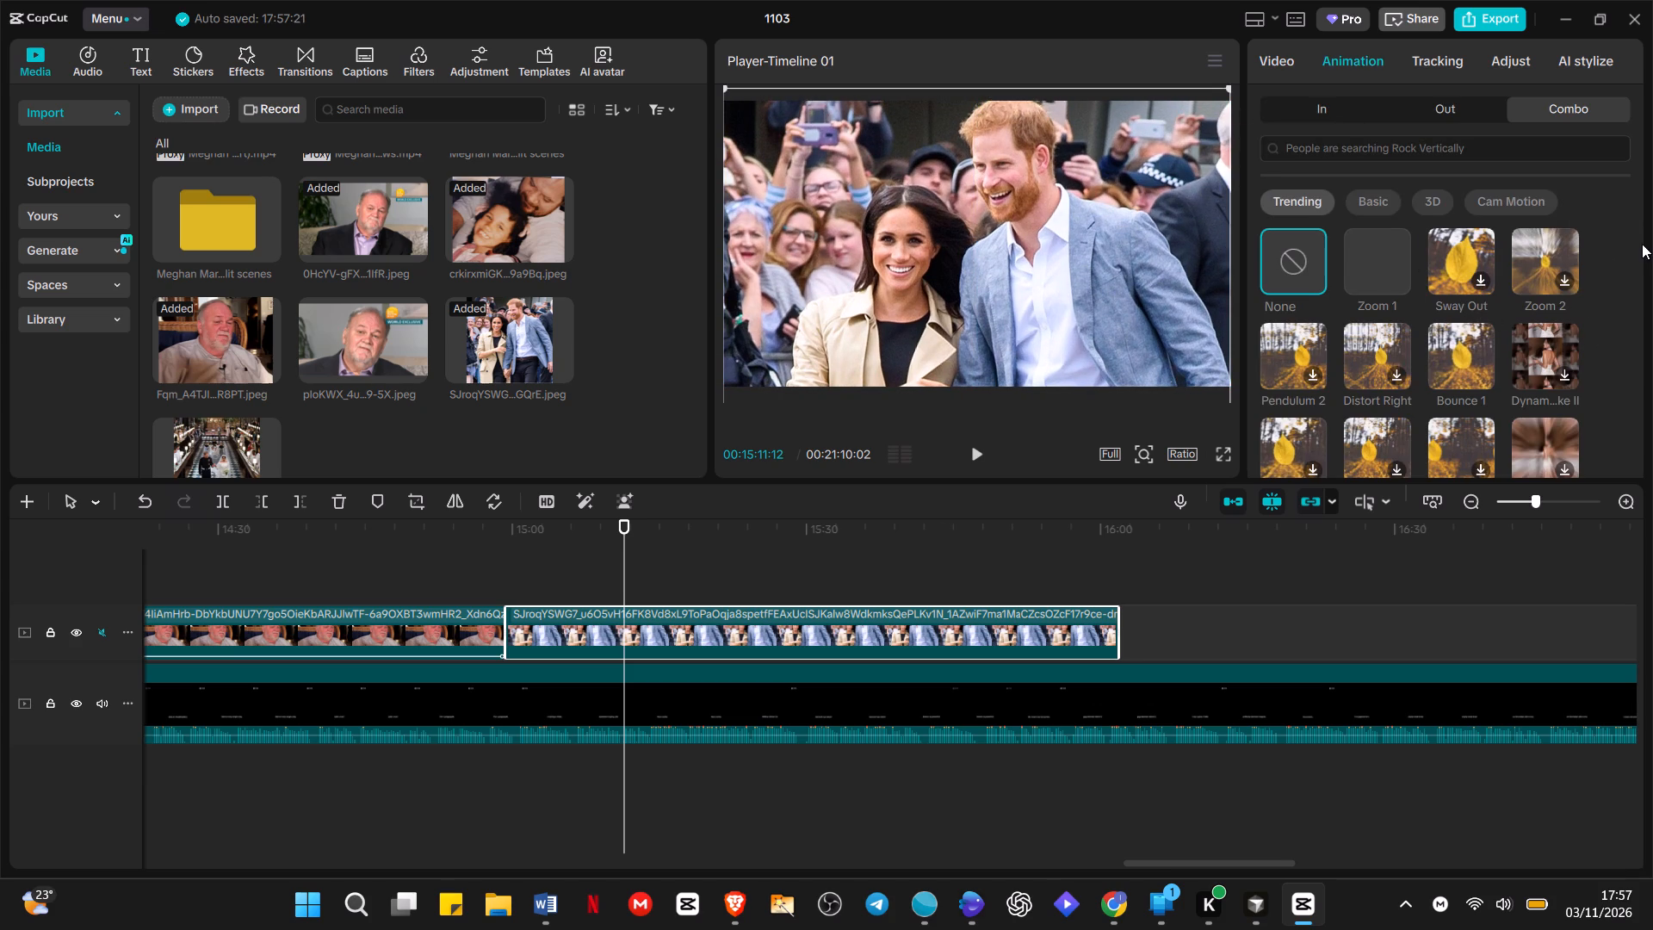
left_click_drag(1639, 236, 1639, 254)
left_click(1445, 245)
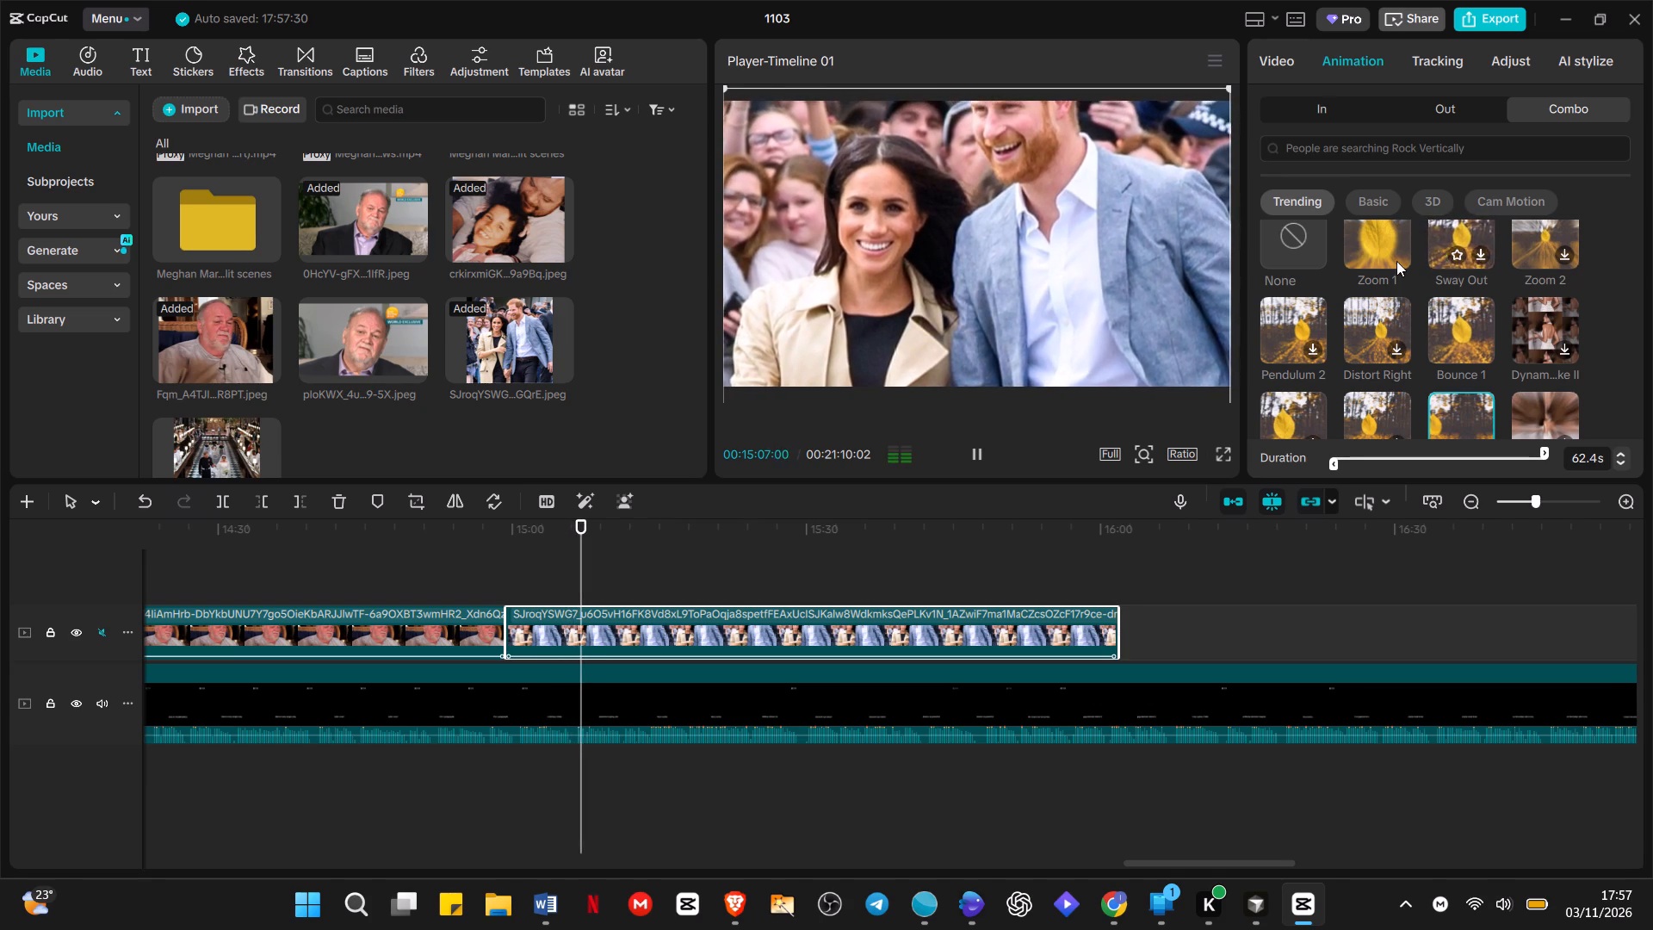
Add the ploKWX image to the overlay track, stretched back to meet the SJroqYSWG image, about 61 s long.
left_click_drag(1204, 865, 1221, 865)
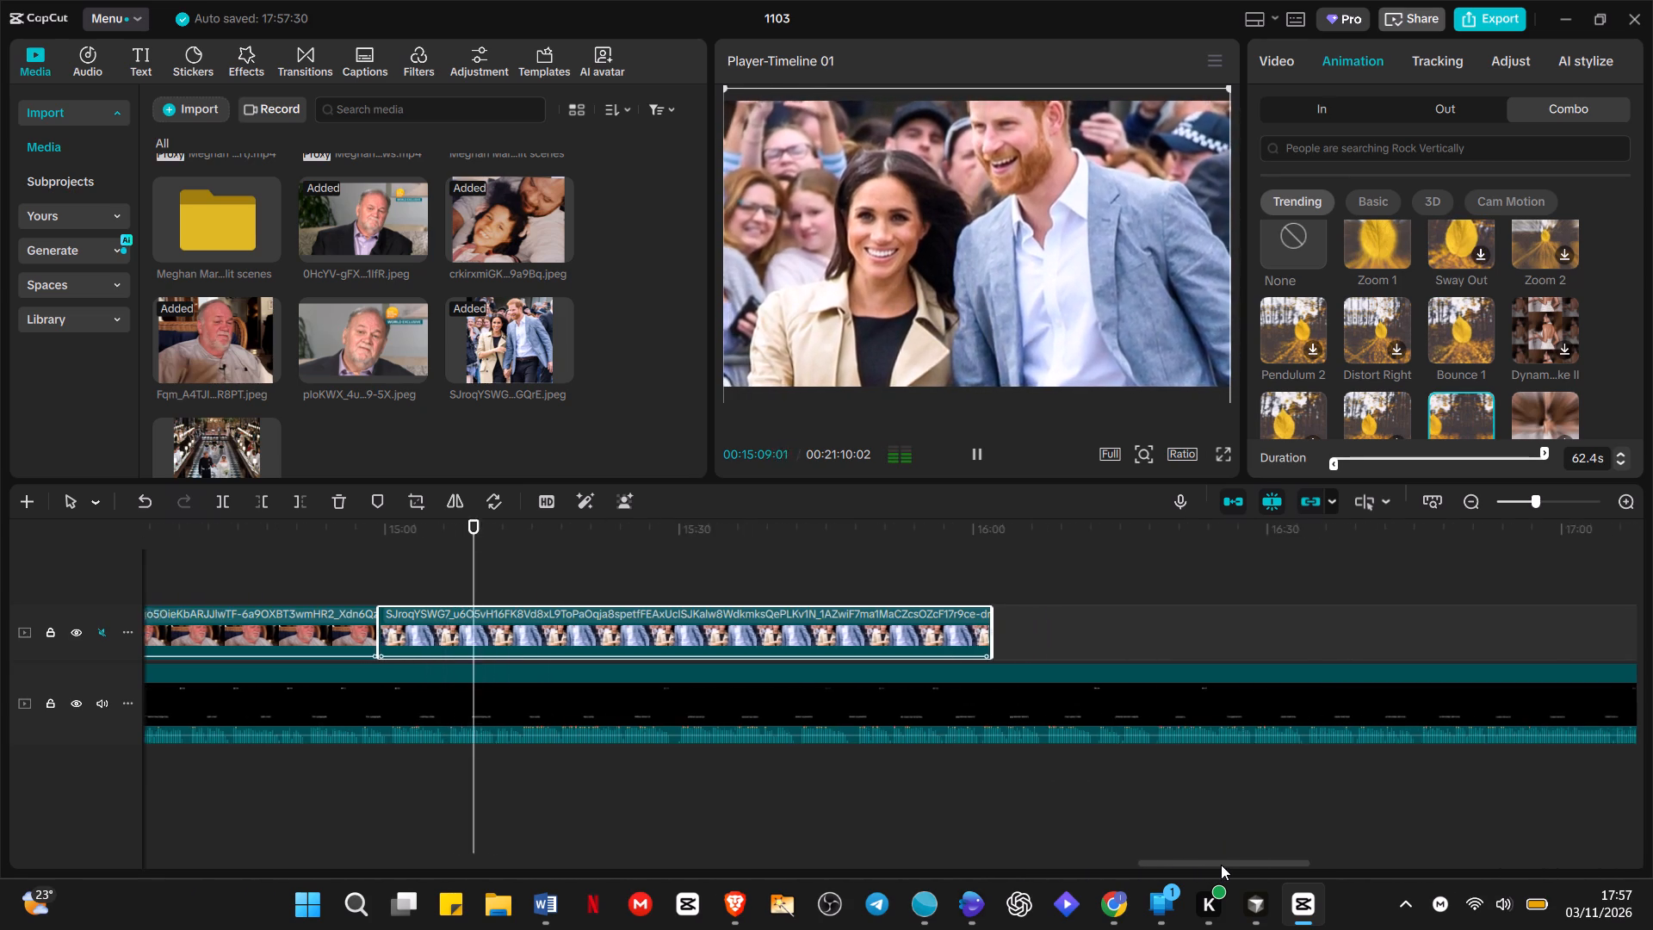
left_click_drag(1221, 865, 1285, 874)
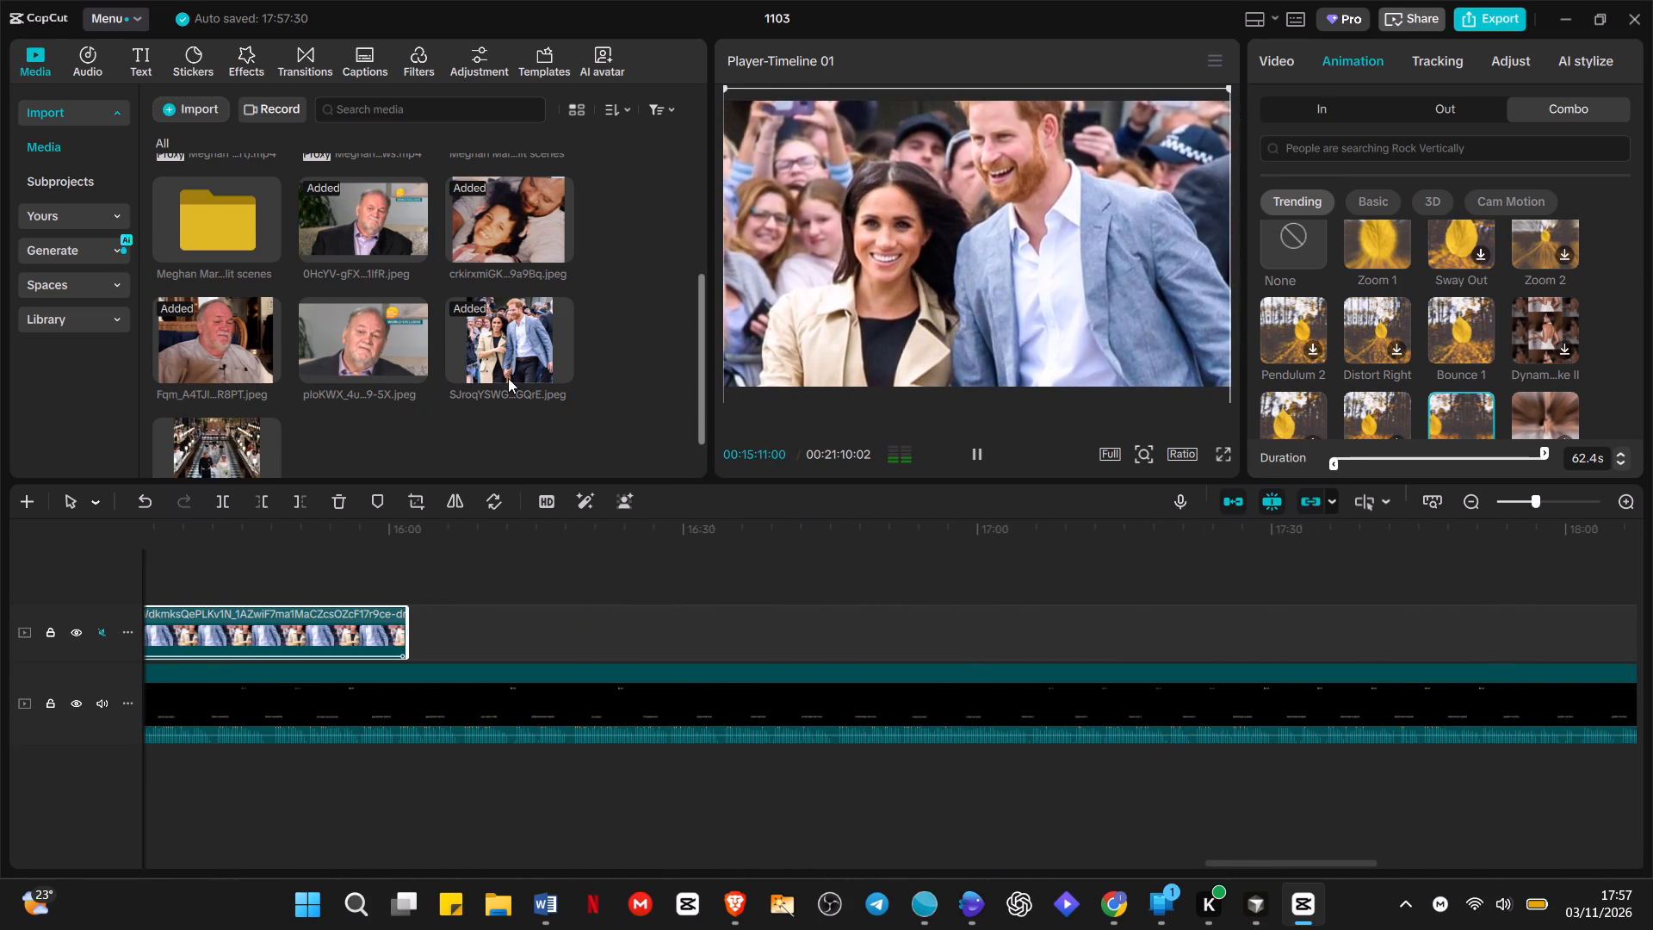
left_click(333, 330)
left_click_drag(333, 330, 926, 677)
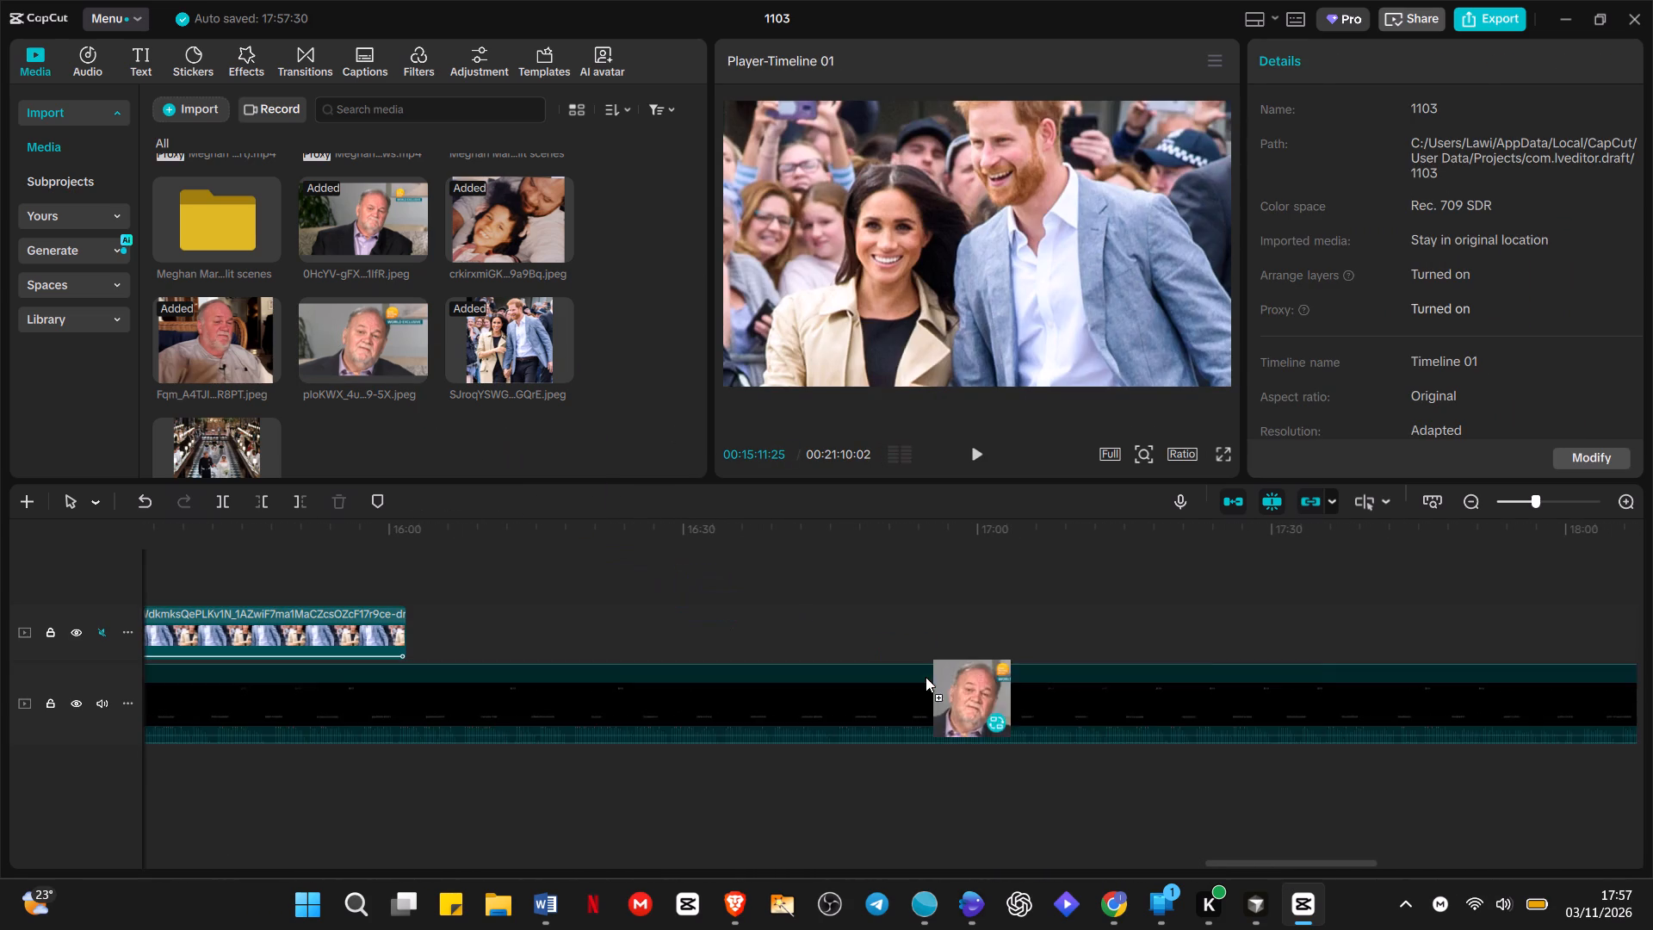
left_click_drag(926, 677, 957, 633)
left_click_drag(961, 620, 328, 520)
Apply the Bounce 1 combo animation to the ploKWX image and stop the playback.
left_click(412, 555)
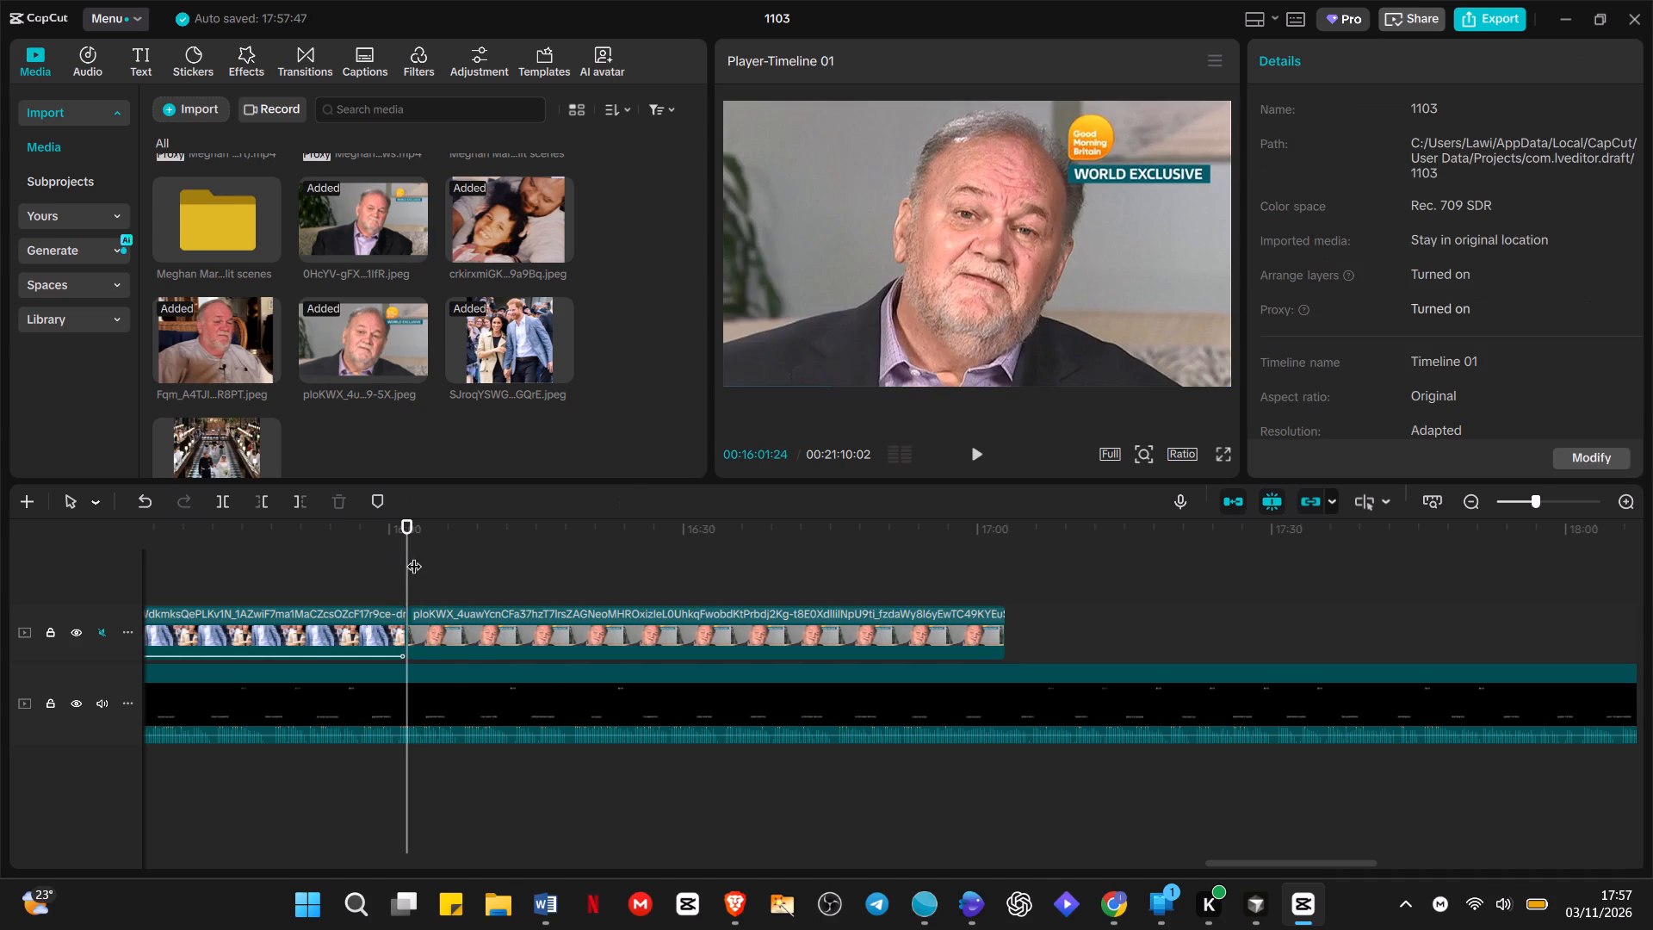
left_click(995, 351)
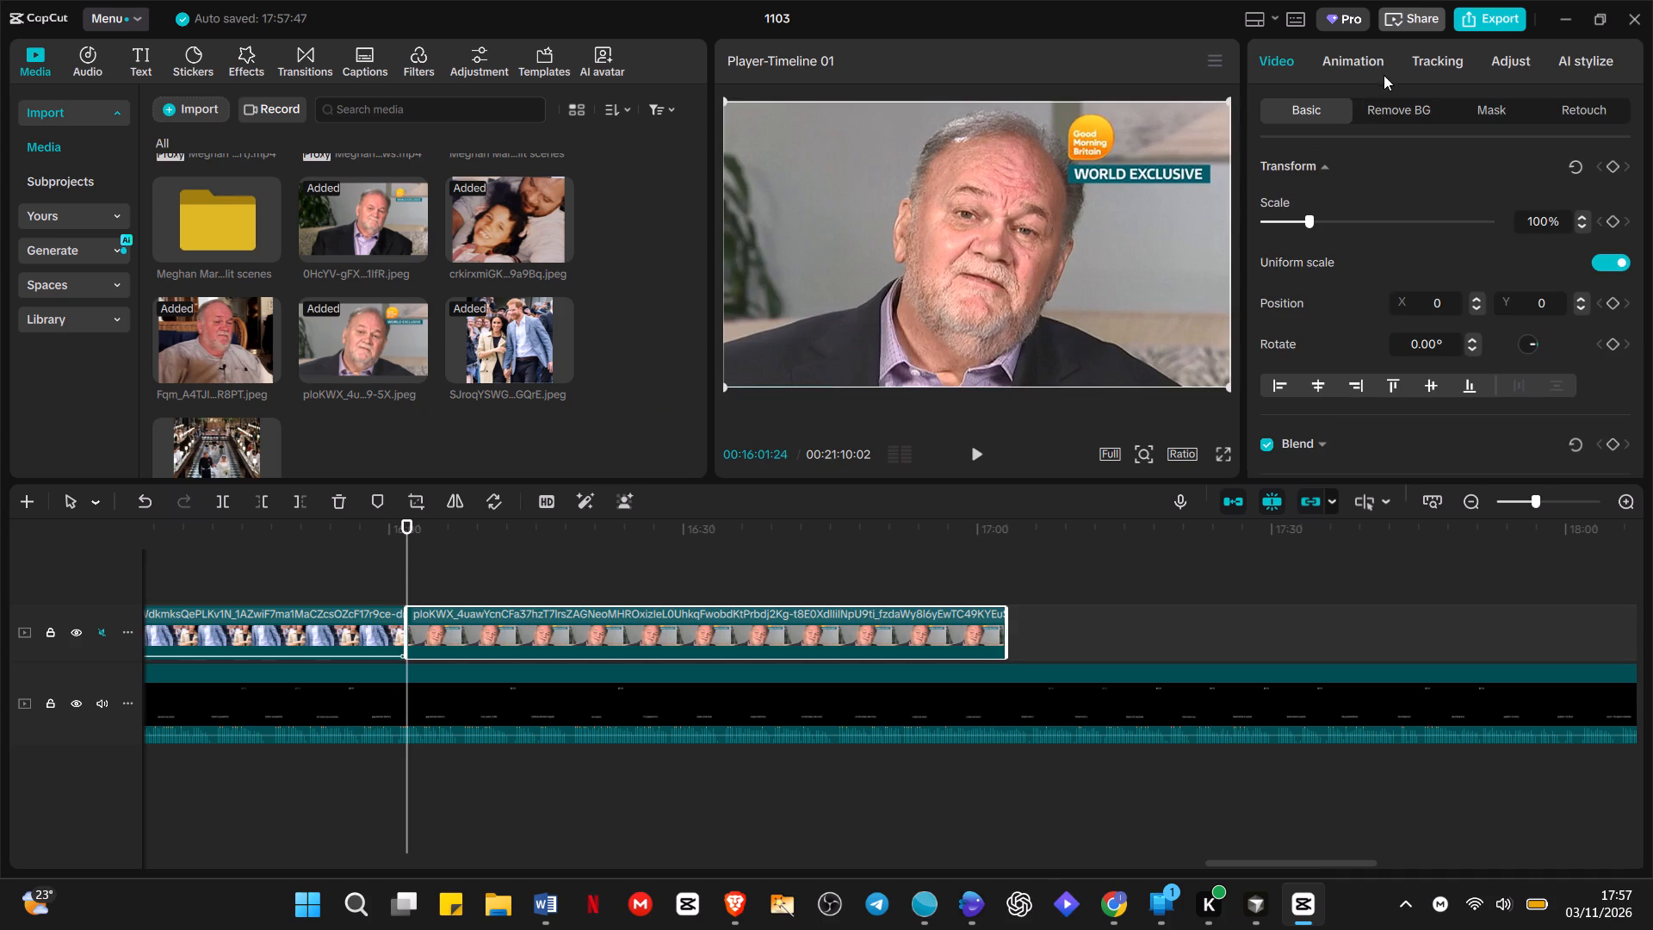
left_click(1371, 53)
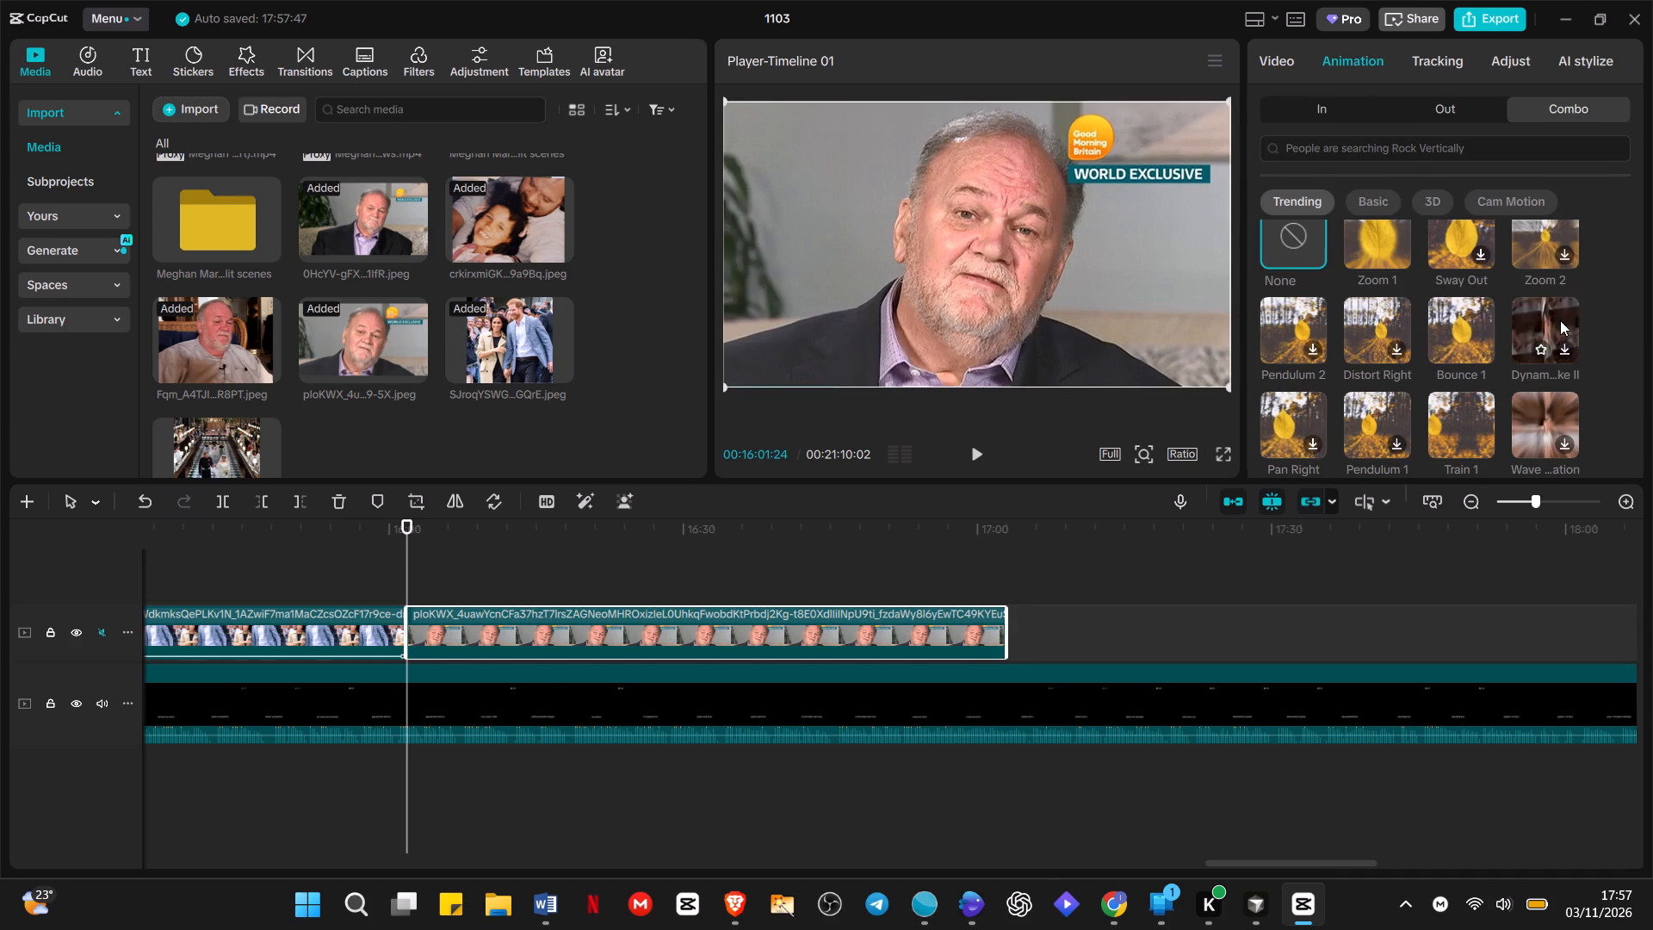
left_click(1458, 325)
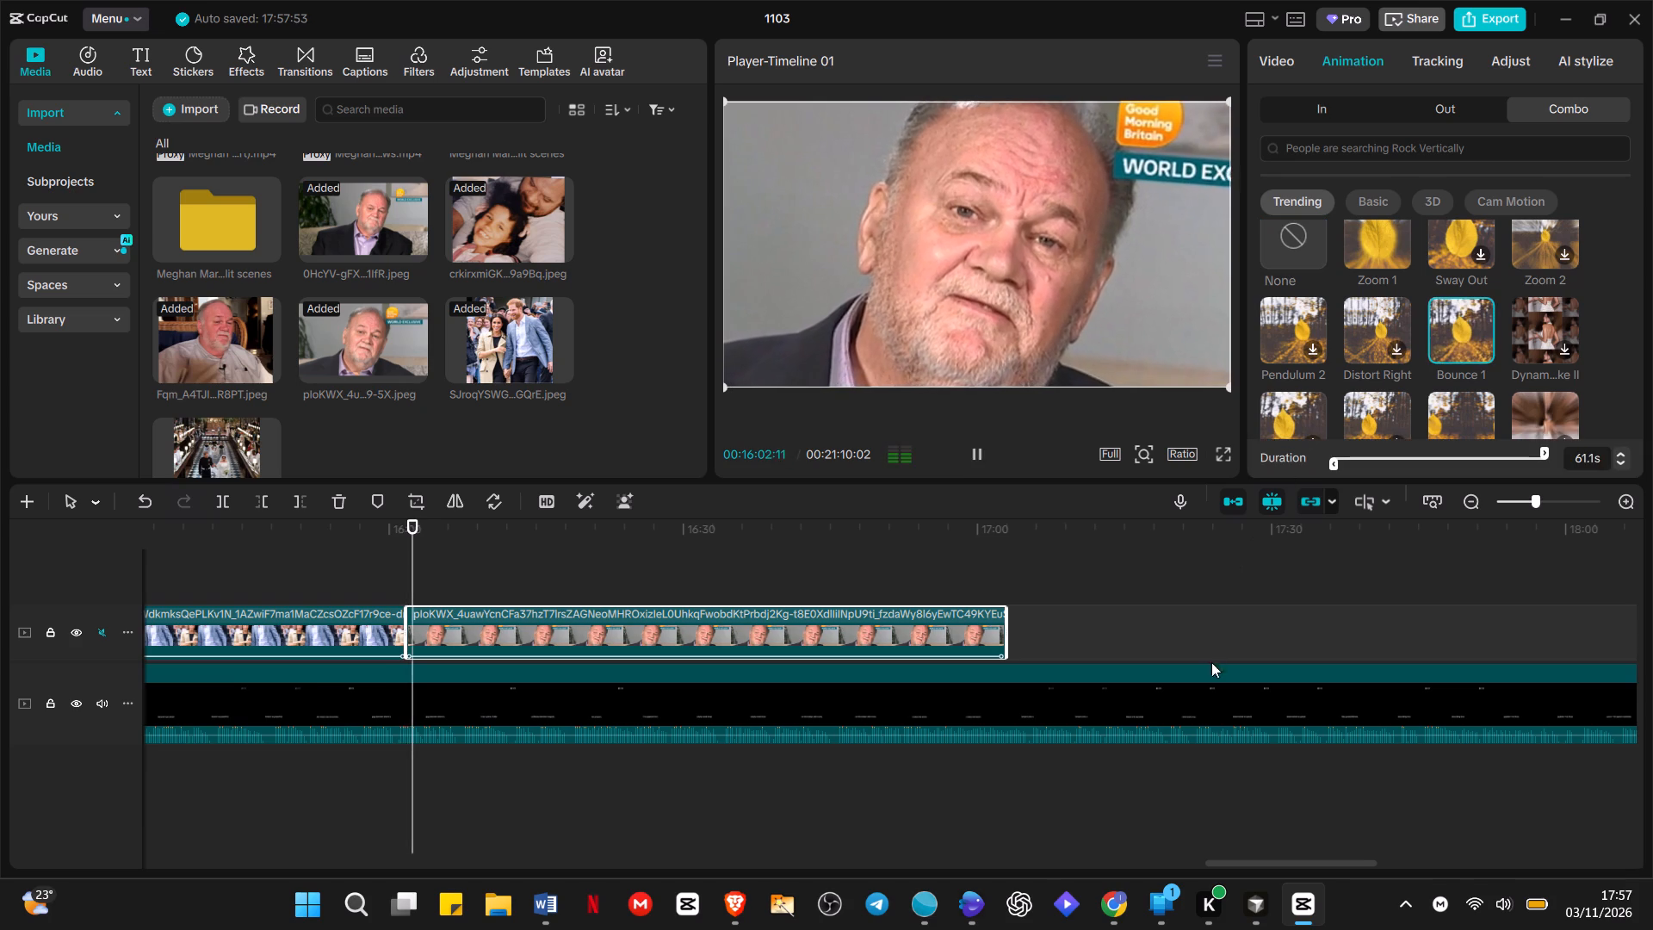
left_click_drag(1251, 868, 1318, 860)
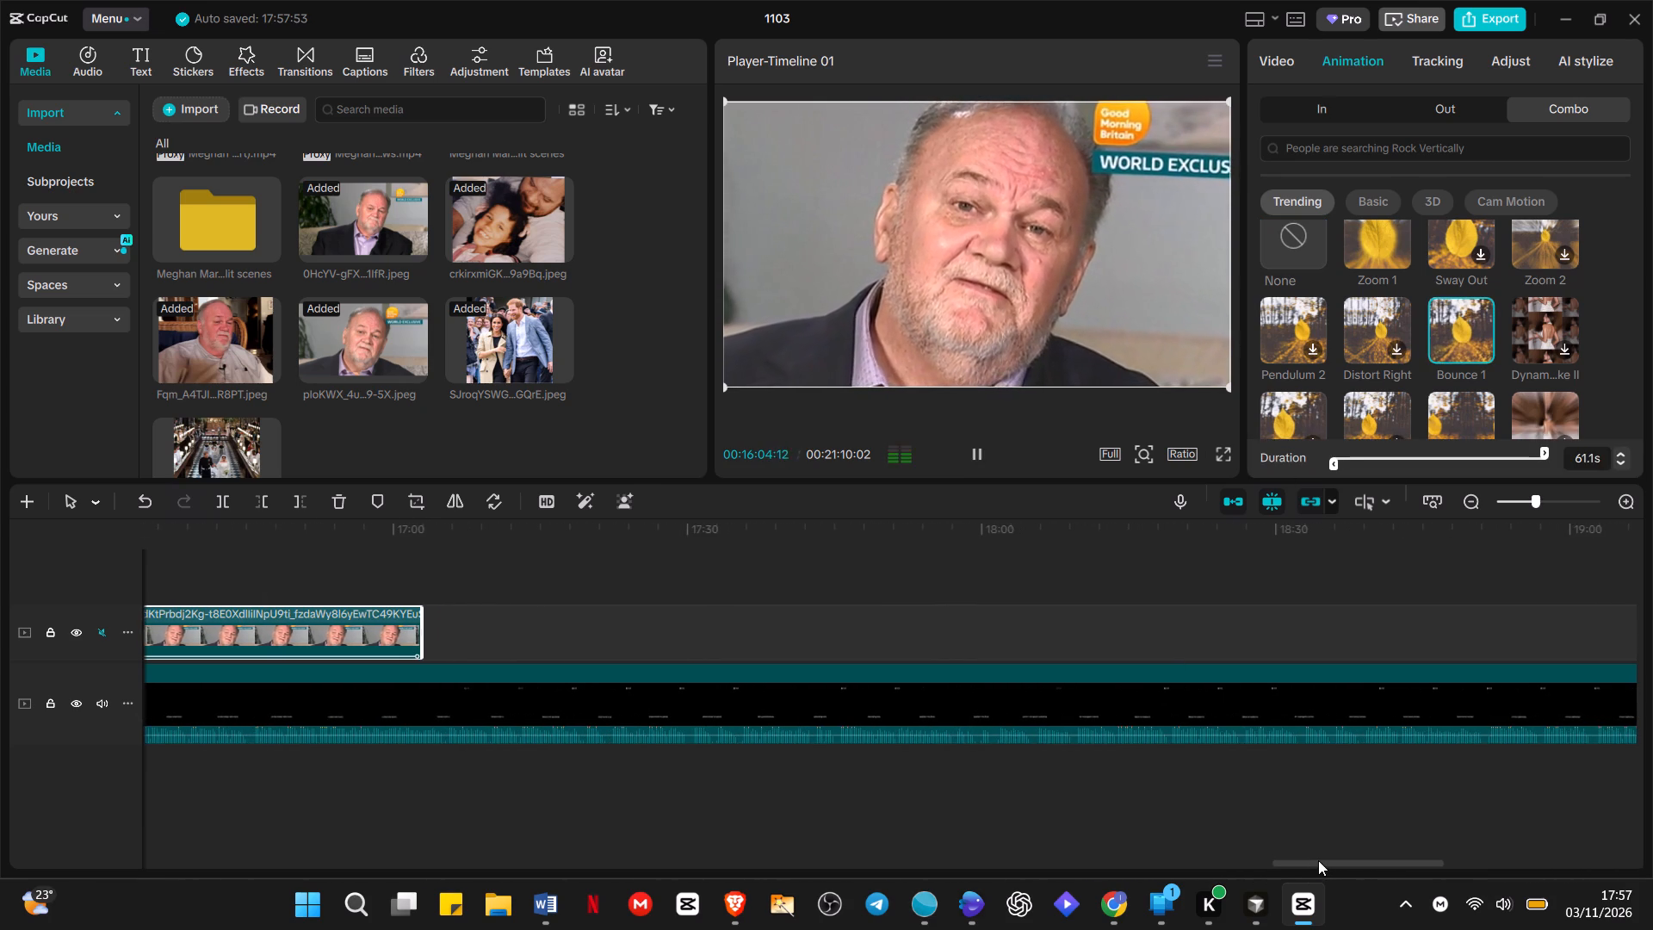
left_click_drag(1318, 860, 1321, 859)
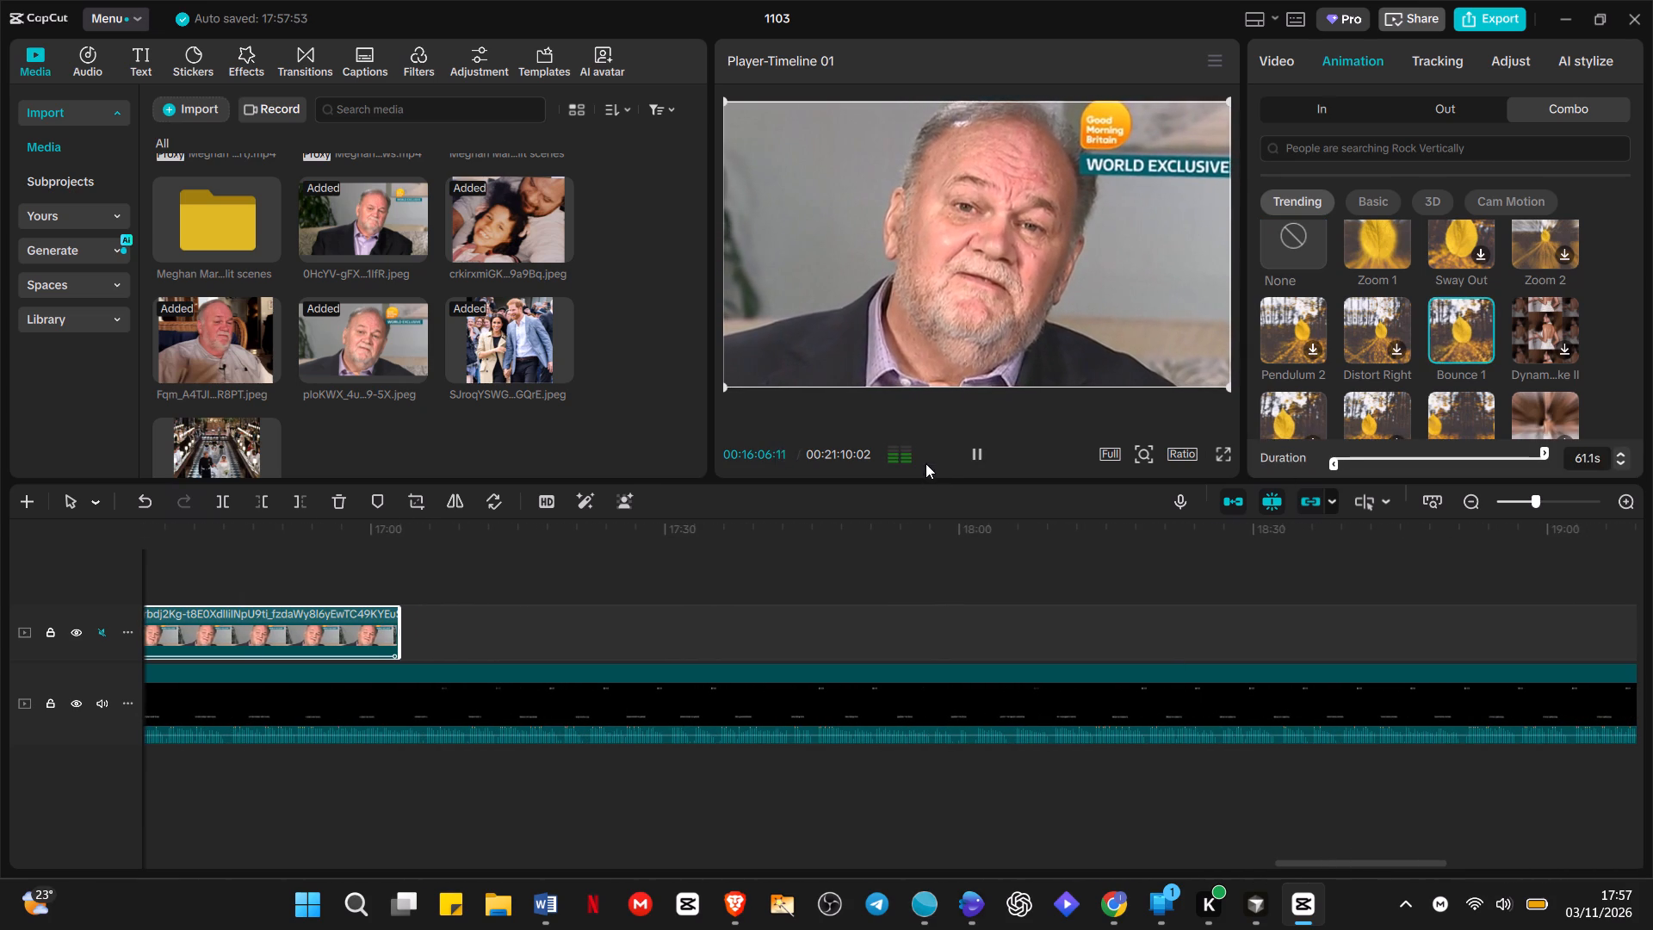
key("space")
Add Clip06 from the Thomas Markle split scenes folder to the overlay track directly after the ploKWX image.
left_click_drag(703, 313, 690, 235)
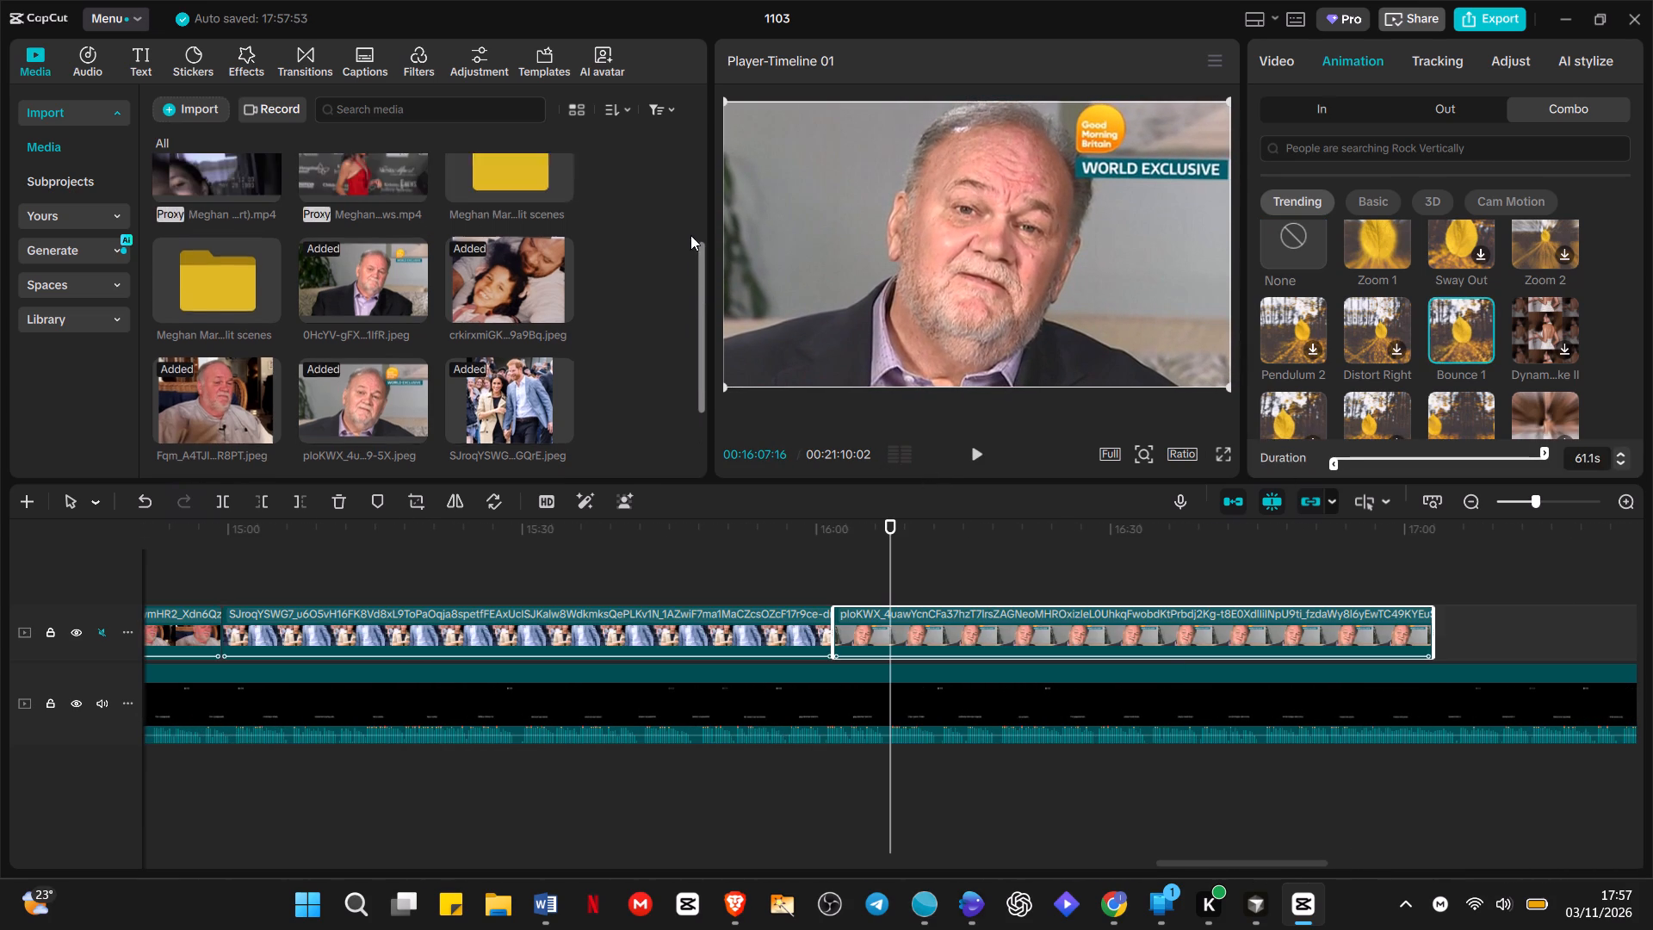
left_click_drag(690, 235, 695, 183)
double_click(477, 201)
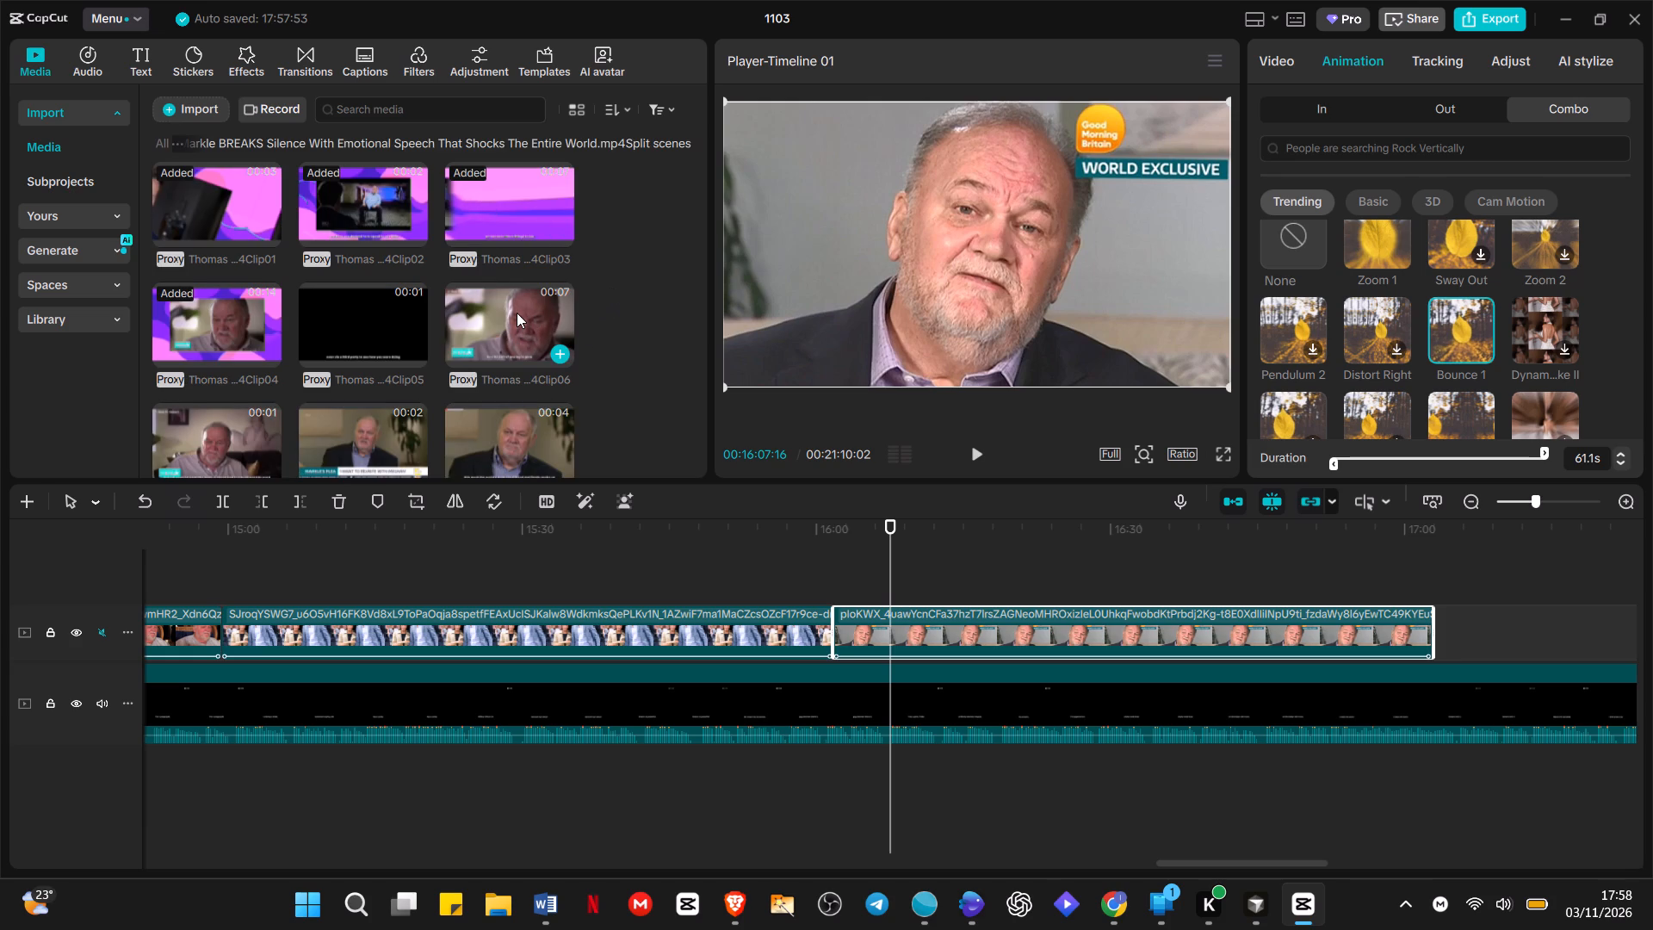
left_click(517, 312)
left_click(517, 312)
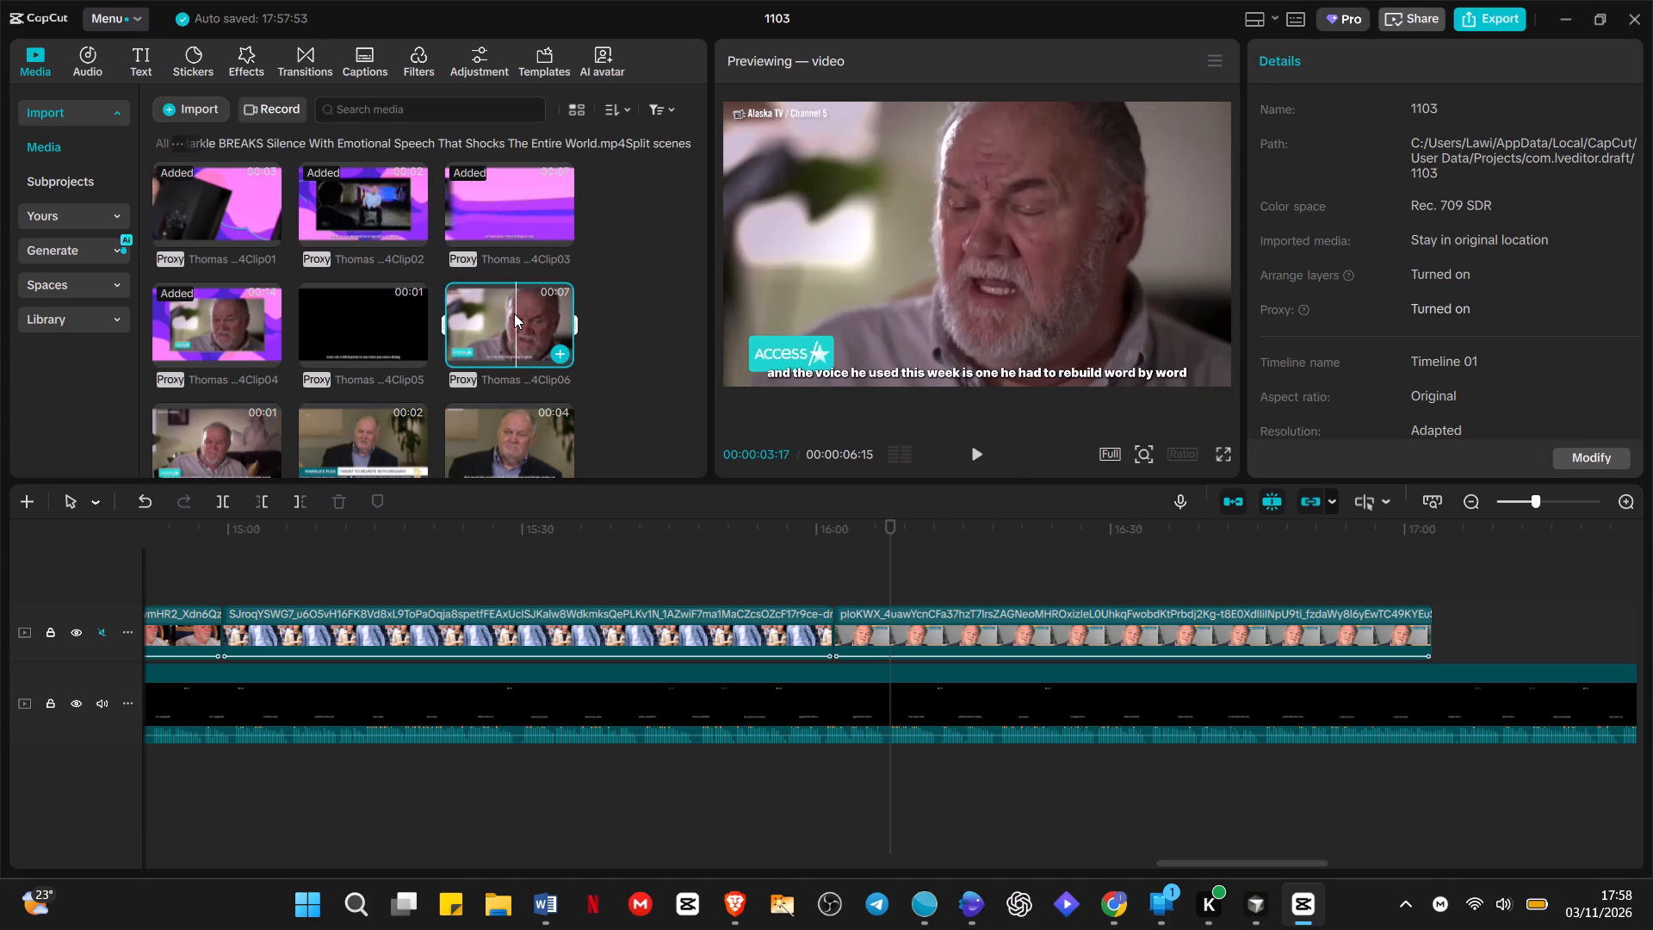
left_click_drag(514, 313, 1436, 629)
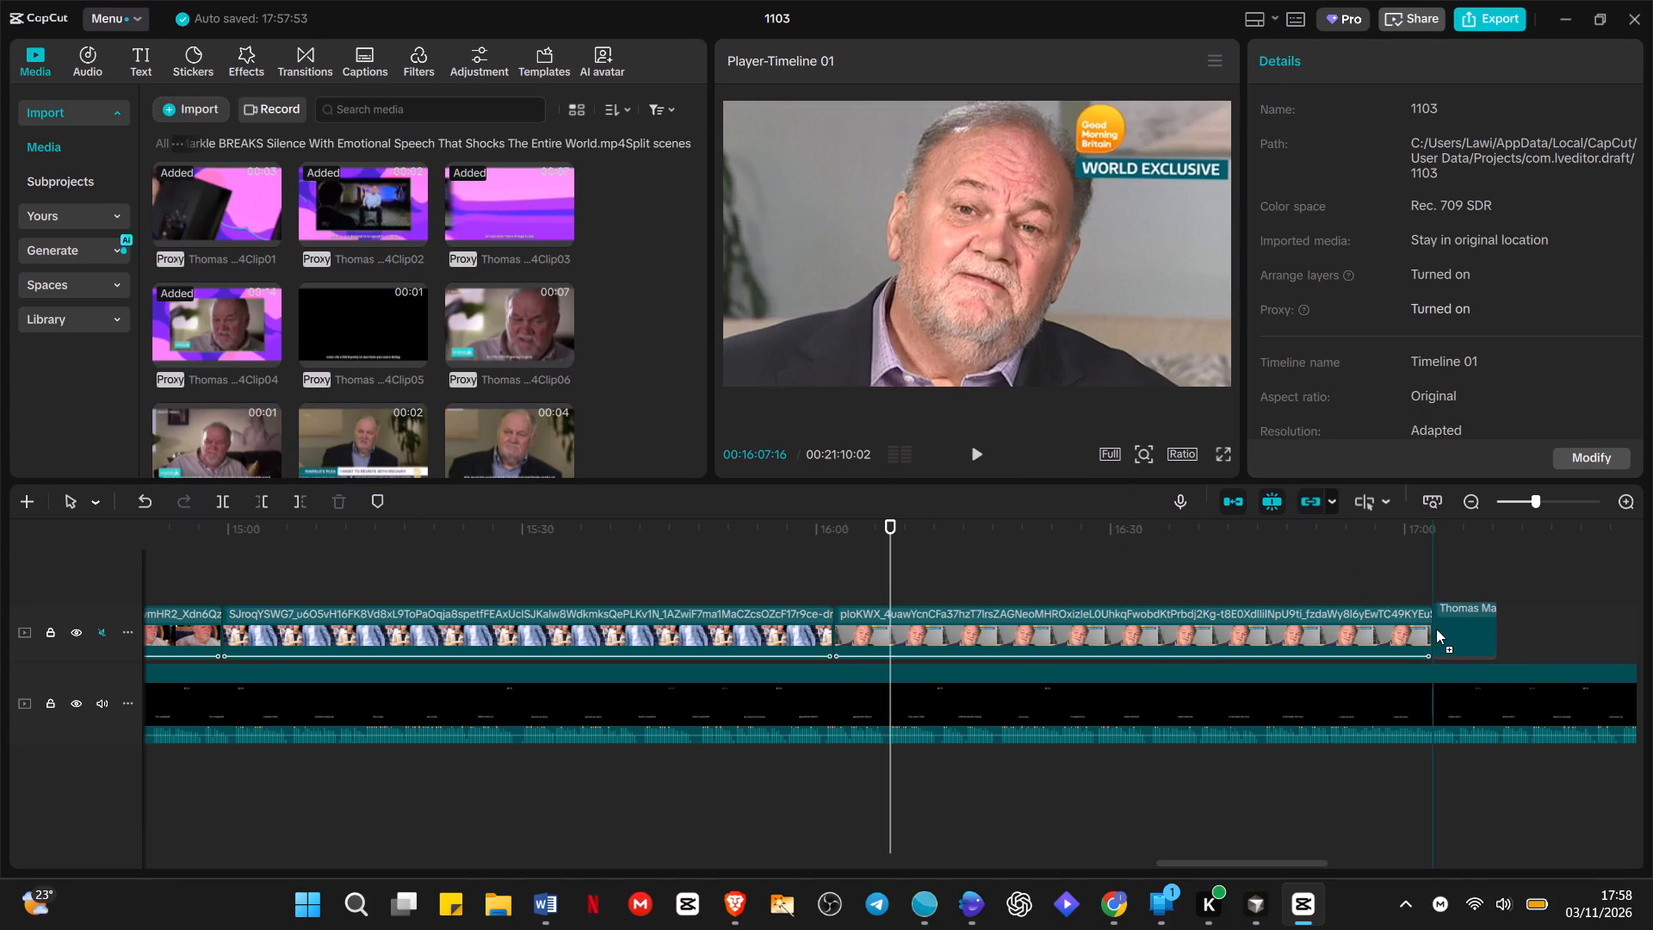
left_click_drag(1436, 629, 1435, 629)
Scale the Clip06 video on the overlay track up to 118%, pushing its burned-in captions out of frame.
left_click(1443, 599)
left_click(1462, 635)
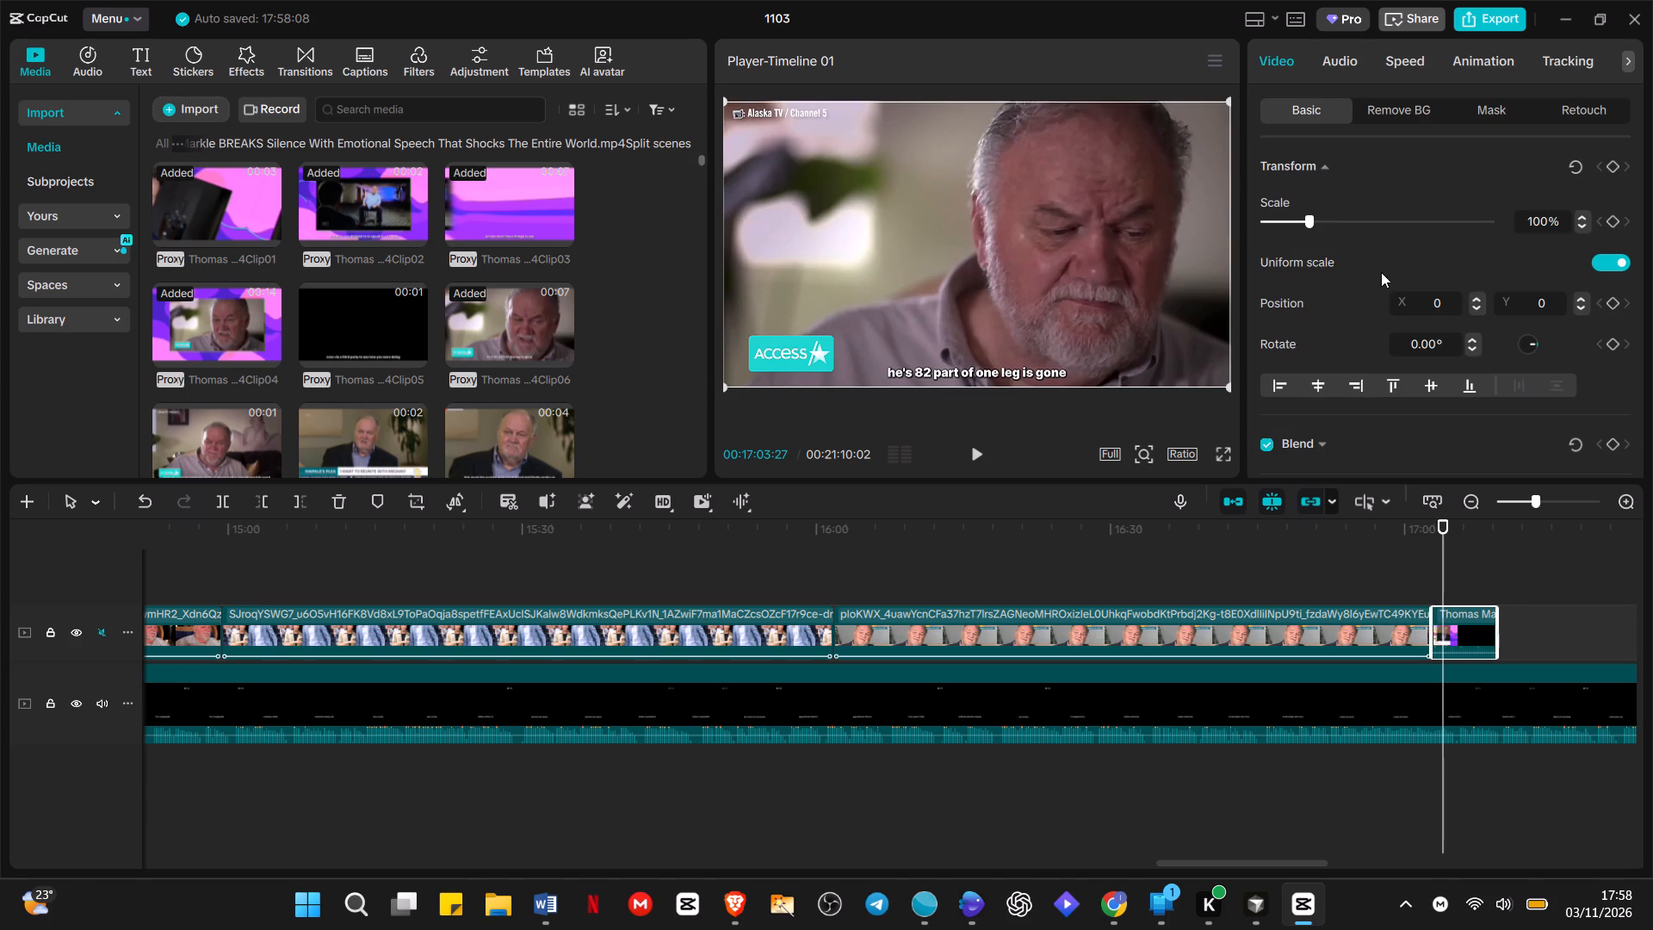
triple_click(1582, 220)
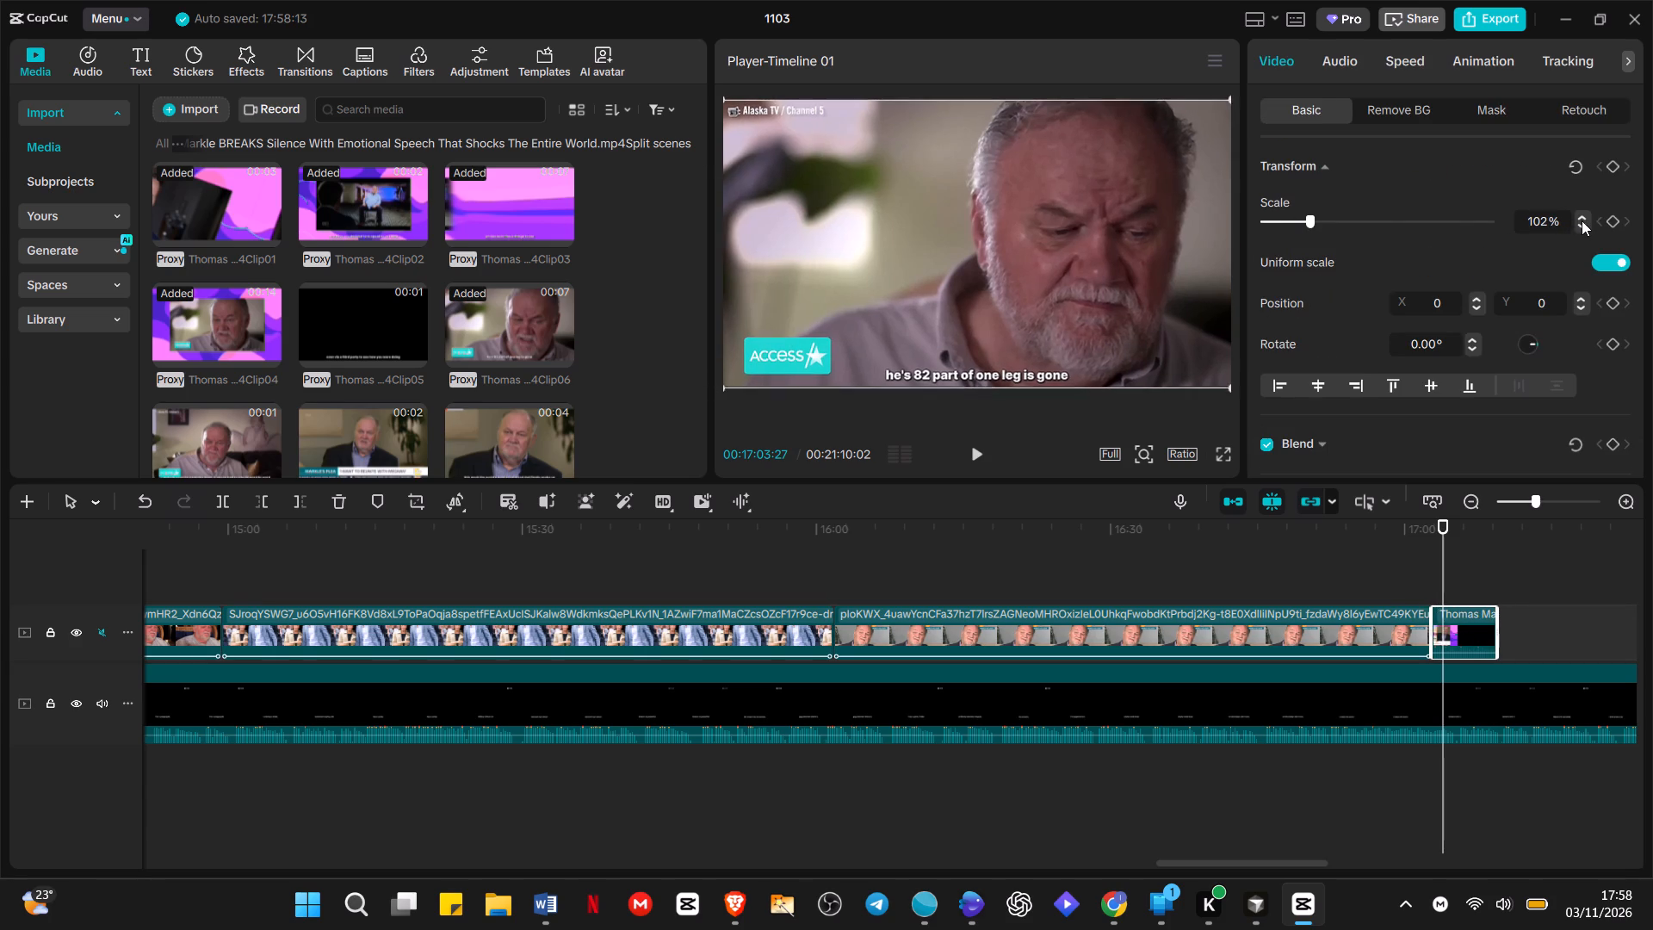
triple_click(1582, 220)
triple_click(1582, 219)
triple_click(1581, 219)
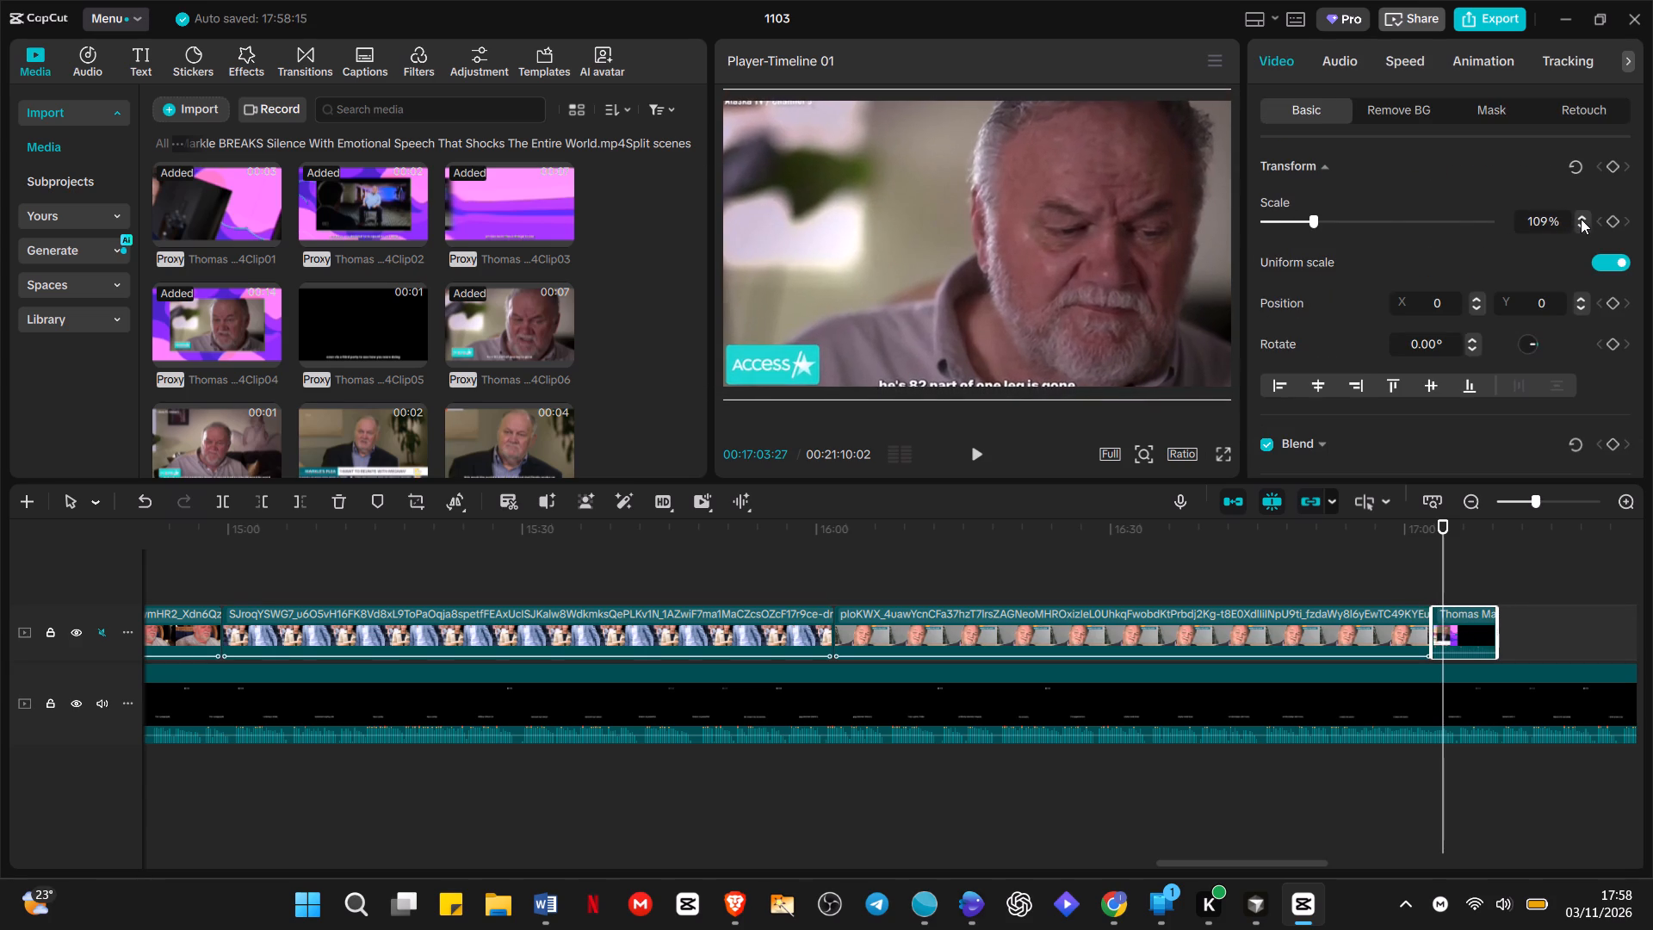
triple_click(1581, 219)
triple_click(1581, 219)
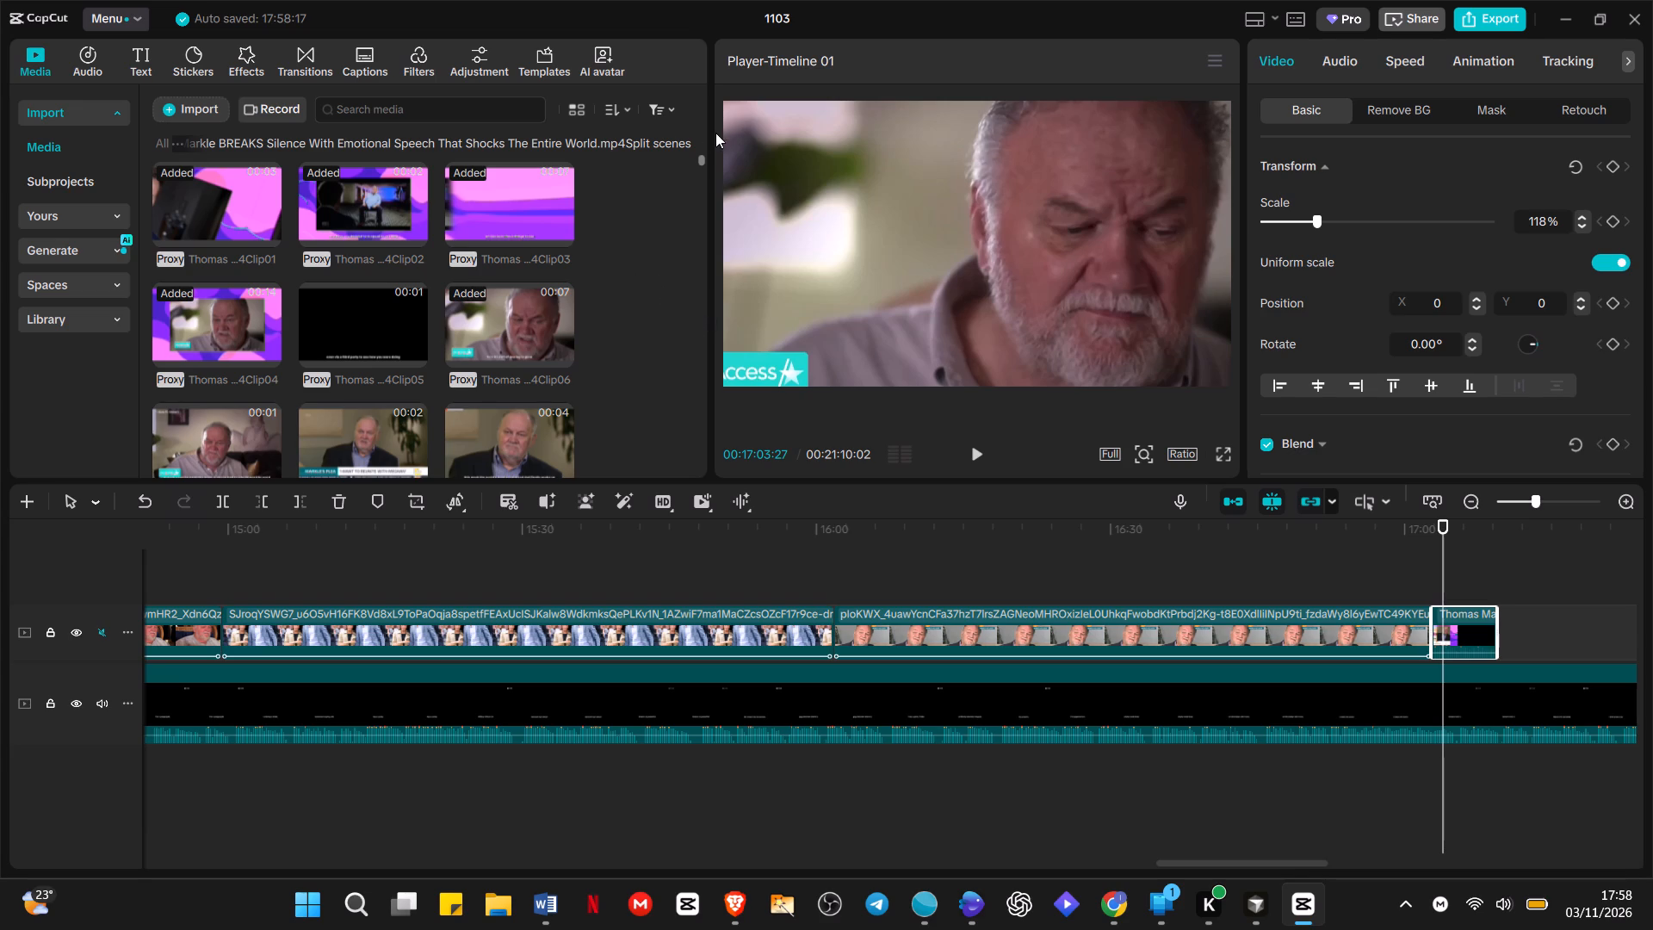
Add Clip24 of Thomas Markle in the hospital bed to the overlay track directly after Clip06.
left_click_drag(703, 162, 699, 169)
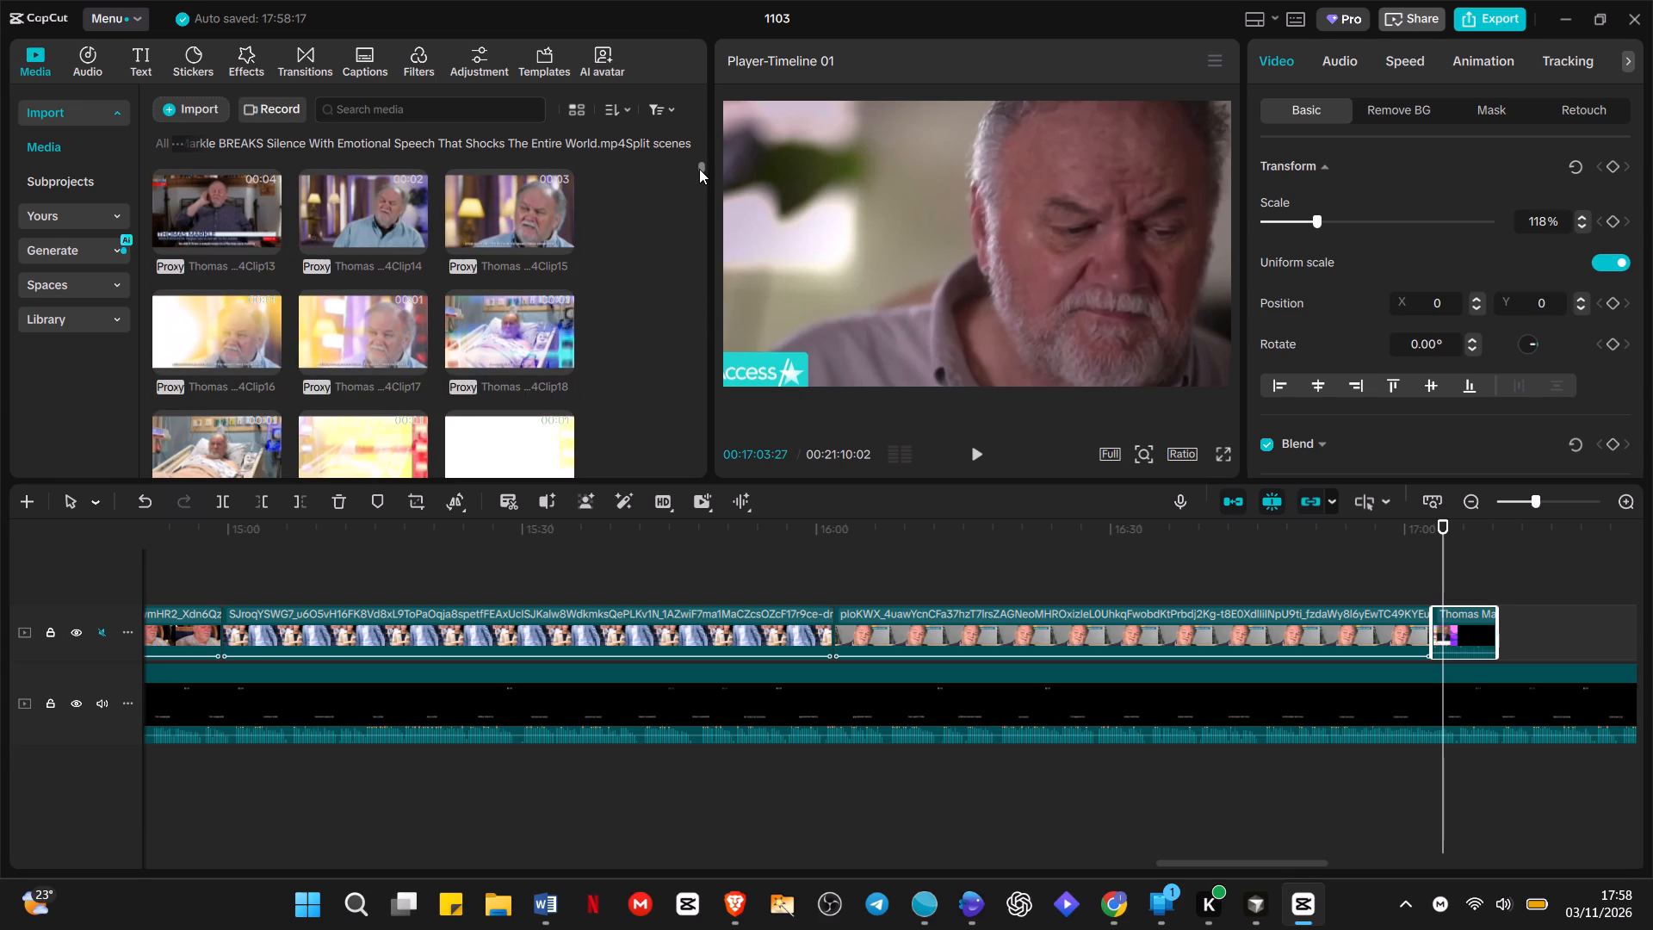
left_click_drag(699, 169, 698, 176)
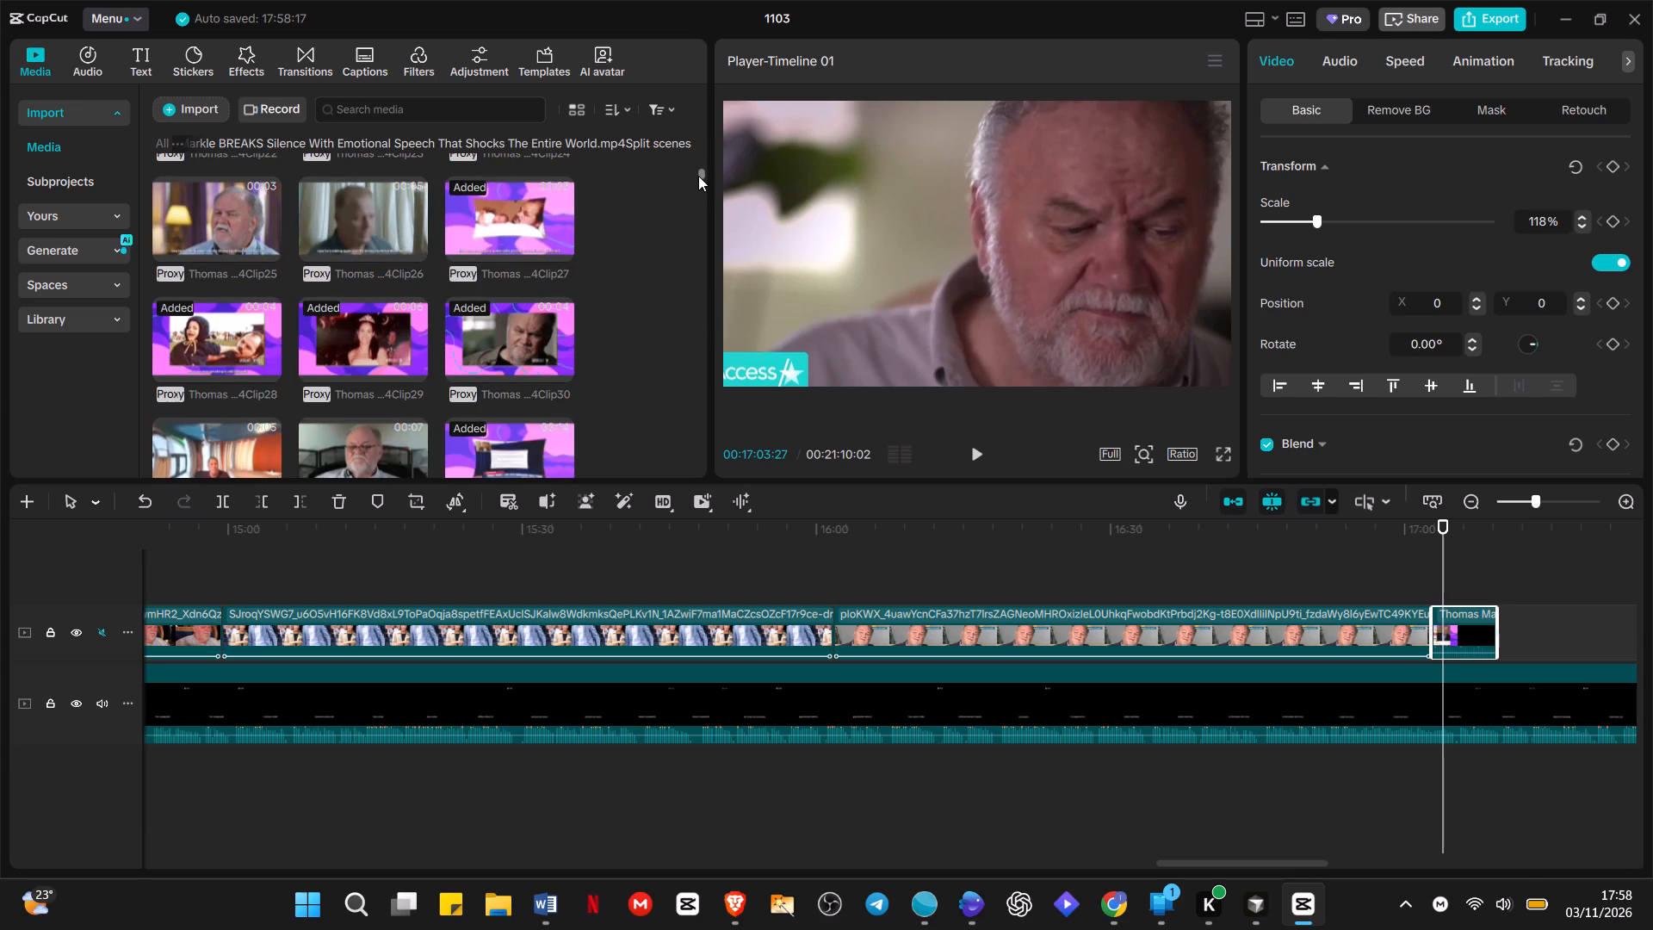
left_click_drag(698, 176, 698, 171)
left_click(522, 381)
left_click(522, 381)
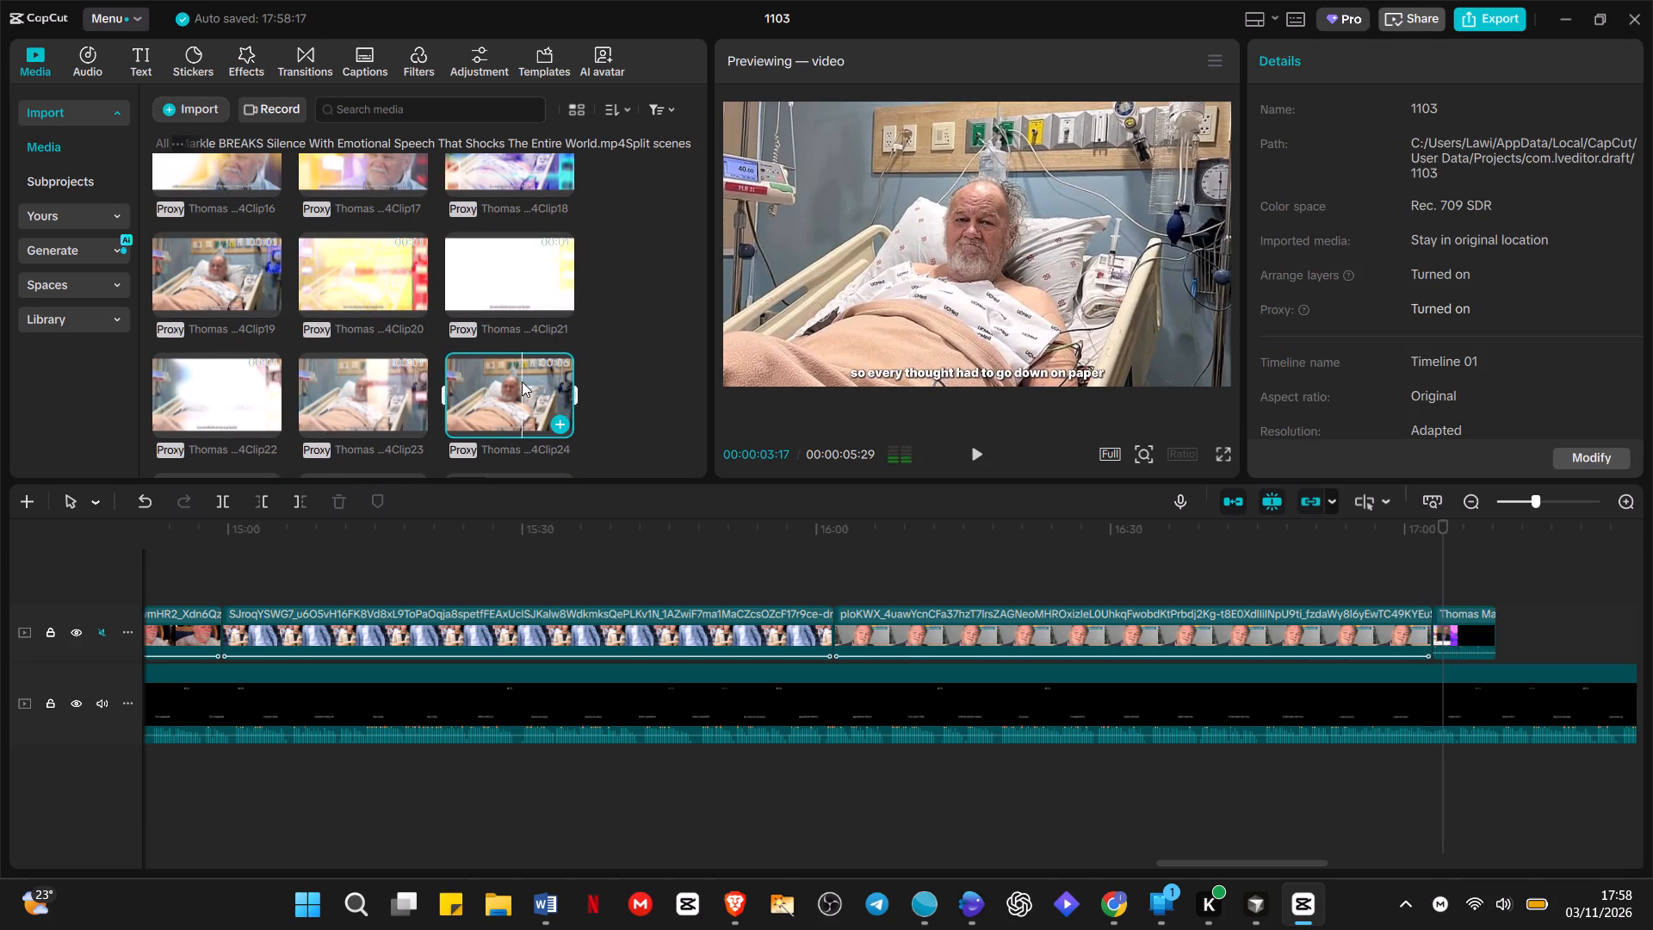
left_click_drag(522, 381, 1491, 635)
Scale the Clip24 hospital video up to 116% so its captions fall outside the frame.
left_click(1508, 592)
left_click(1123, 218)
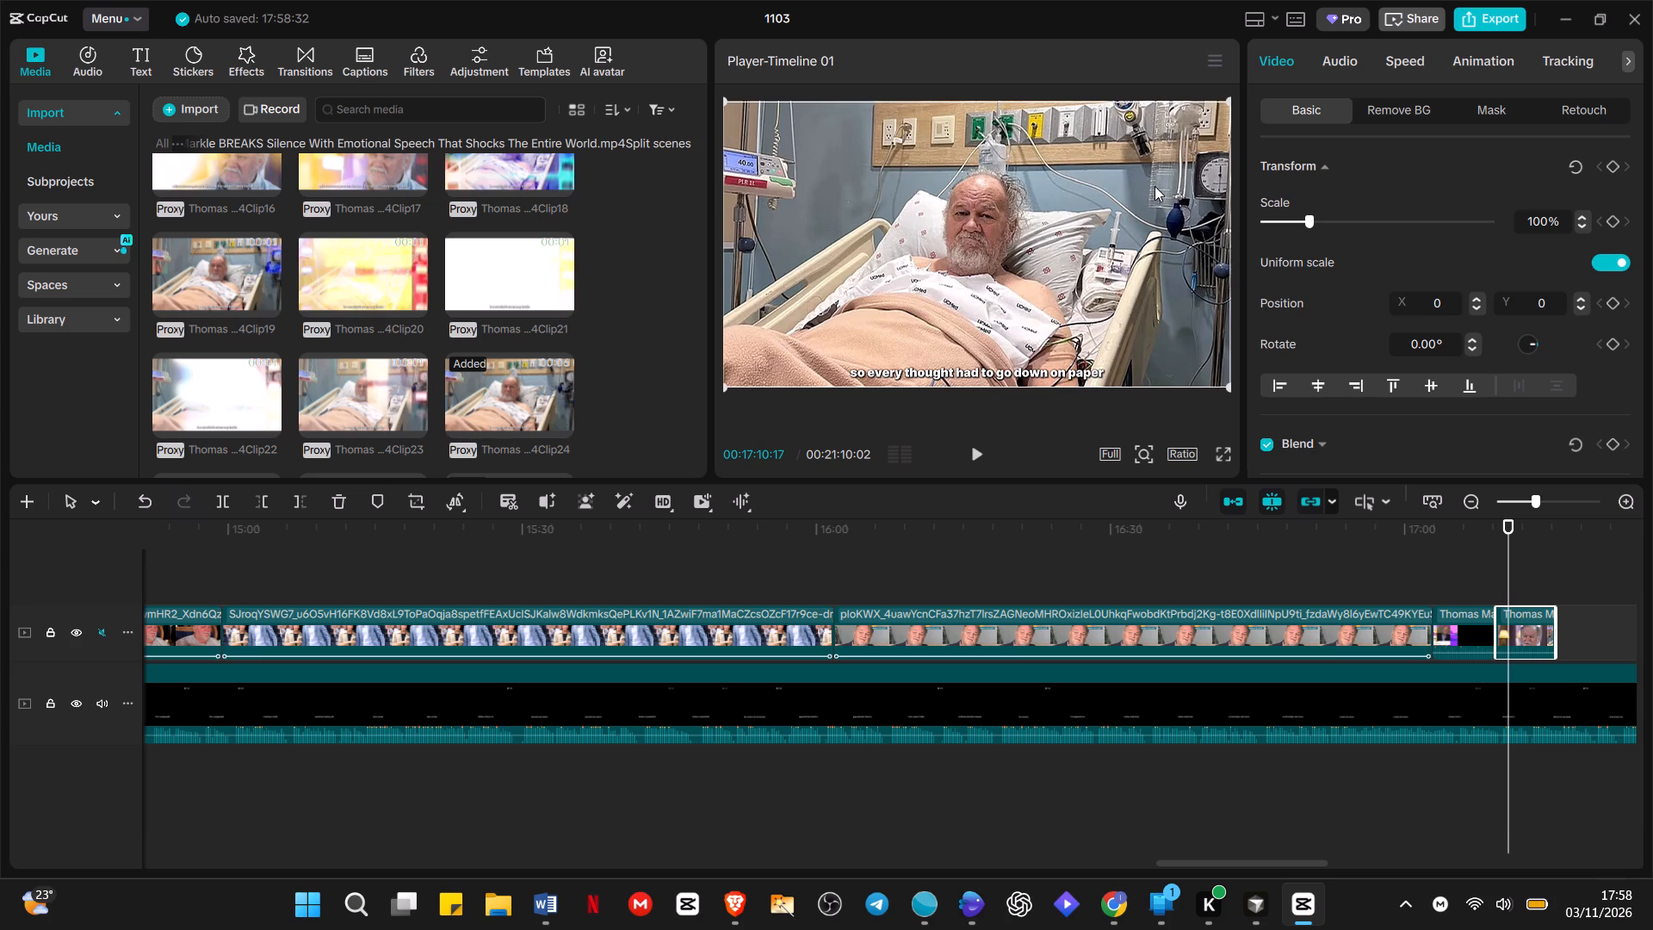
triple_click(1587, 218)
triple_click(1587, 216)
triple_click(1587, 216)
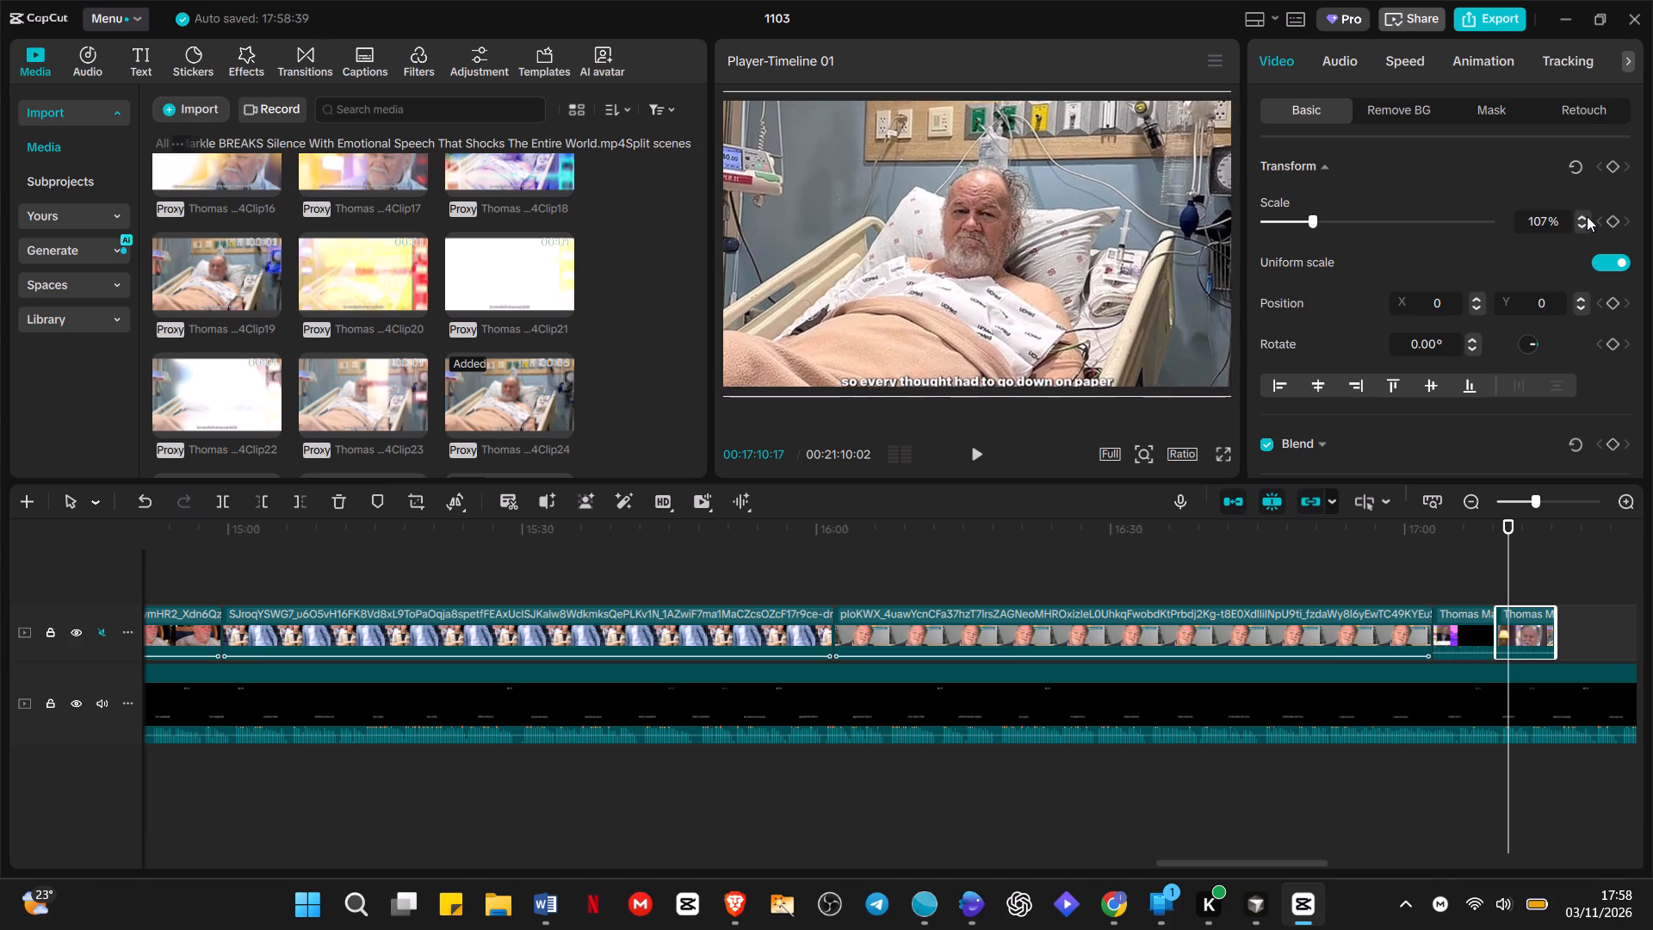
triple_click(1587, 216)
double_click(1587, 216)
double_click(1587, 216)
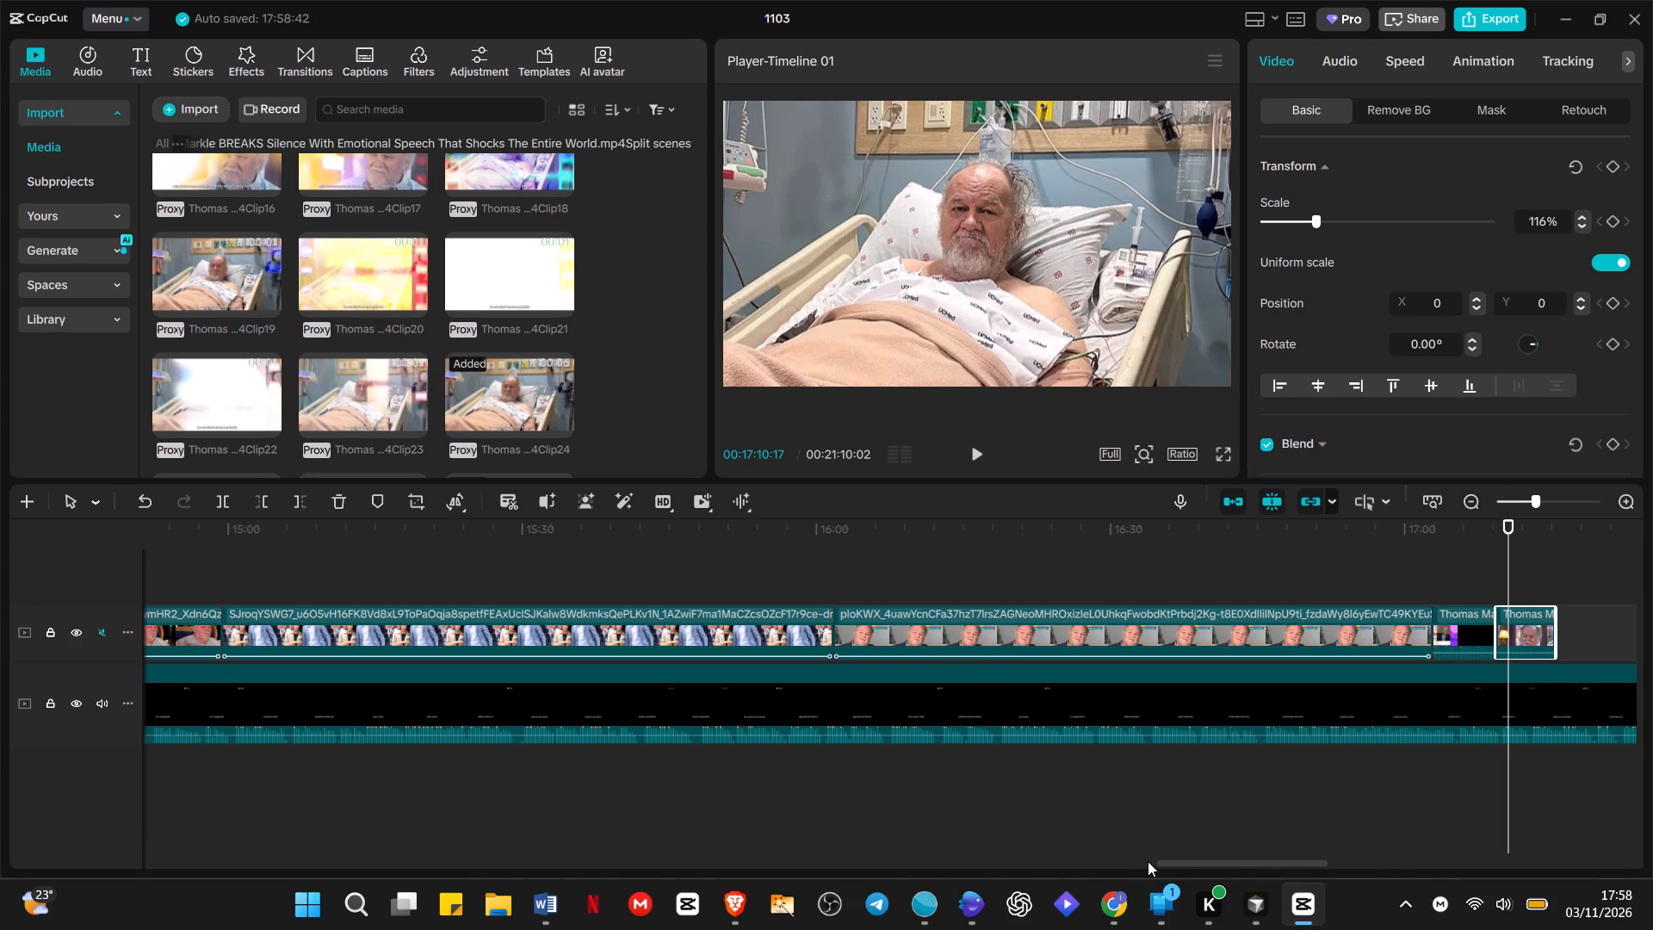
Add the UljG5FelD3 wedding image from the main media folder directly after Clip24 on the overlay track, extended to about 45 s.
left_click_drag(1159, 861, 1300, 848)
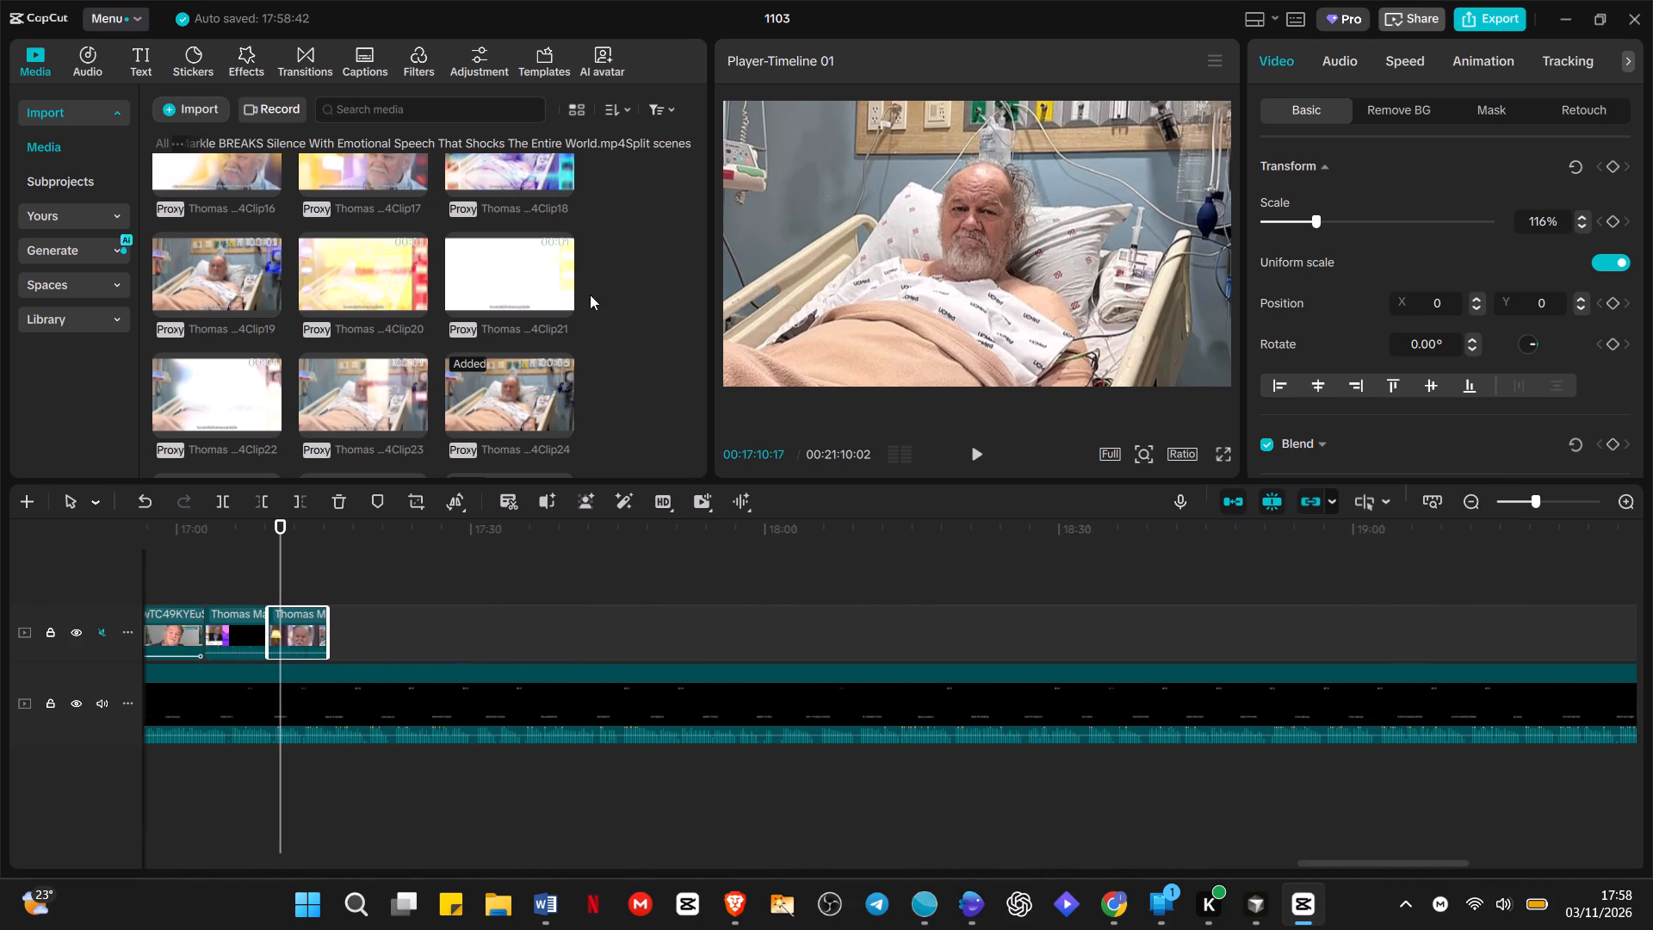
scroll(322, 305, "down", 20)
scroll(322, 305, "down", 20)
scroll(322, 305, "down", 17)
scroll(486, 381, "down", 20)
scroll(486, 381, "down", 20)
scroll(486, 381, "down", 8)
scroll(488, 383, "up", 2)
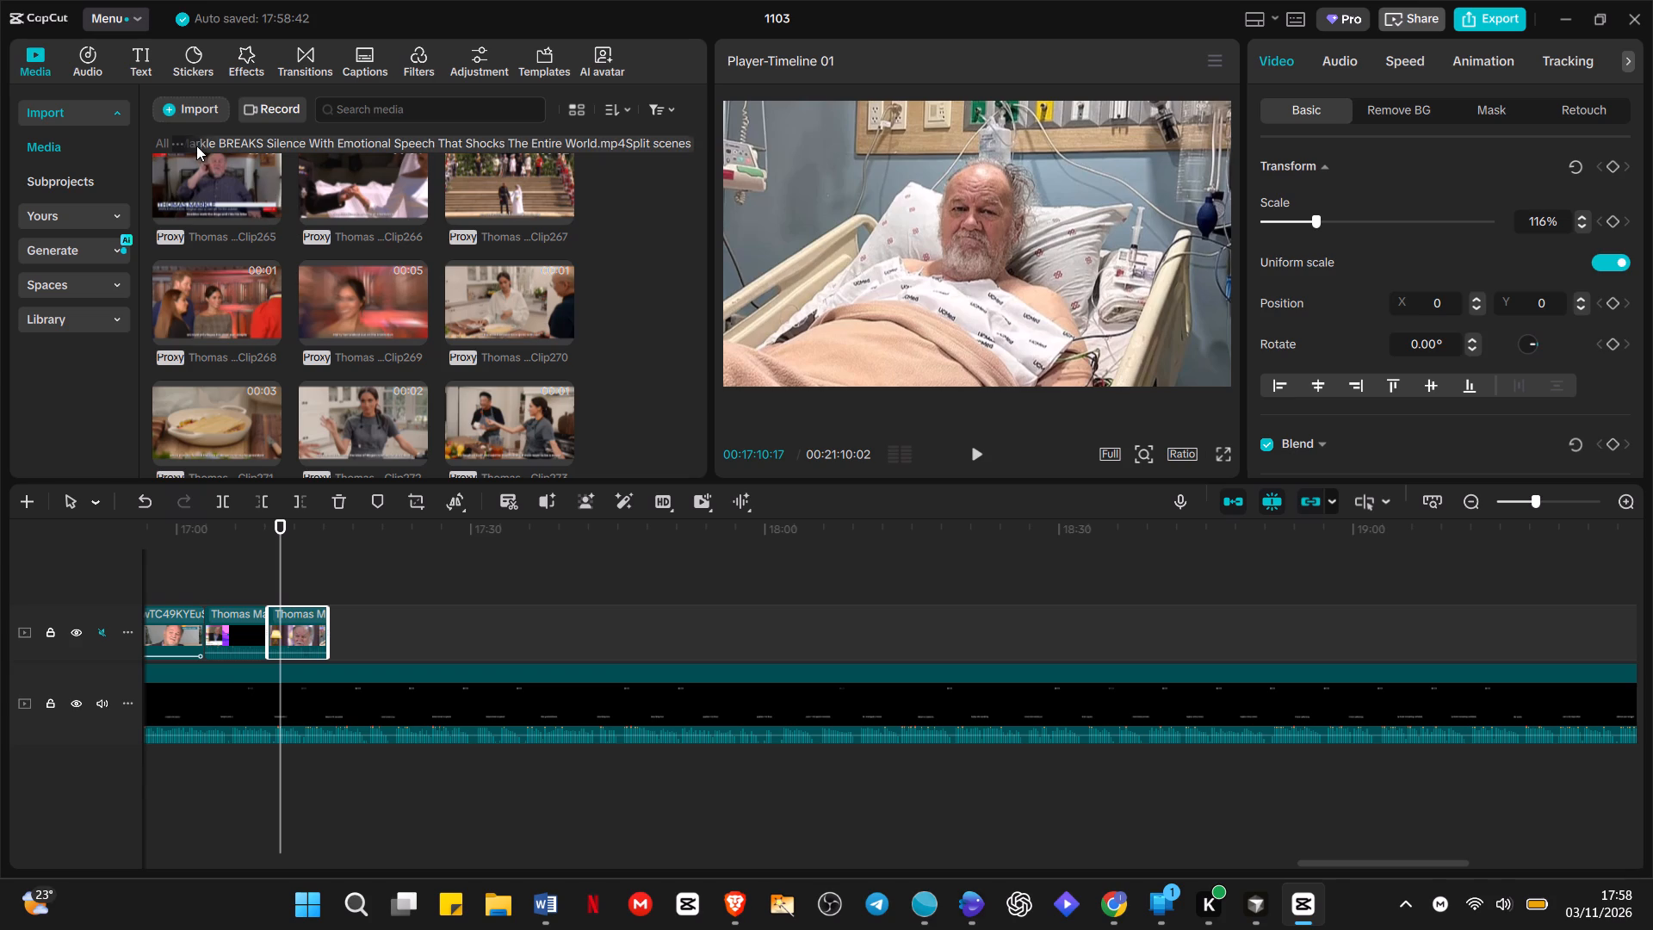
left_click(164, 145)
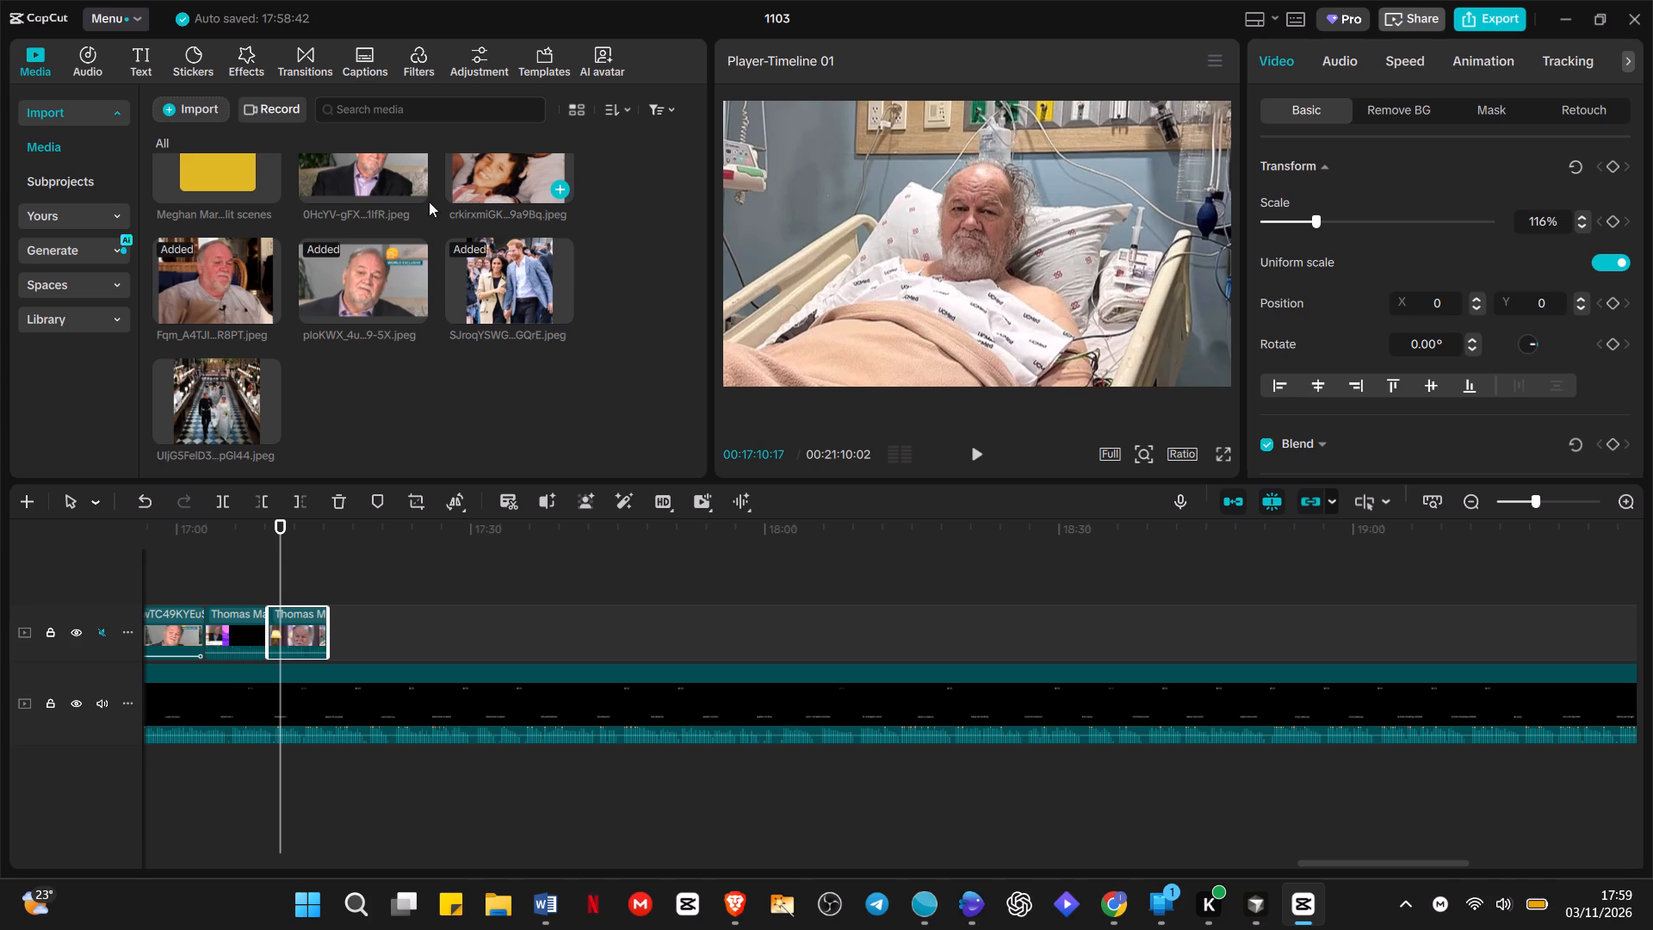
left_click(207, 383)
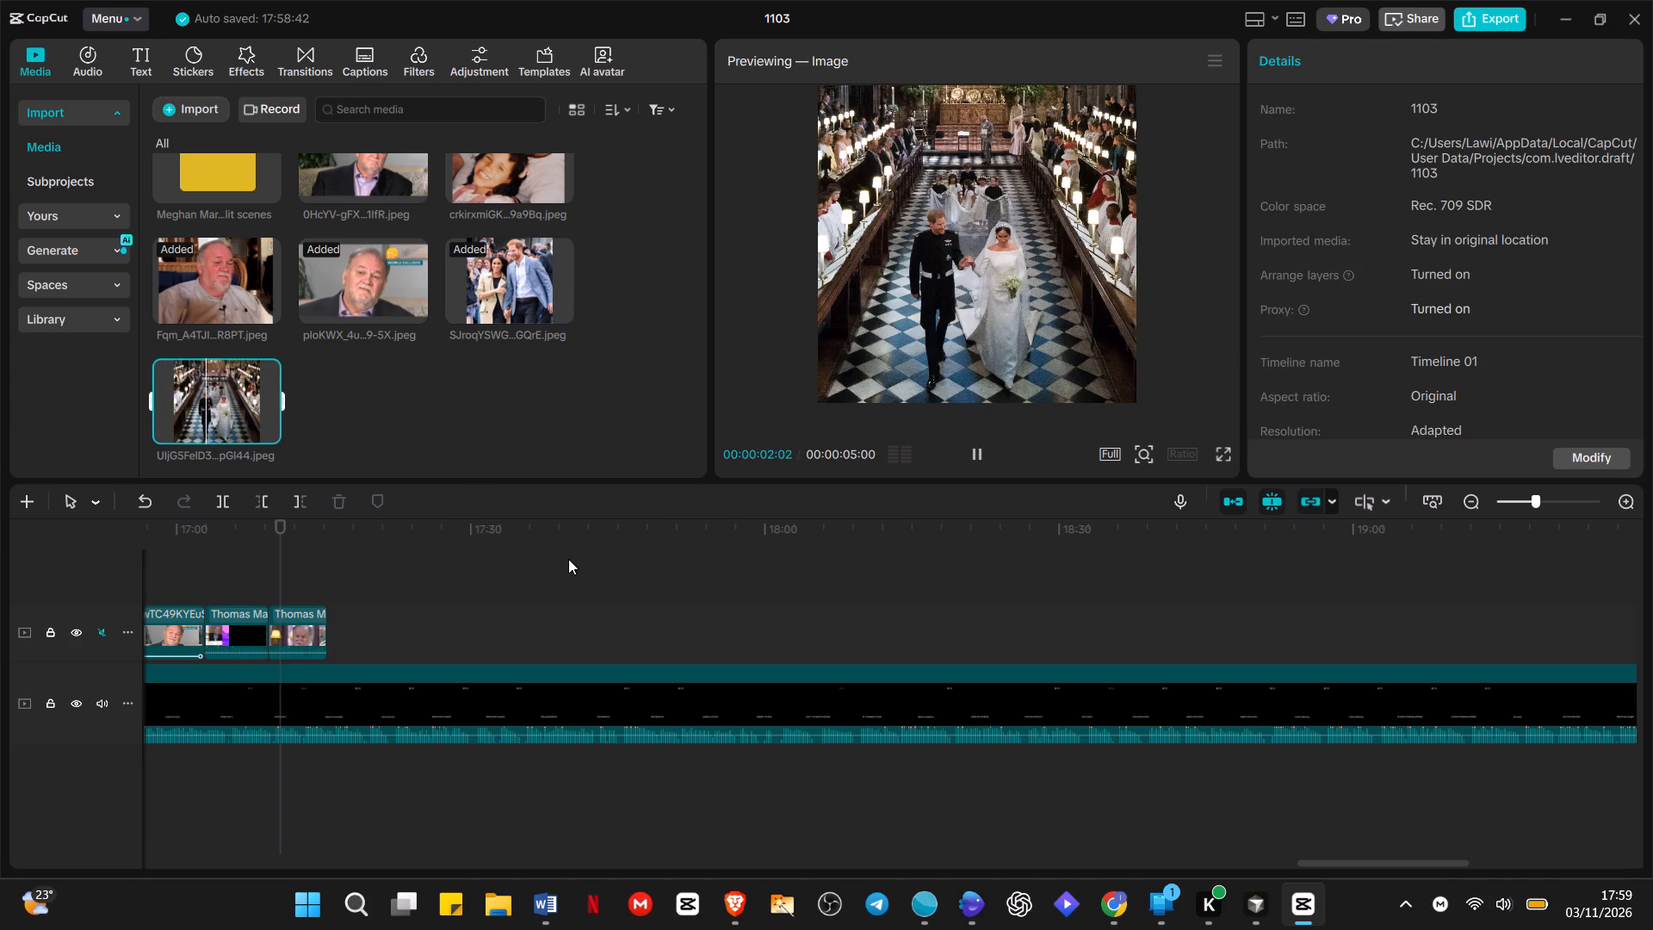
left_click_drag(241, 392, 587, 581)
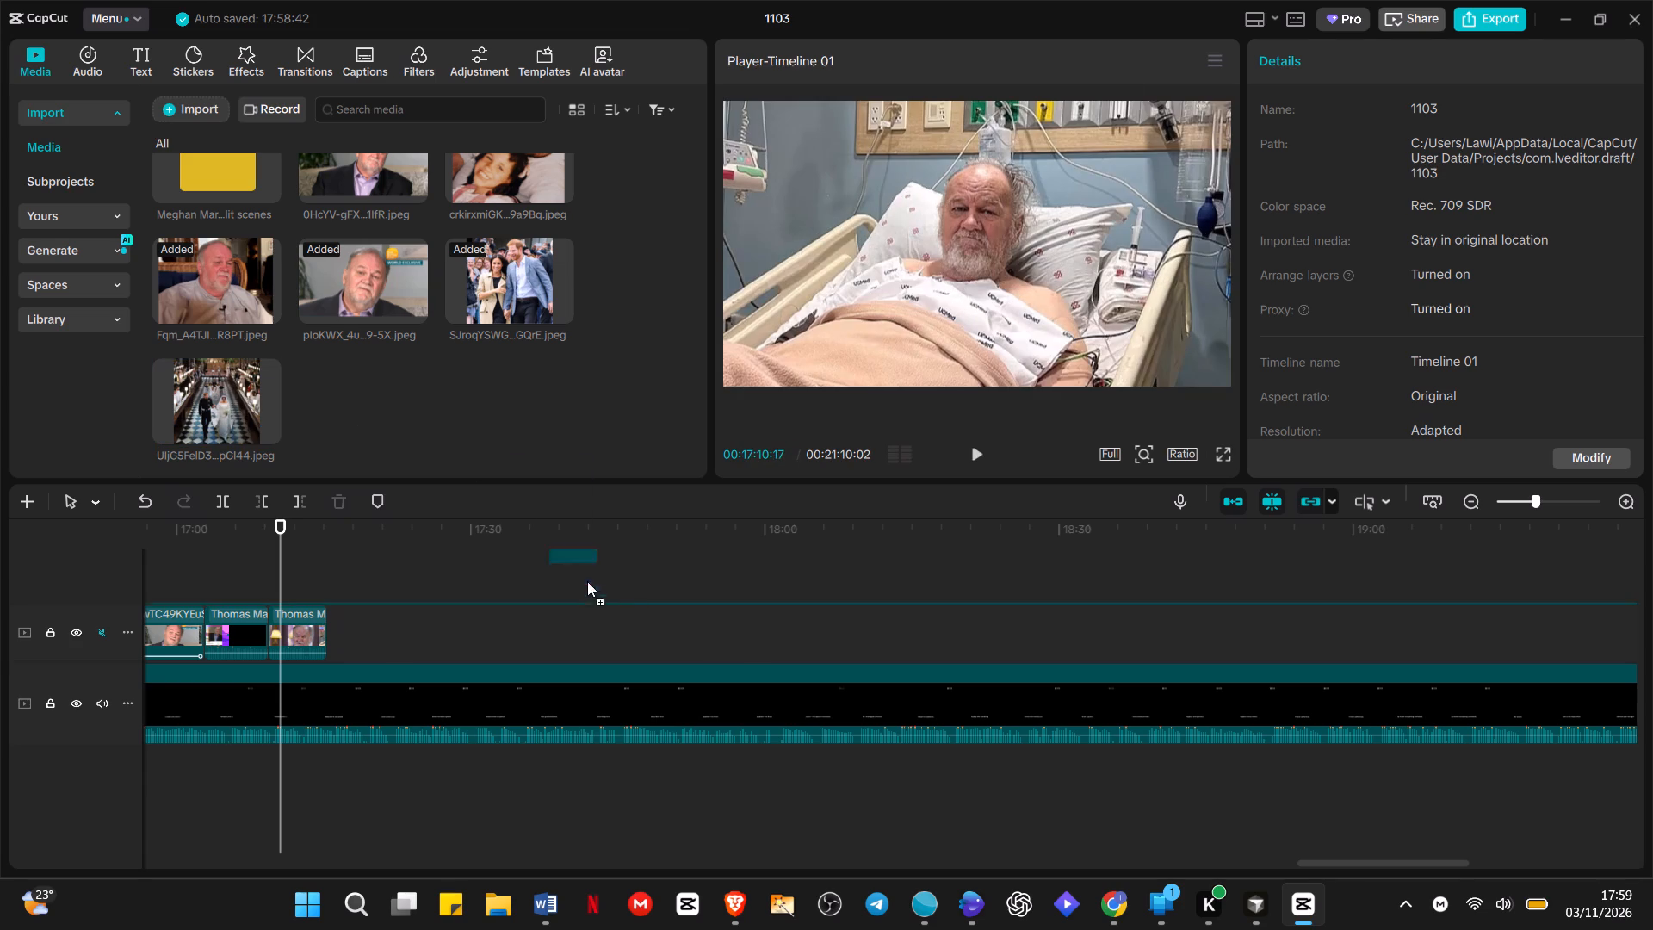
left_click_drag(587, 581, 718, 638)
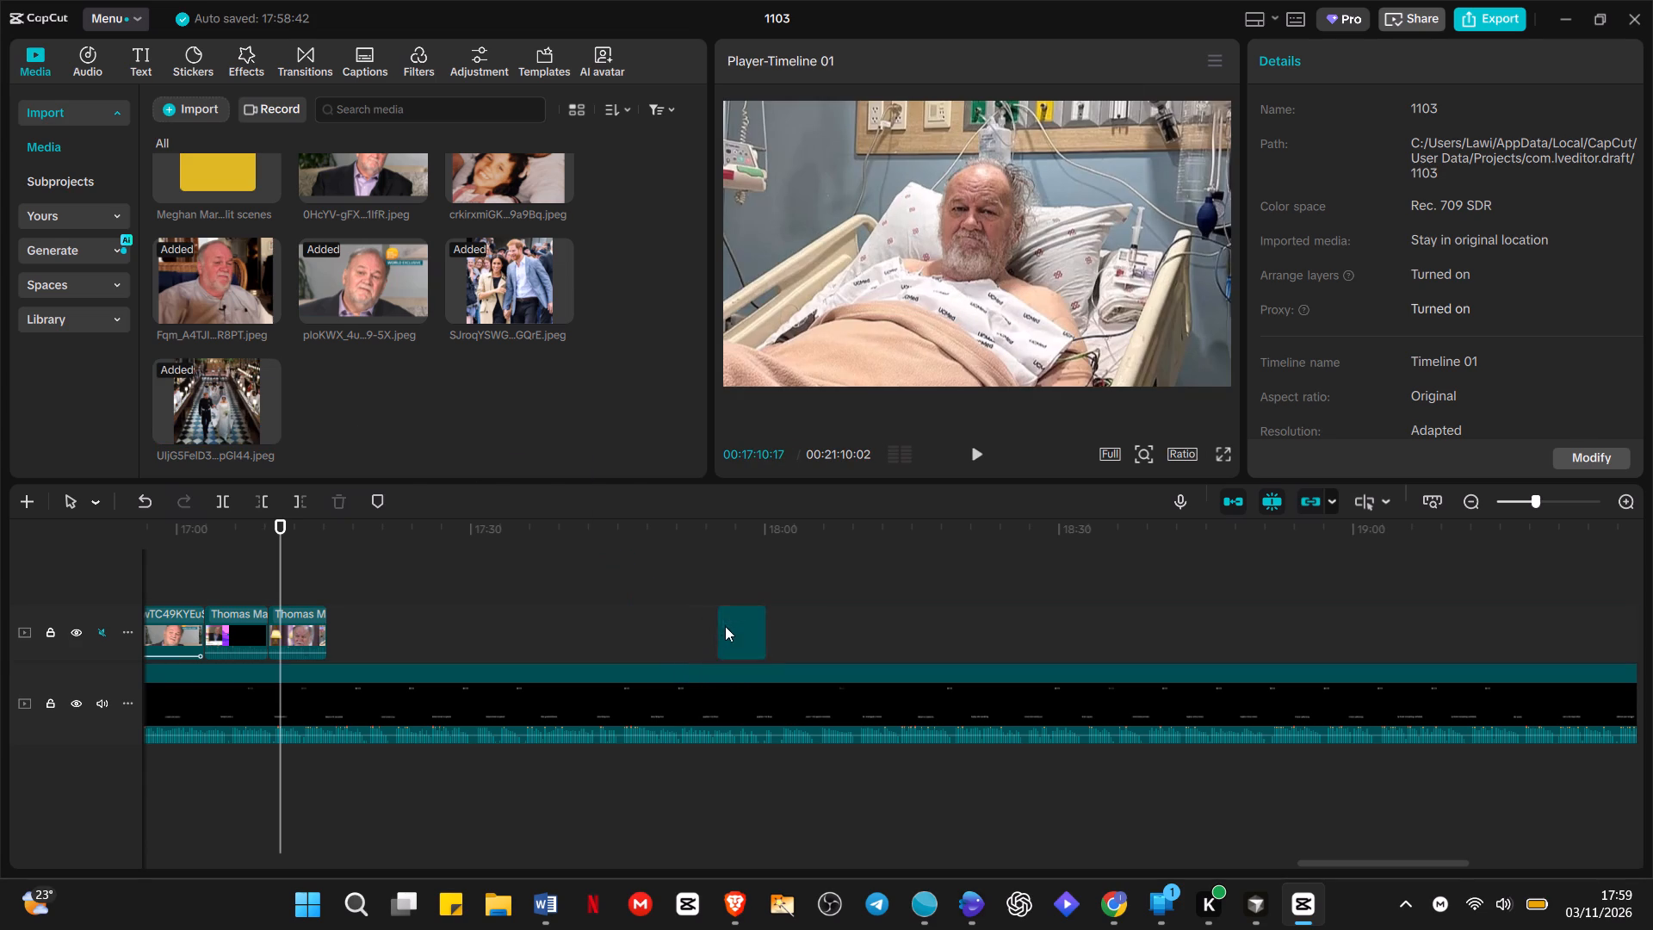
left_click_drag(725, 626, 344, 618)
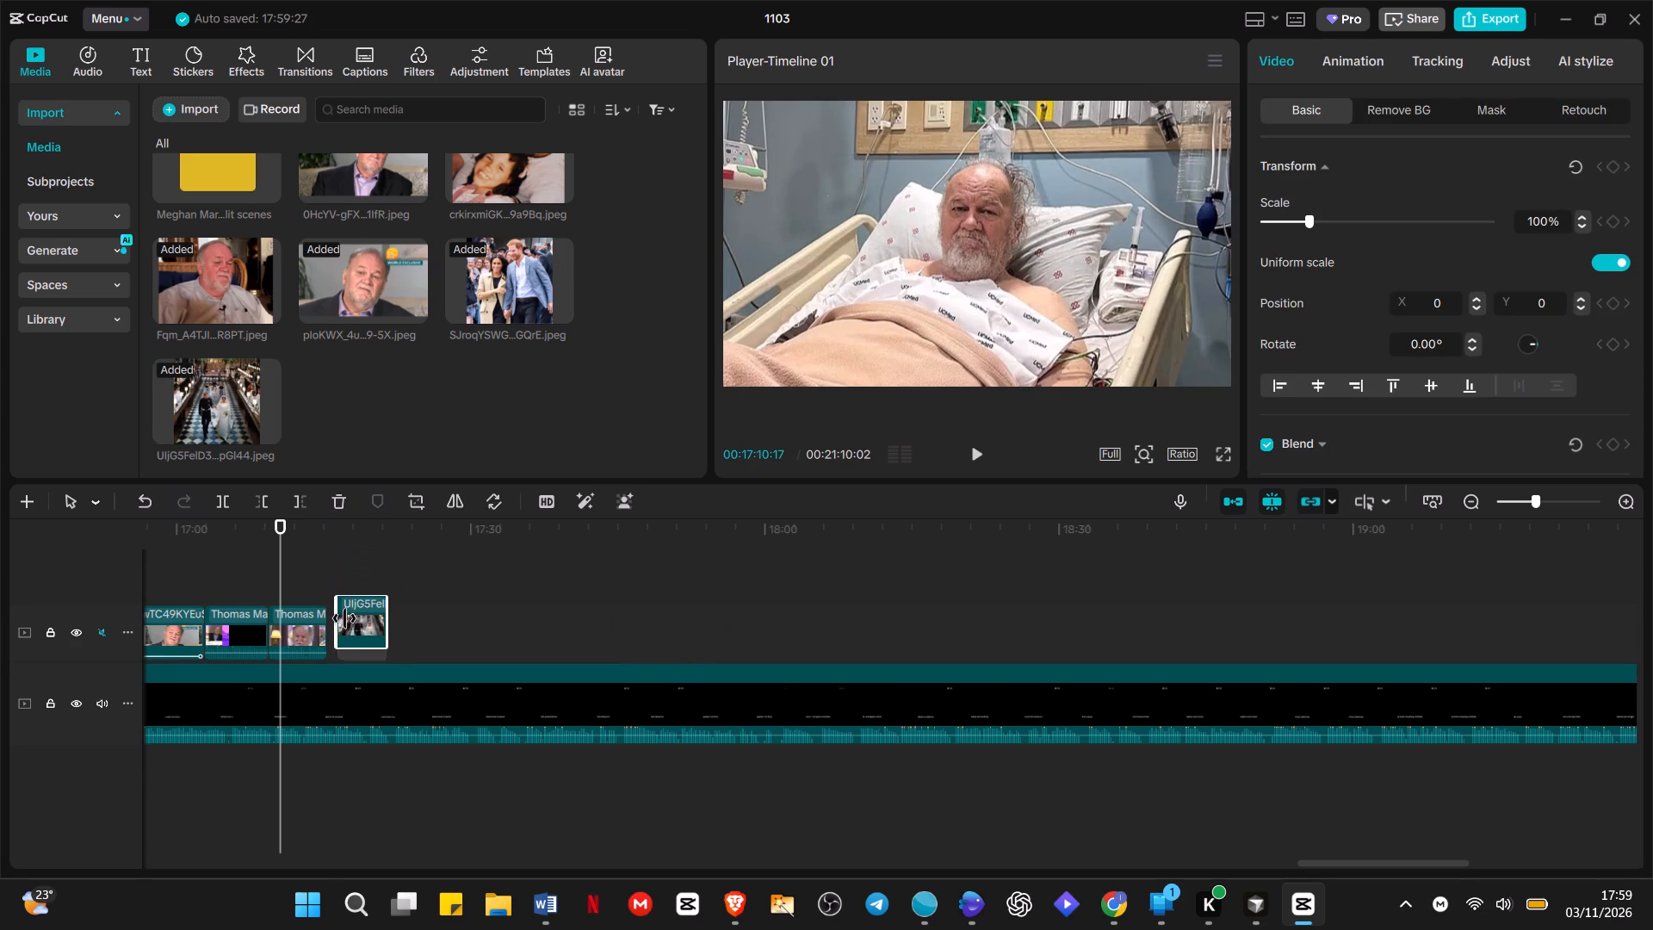
left_click_drag(344, 618, 334, 621)
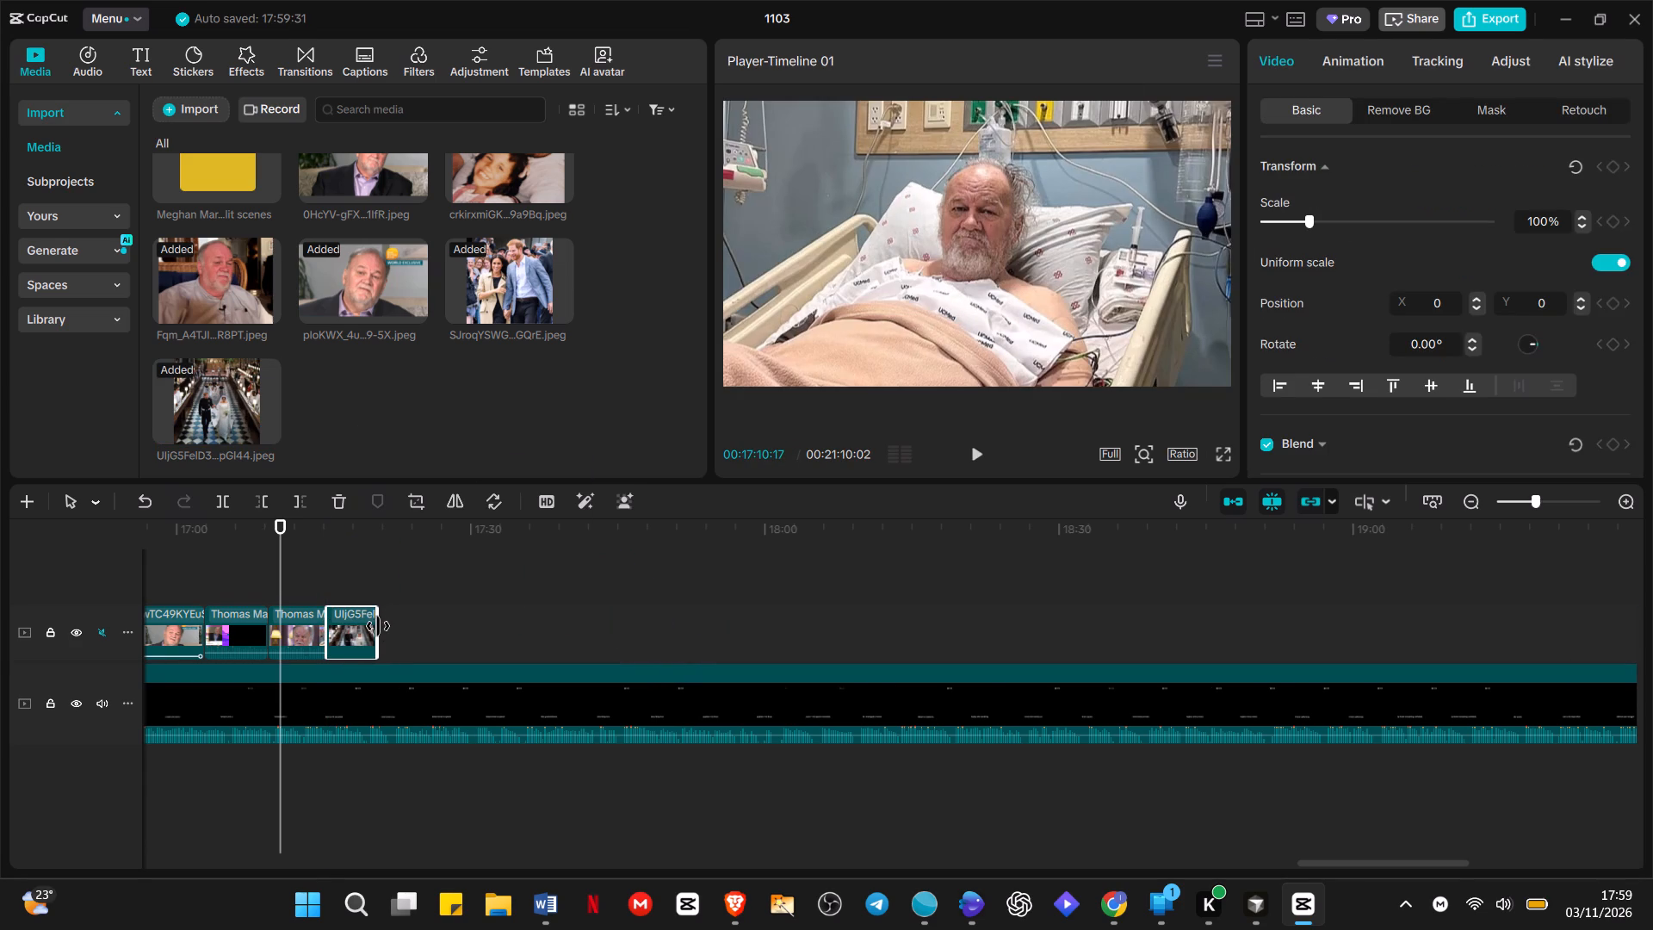
left_click_drag(378, 626, 763, 604)
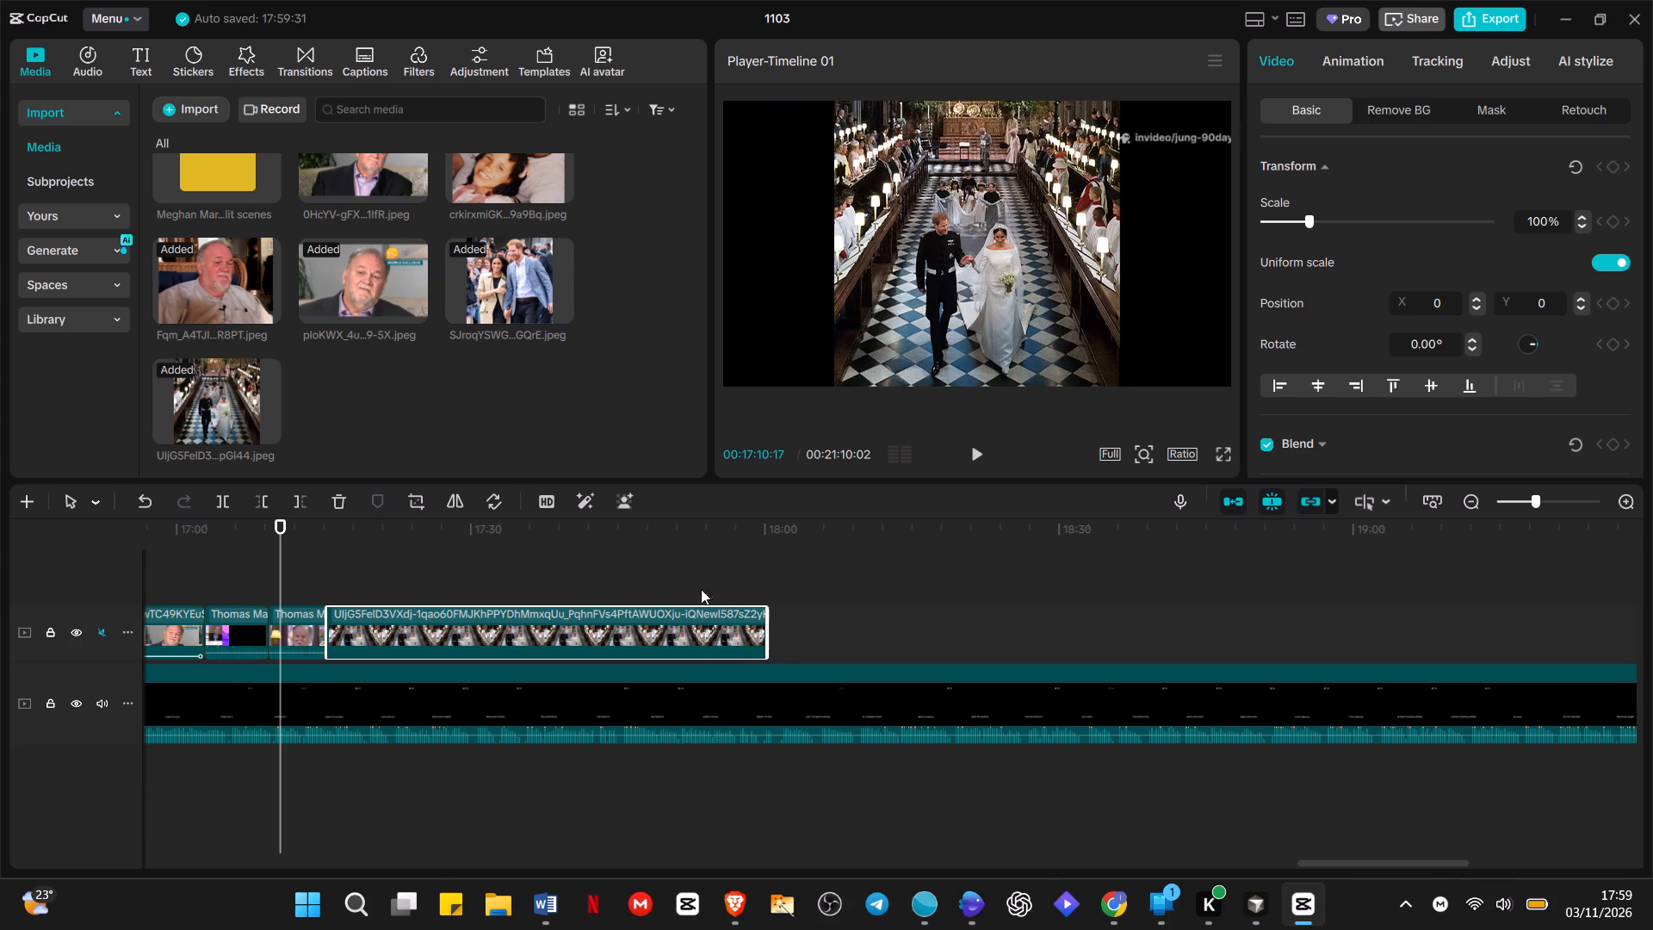
Enlarge the UljG5FelD3 wedding image to 178% so it fills the frame's width.
left_click(339, 563)
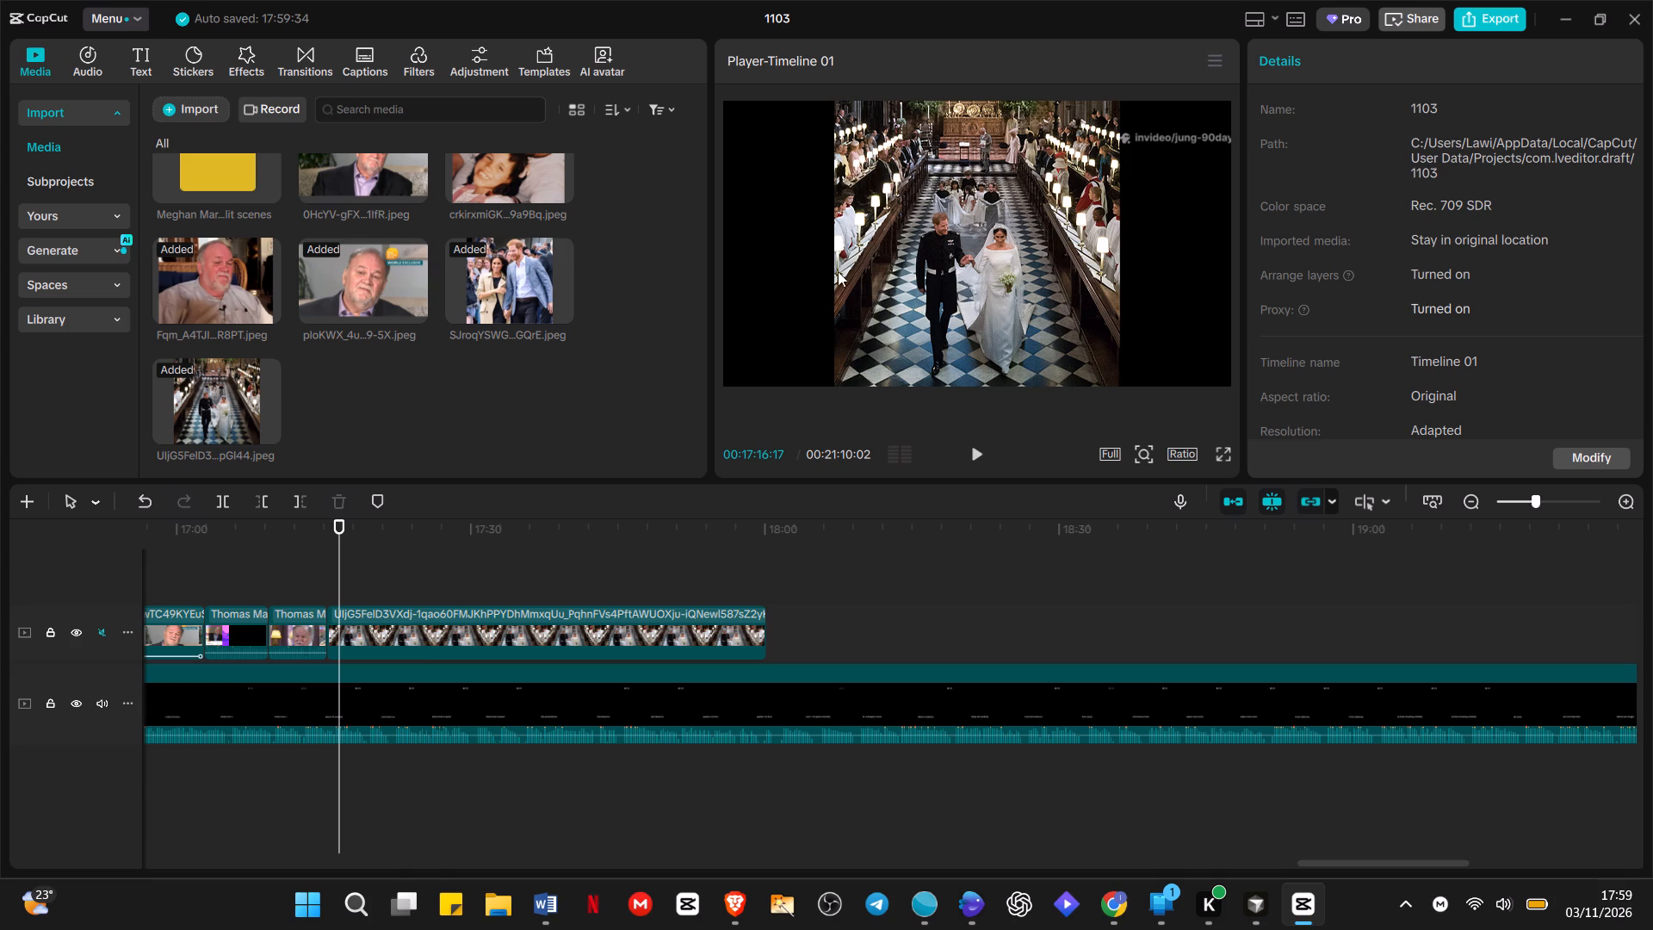
left_click(870, 239)
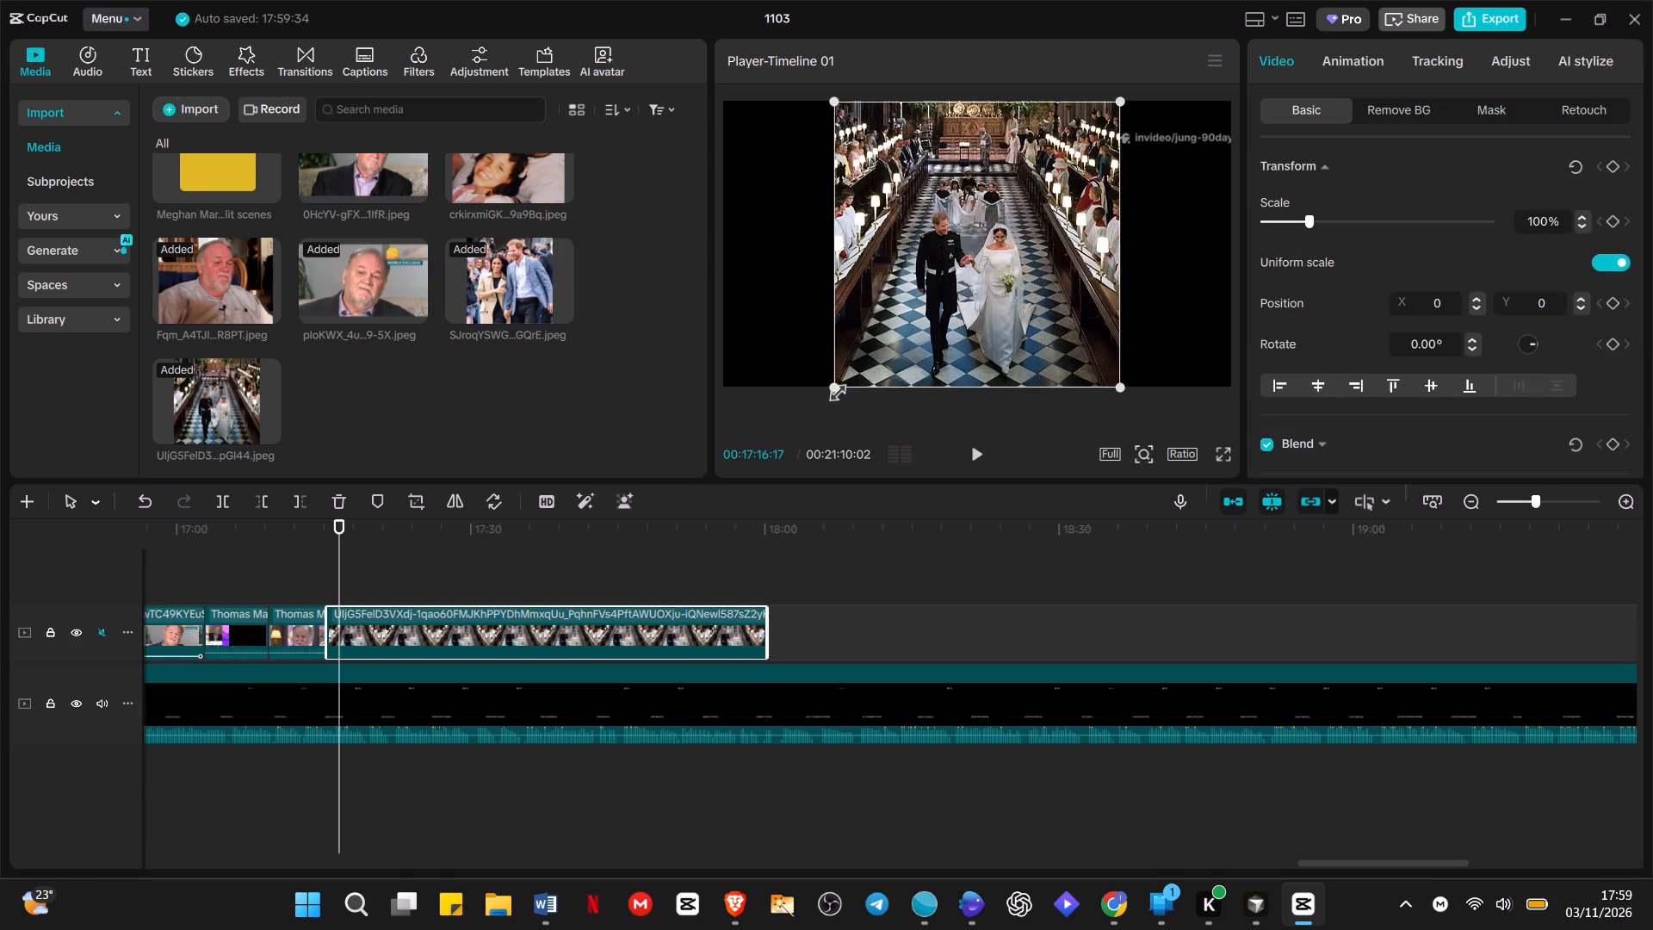
left_click_drag(834, 388, 715, 525)
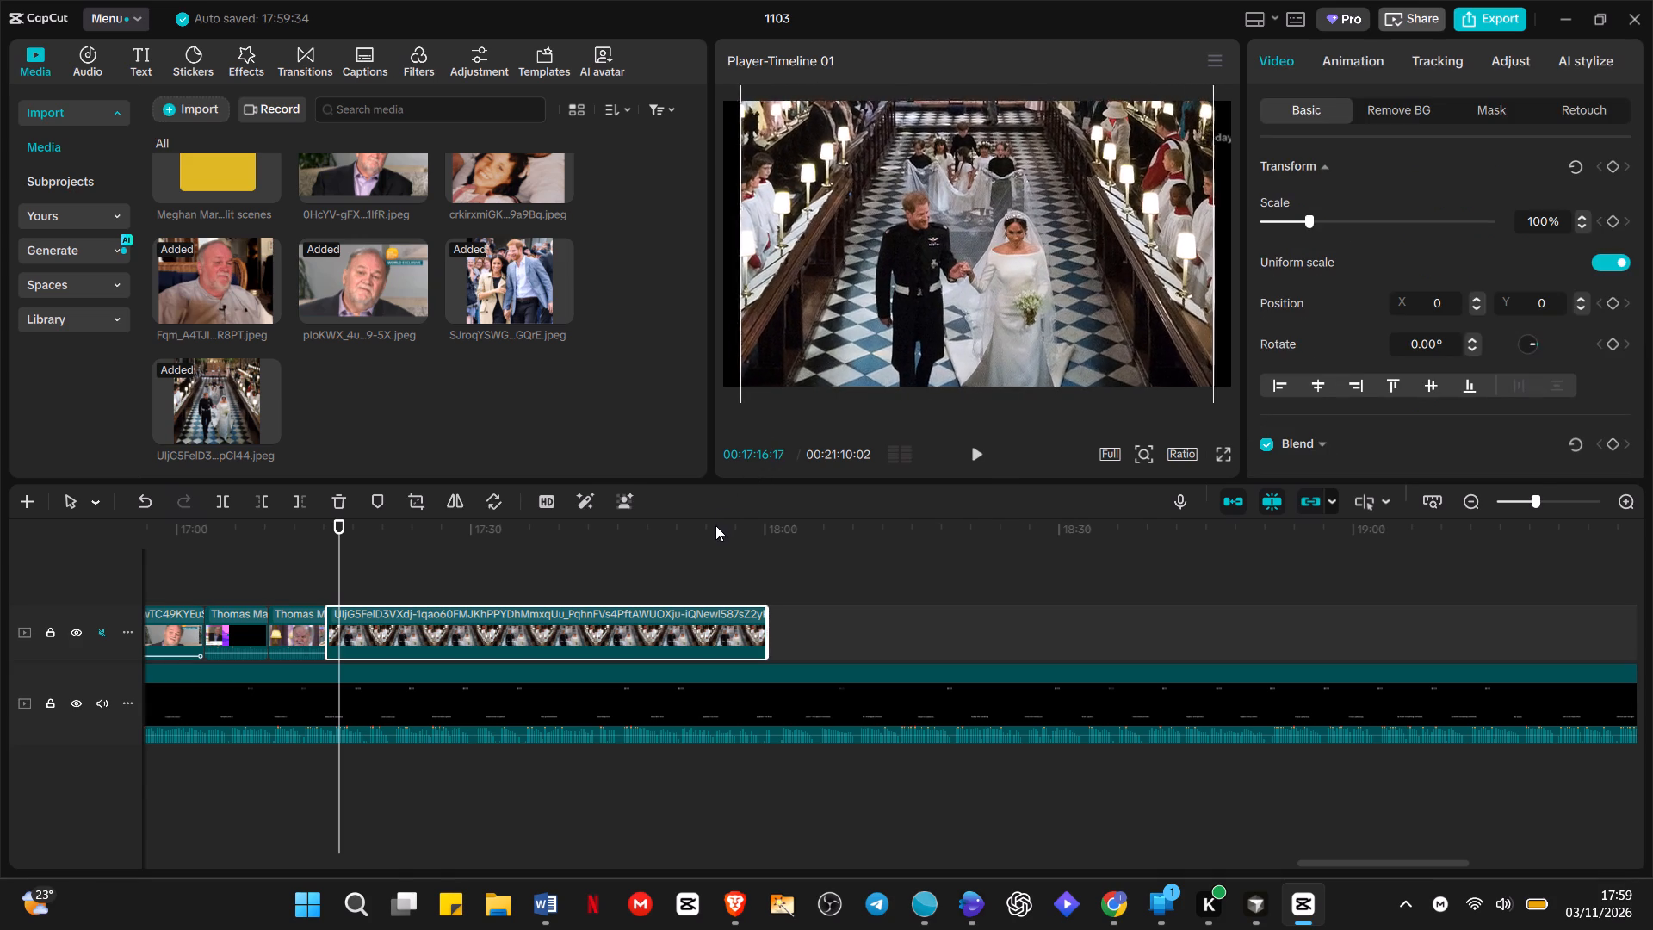
left_click_drag(715, 525, 699, 545)
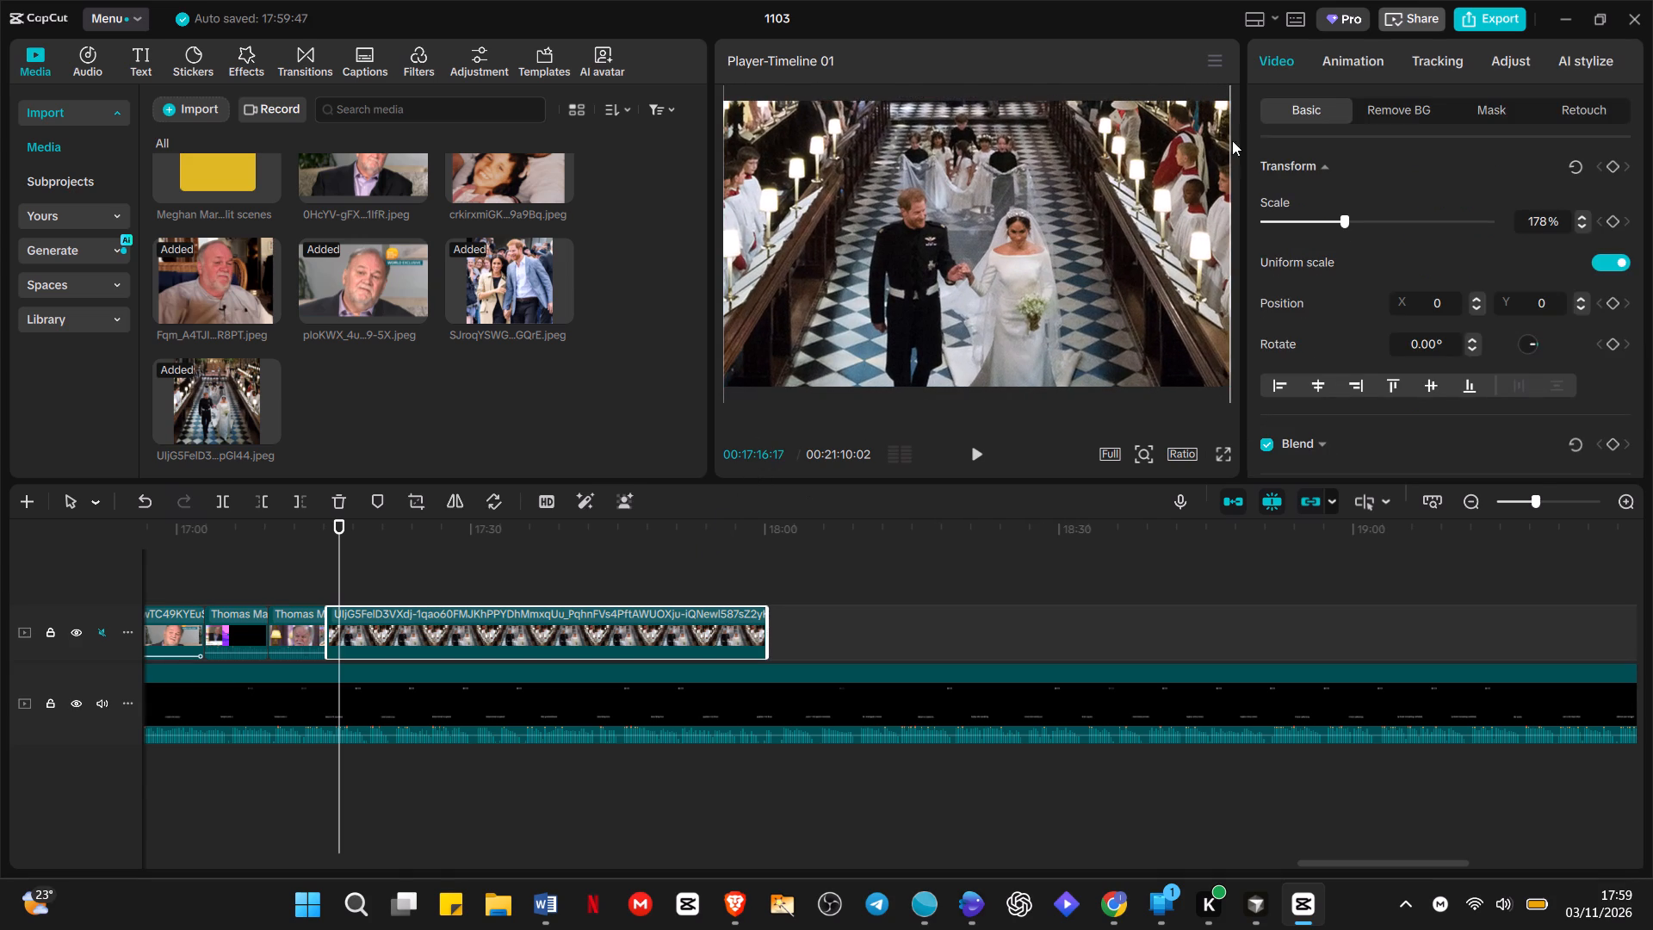
Apply the Train 1 combo animation to the UljG5FelD3 wedding image and preview its playback.
left_click(1344, 64)
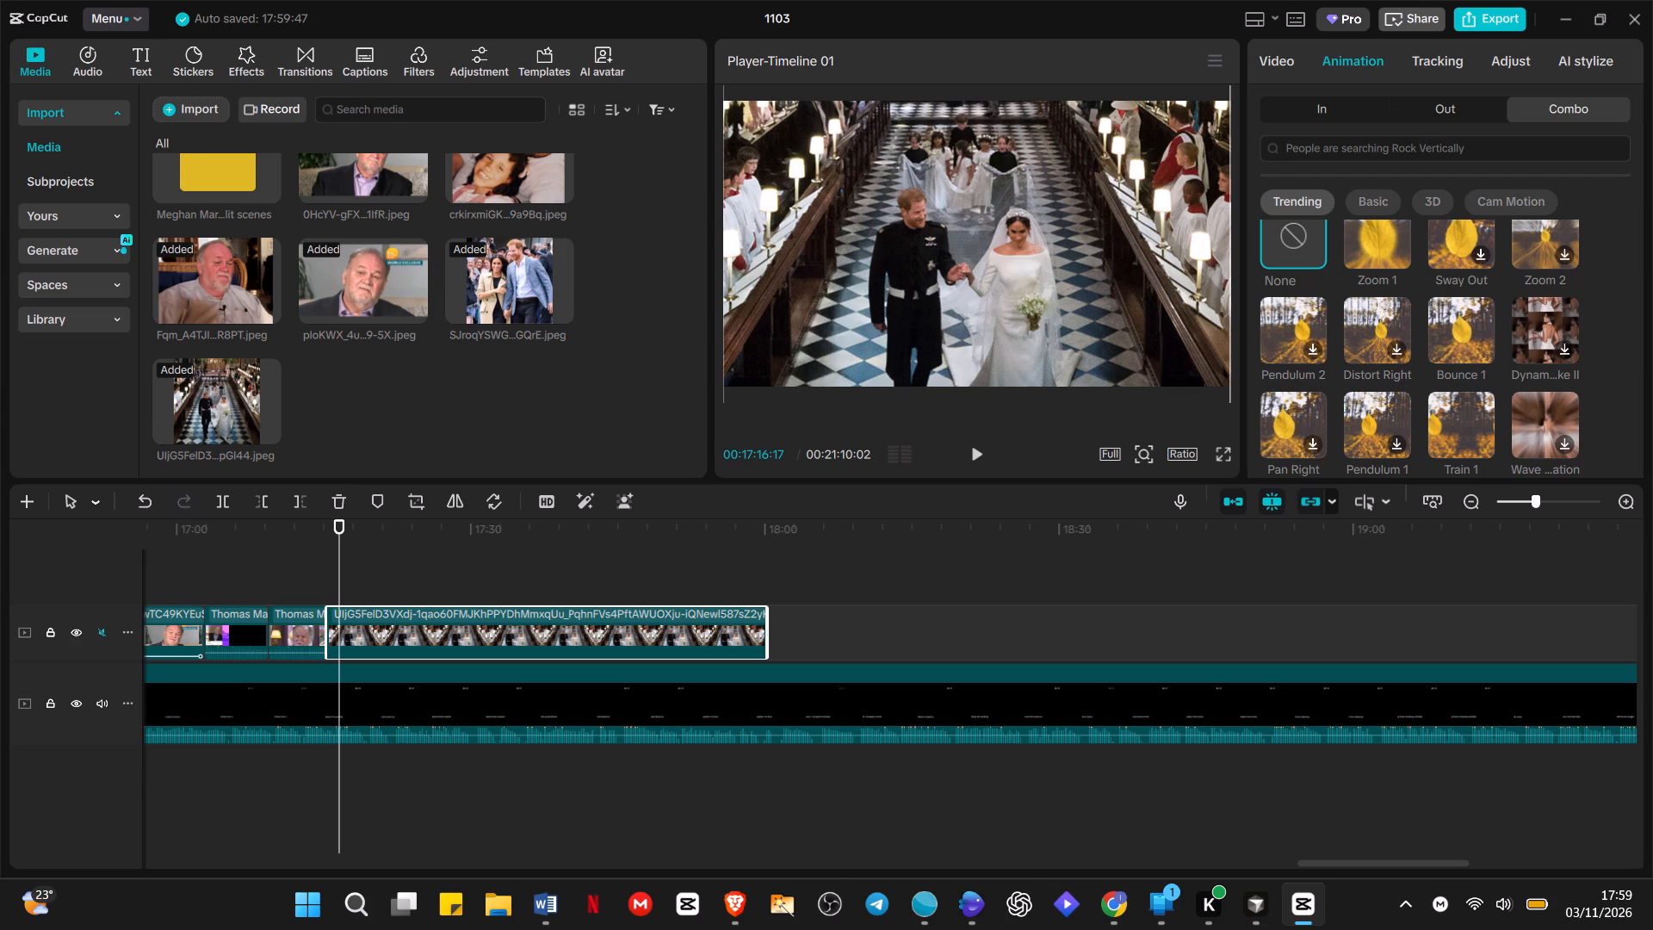
left_click(1471, 419)
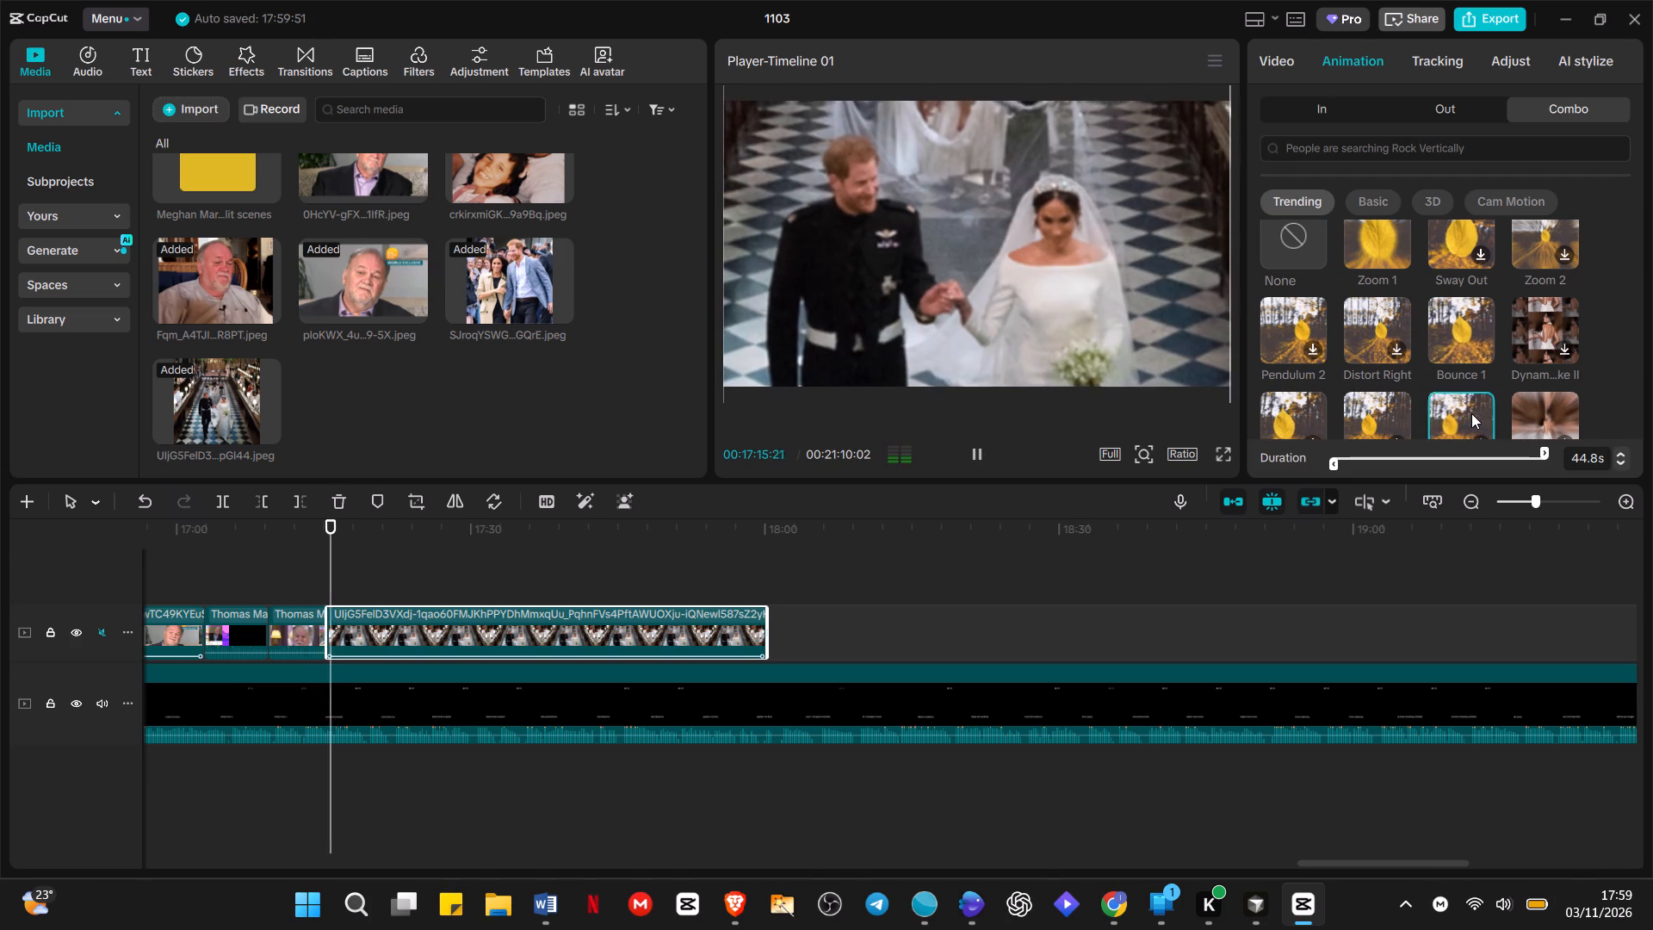
key("space")
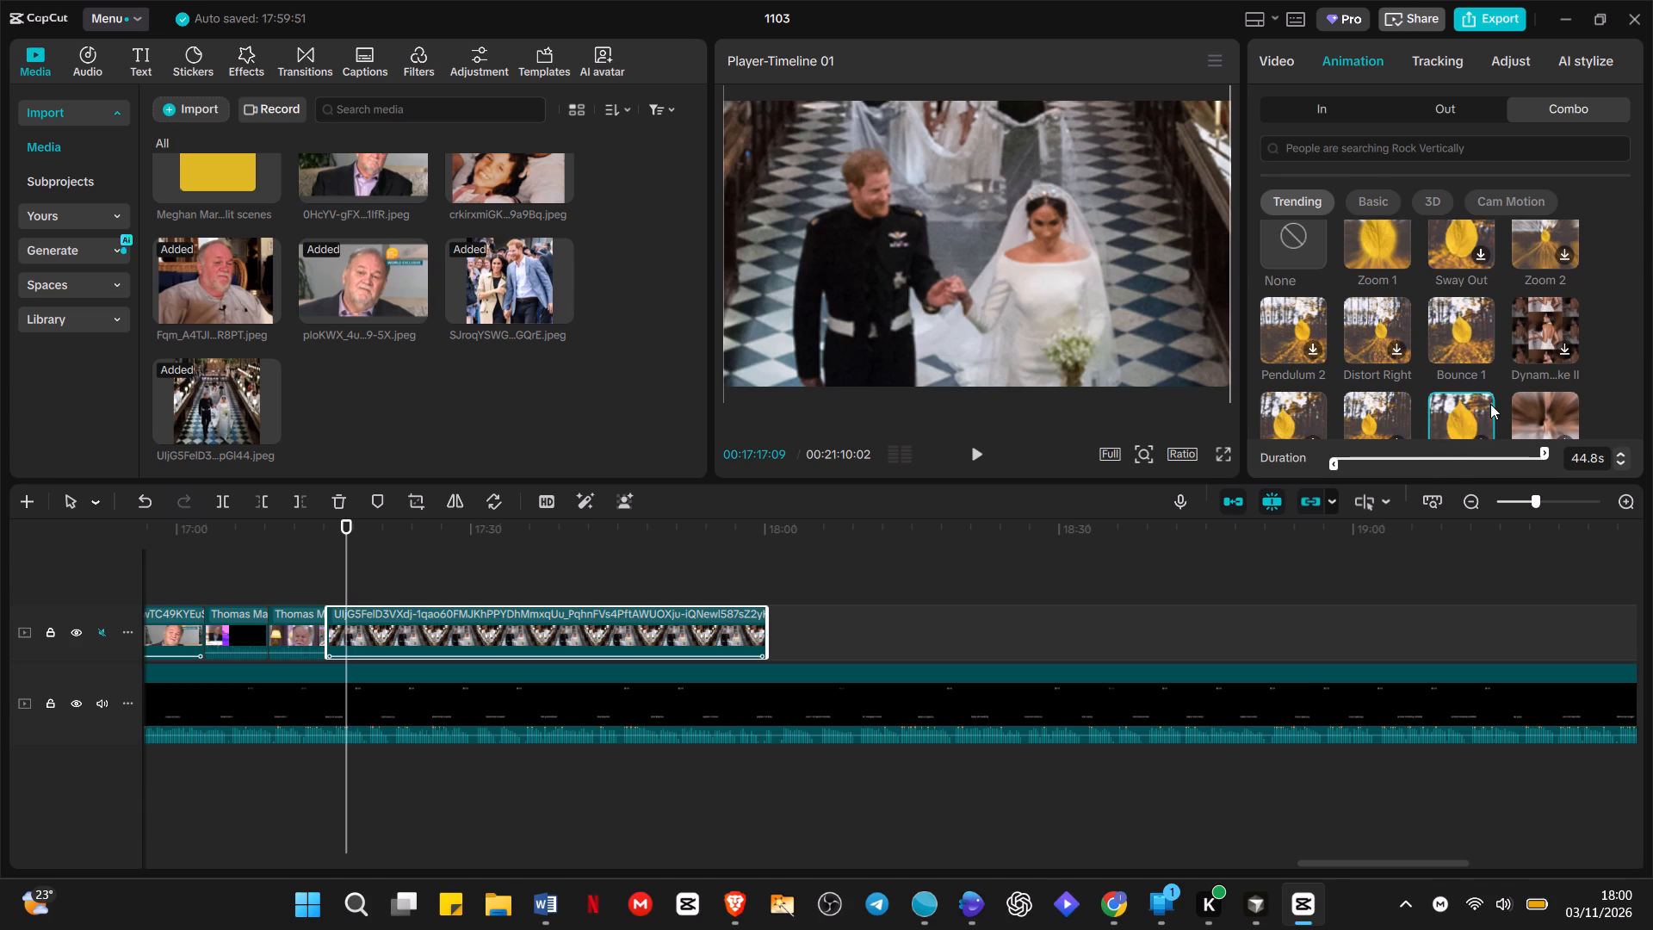
key("space")
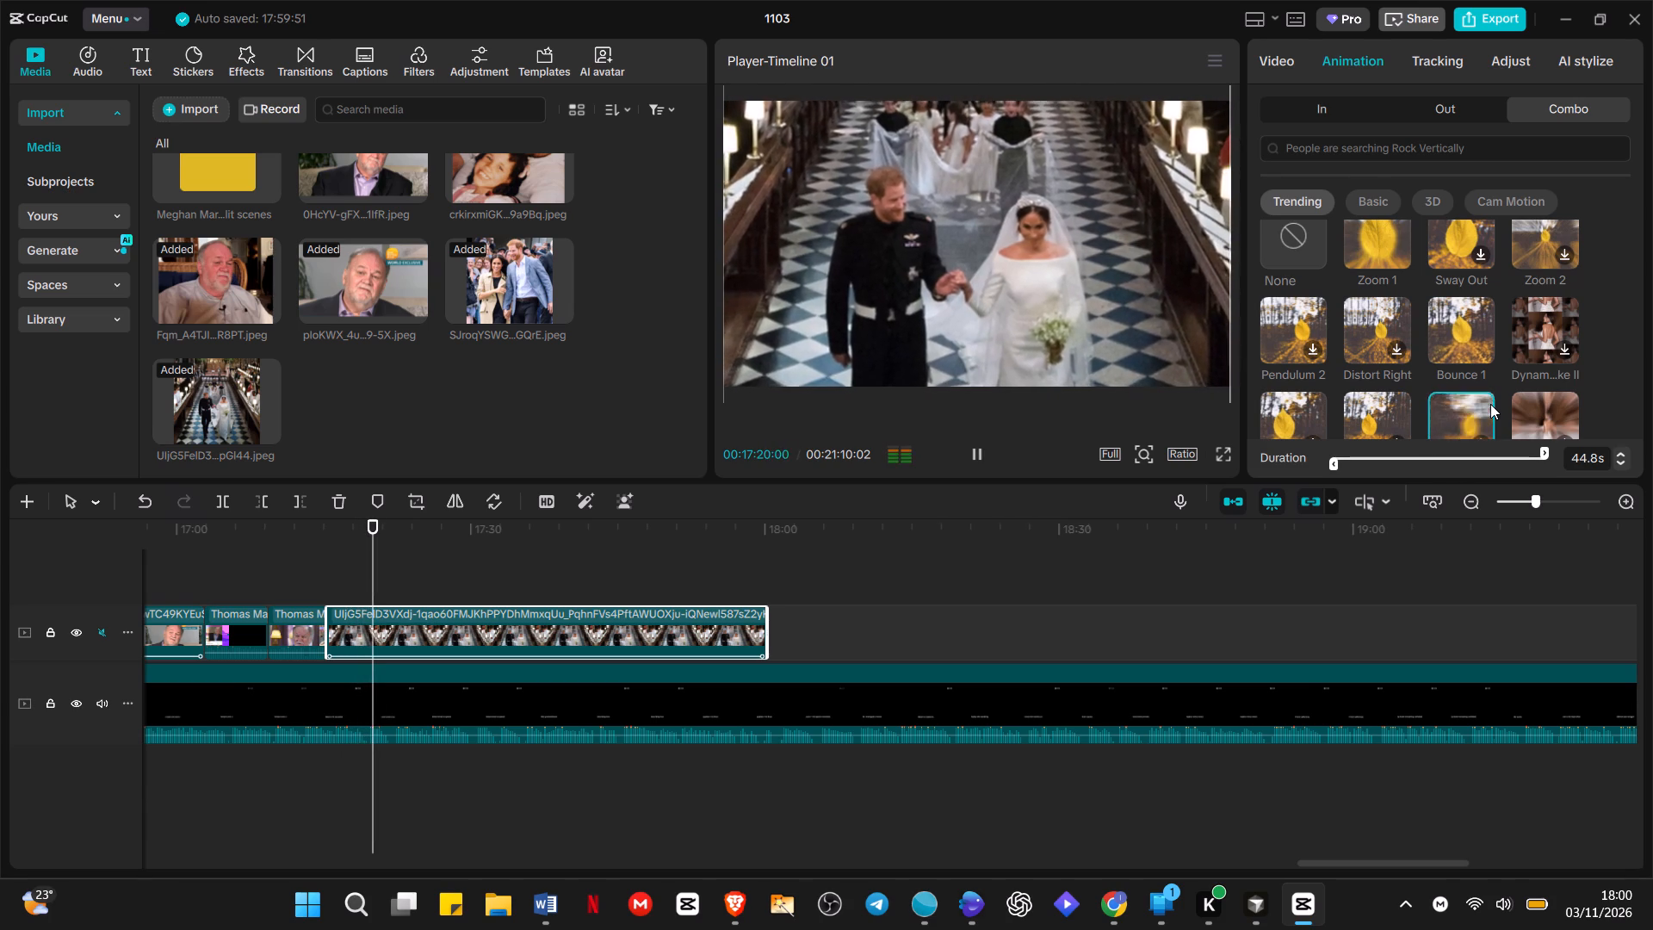
key("space")
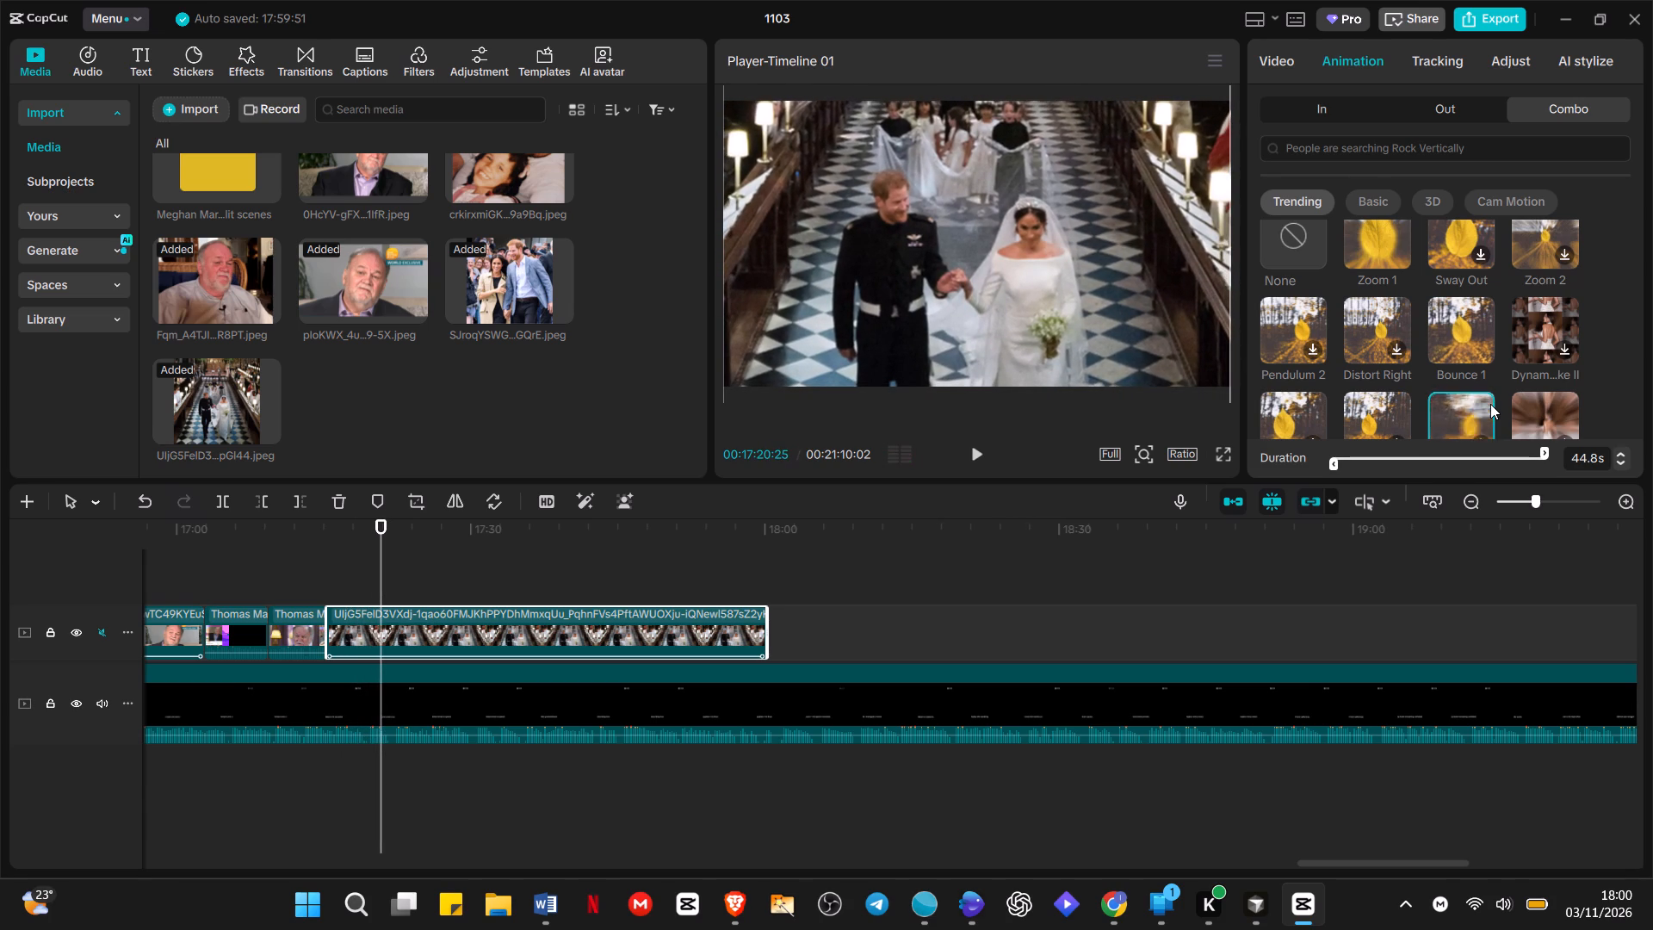
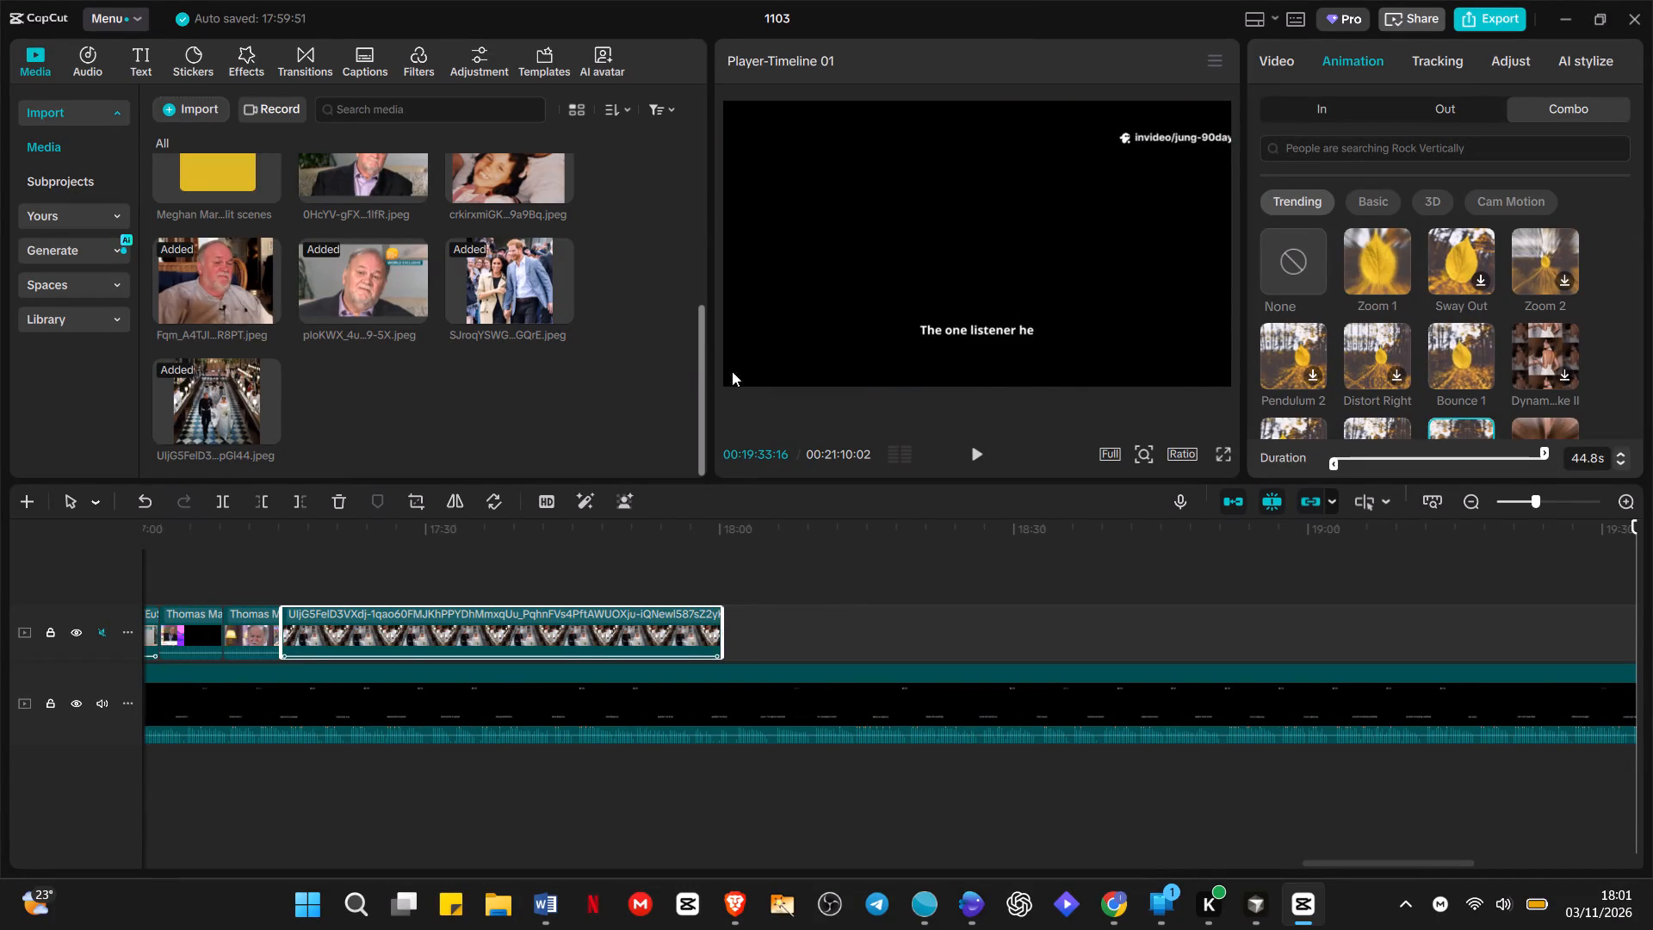
left_click_drag(702, 353, 683, 255)
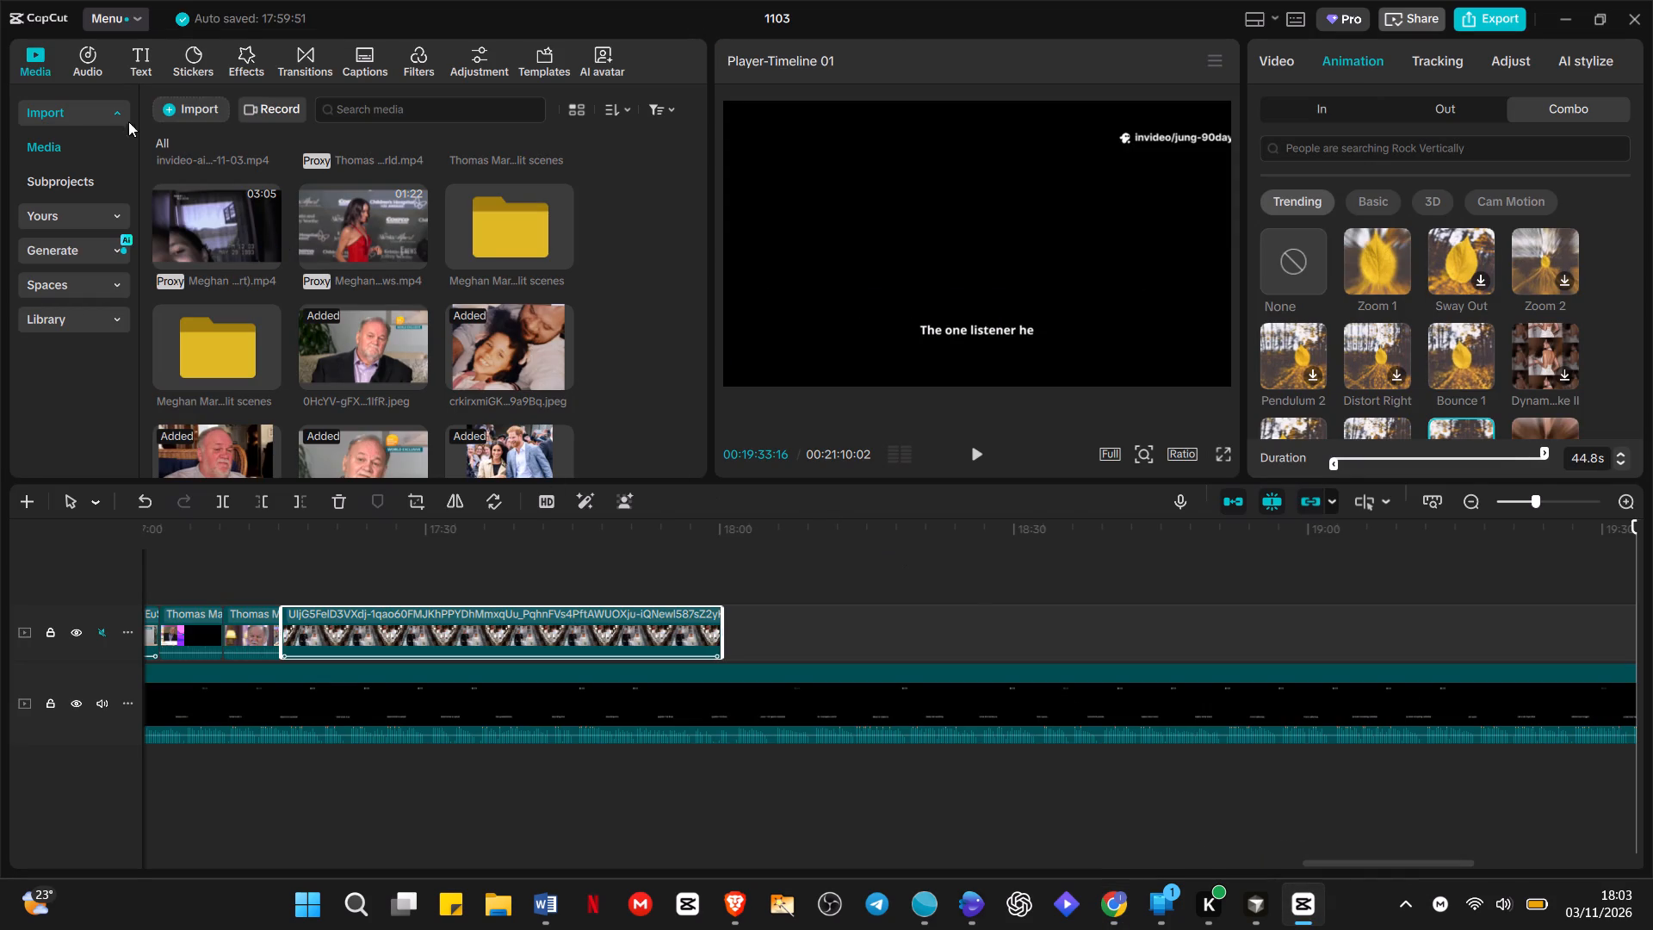
left_click(192, 110)
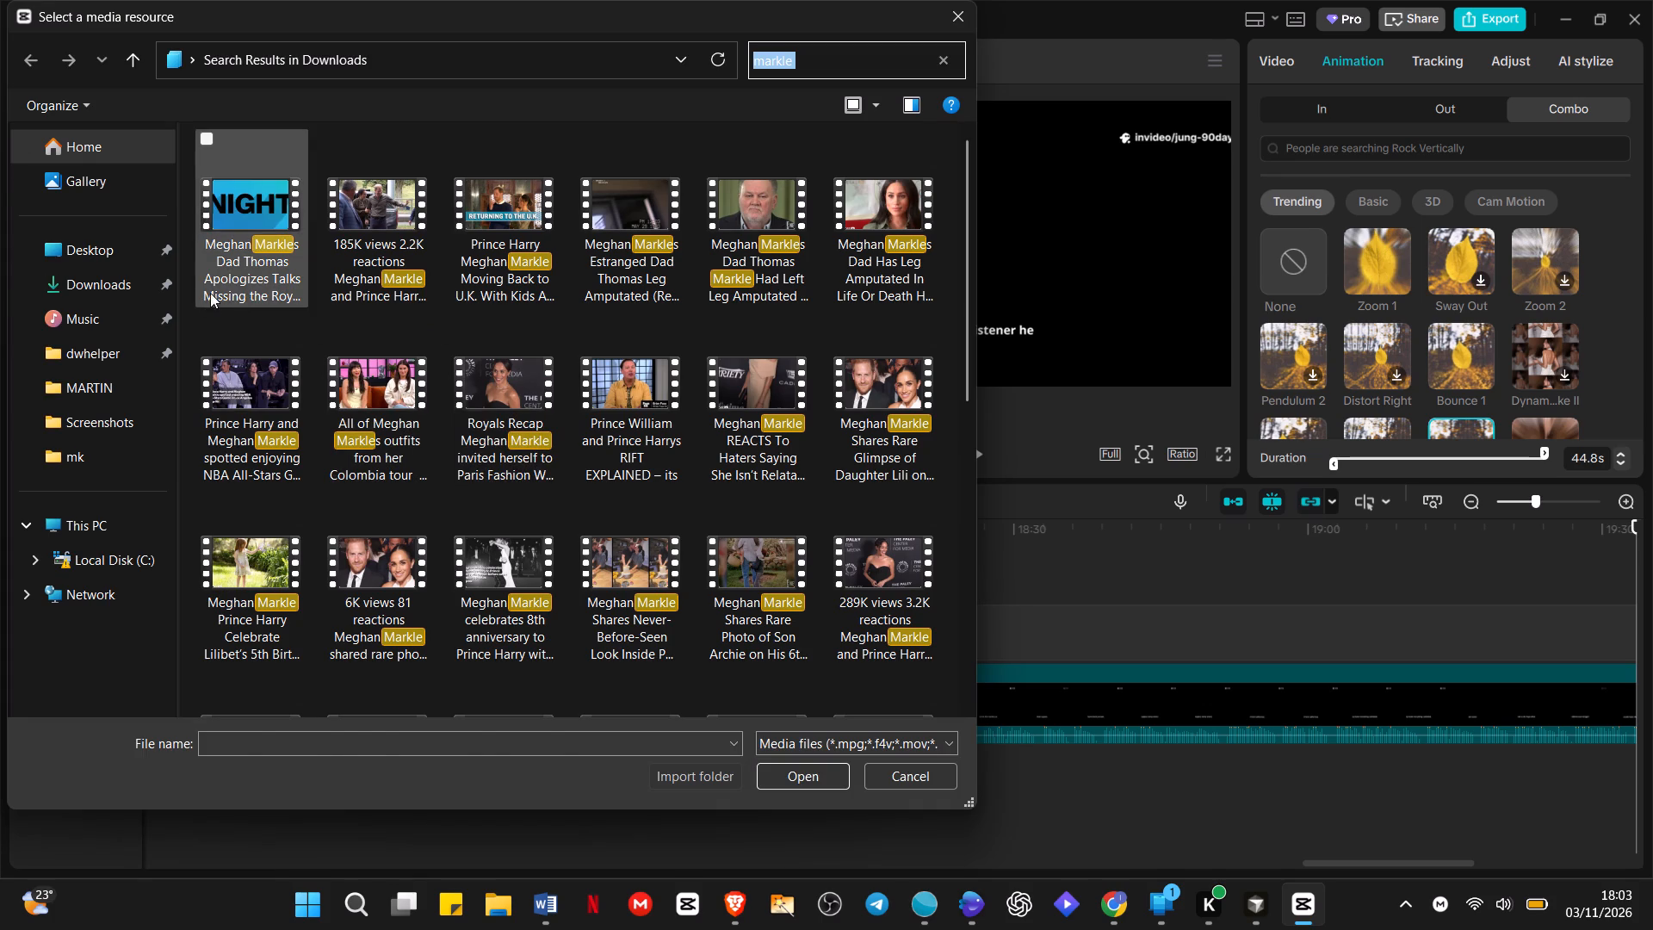
left_click(229, 272)
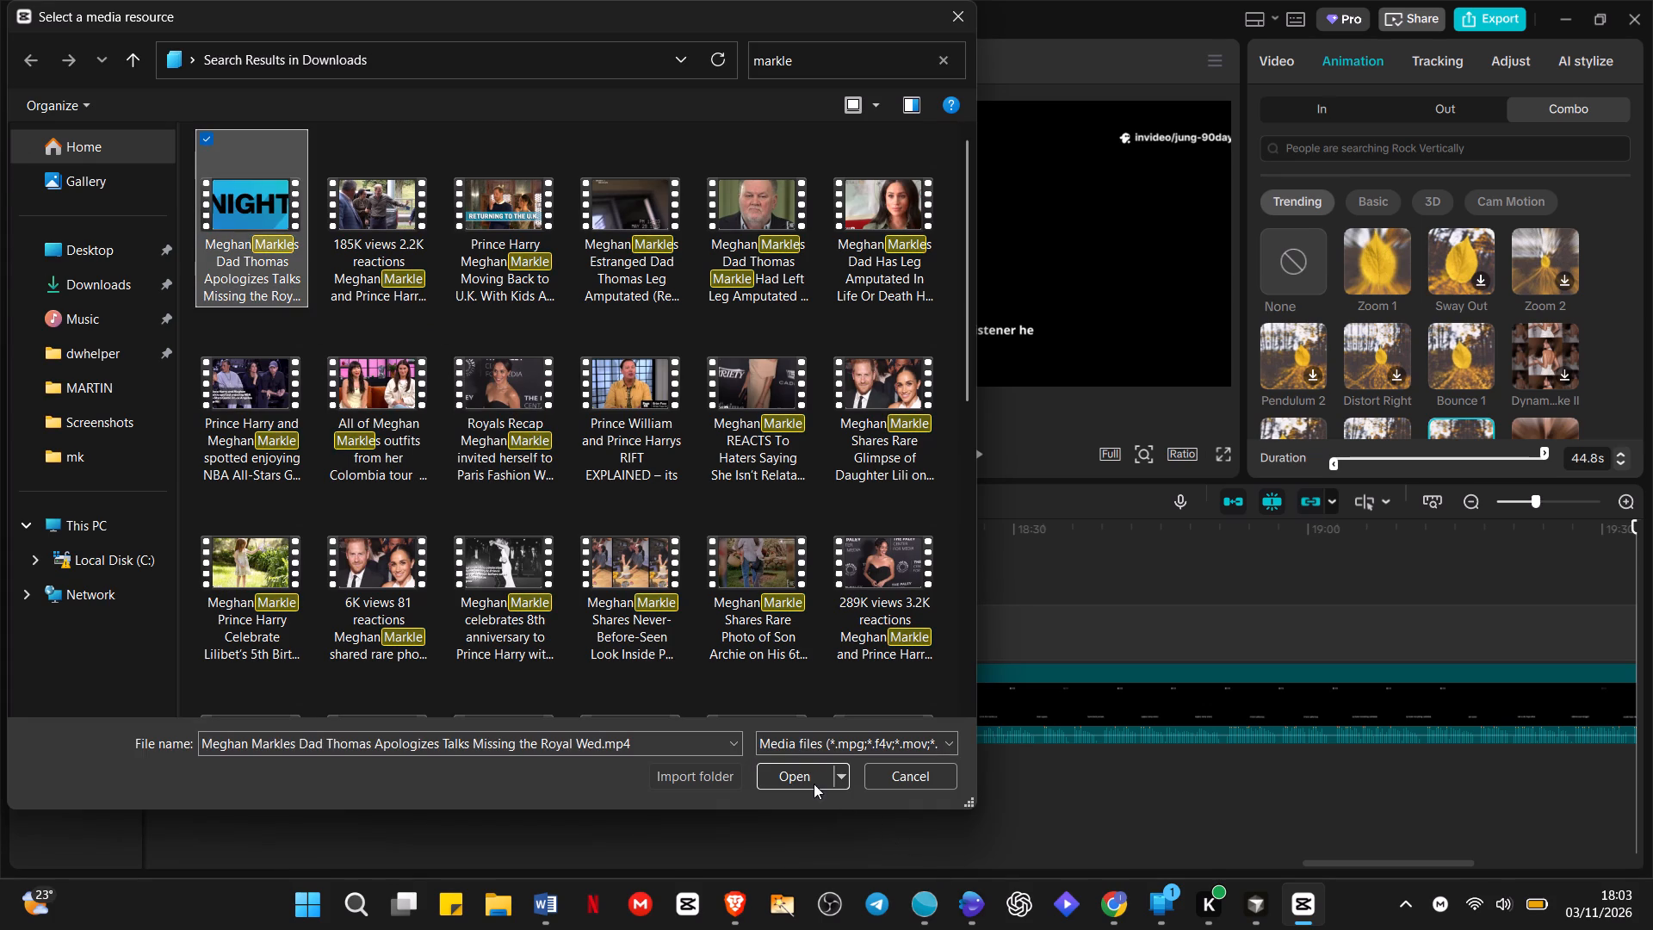
left_click(813, 782)
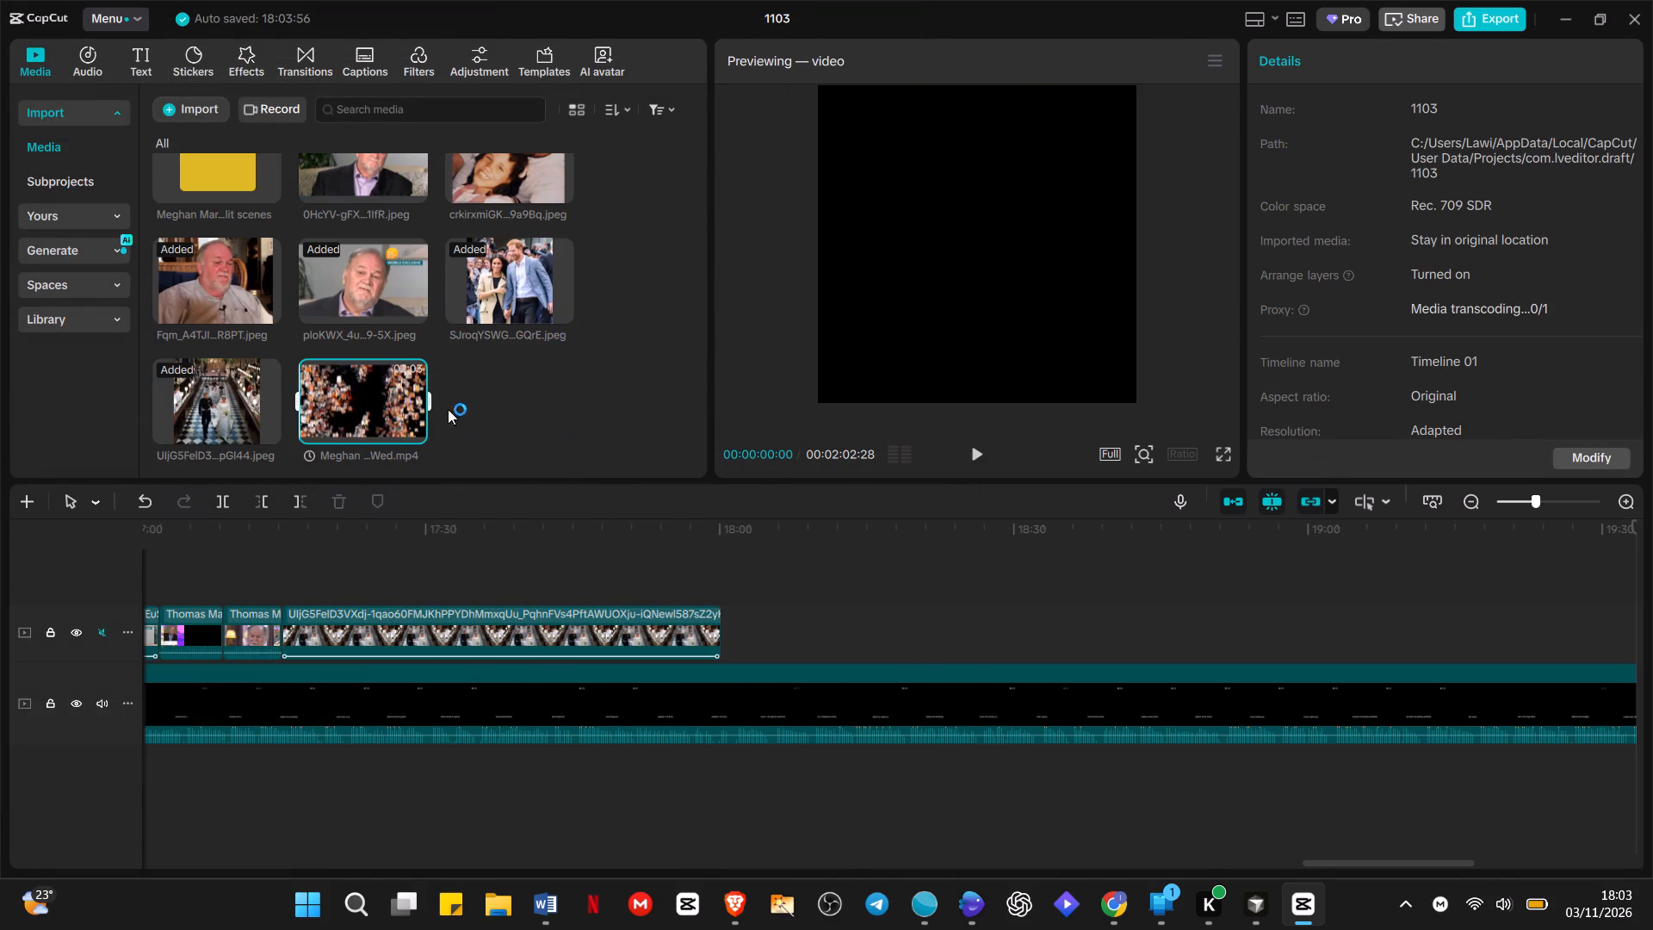
Split the newly imported Thomas Markle interview video into separate scenes in the project media.
left_click(477, 416)
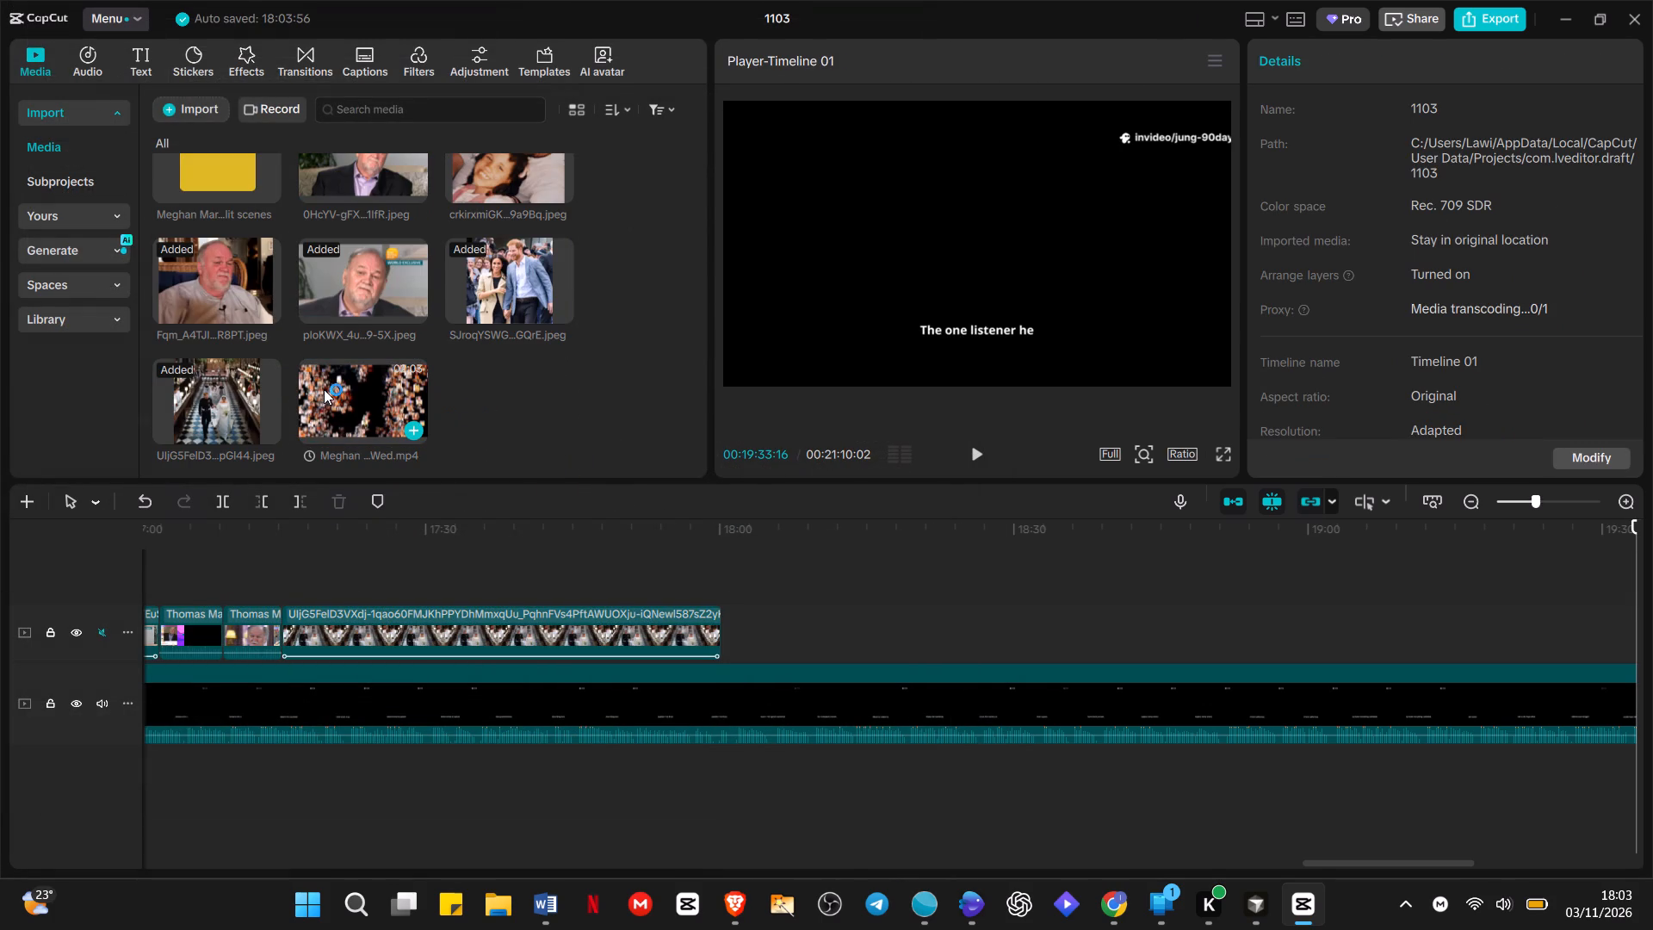
right_click(315, 377)
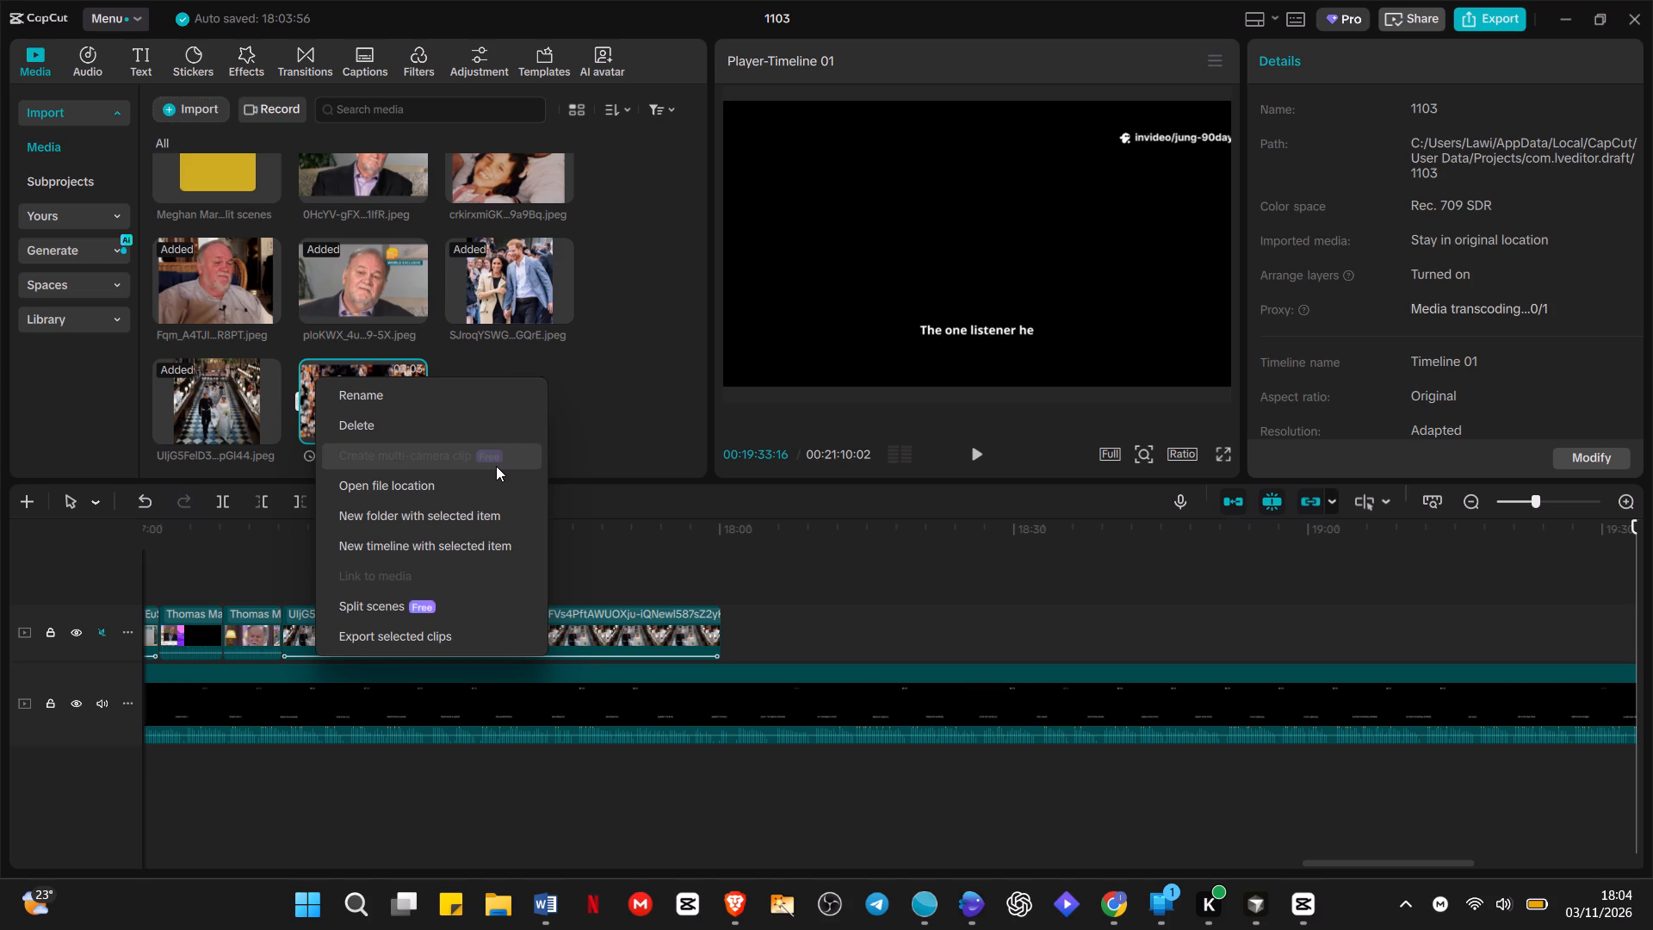
left_click(494, 605)
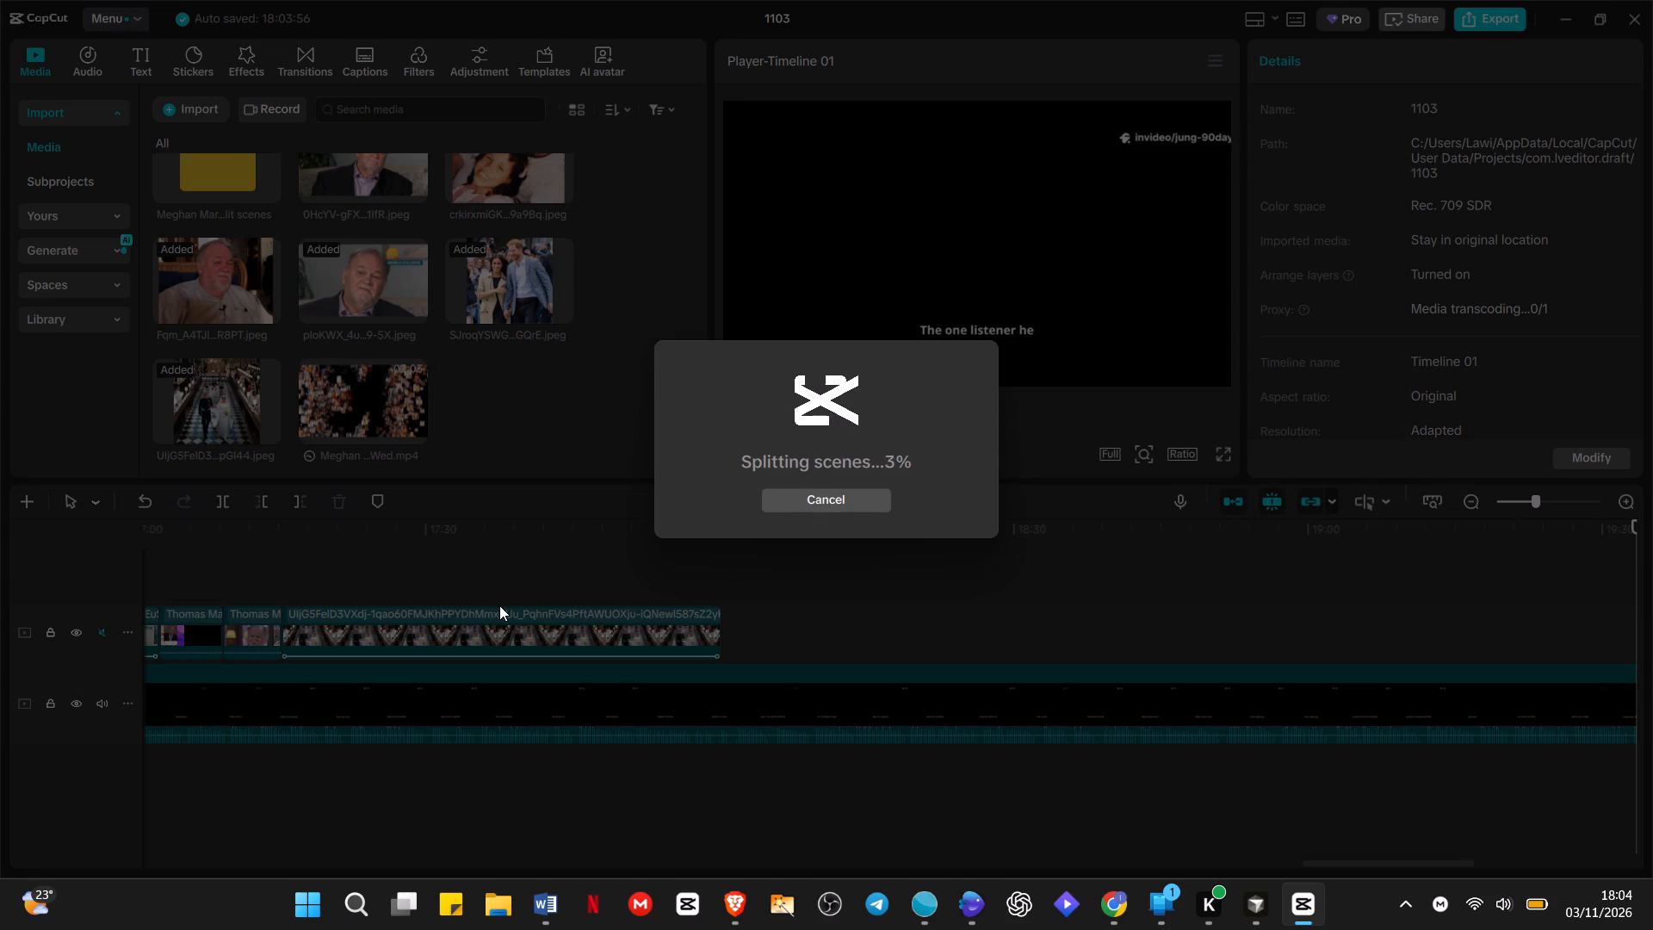
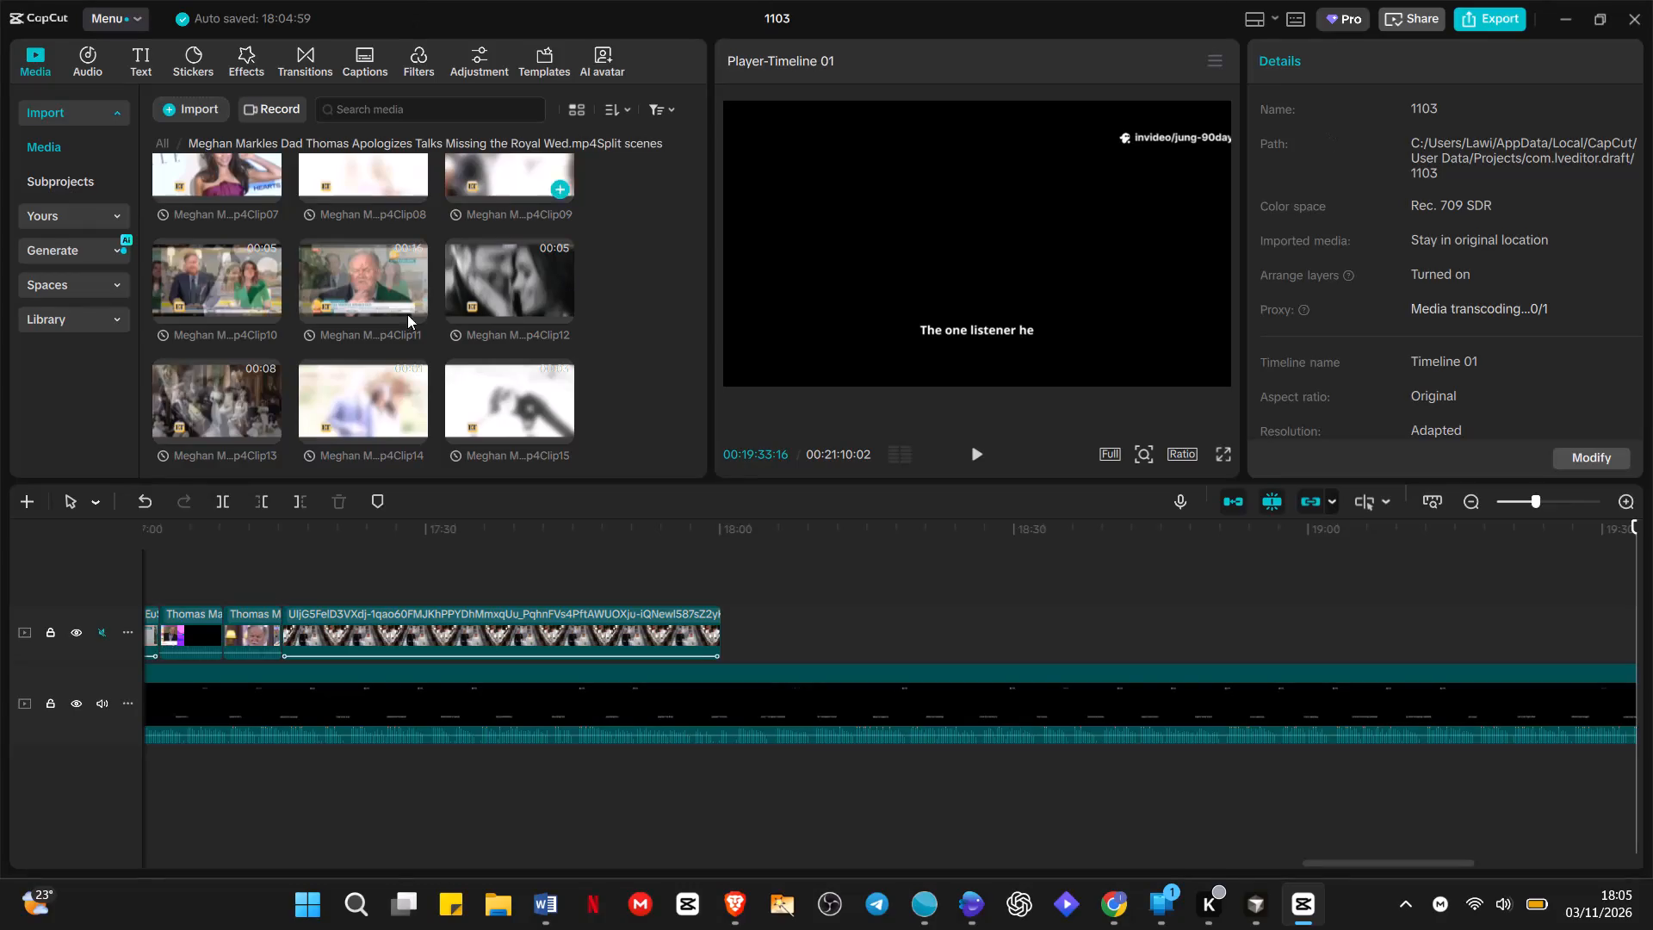
Preview Clip10, then place Clip11 of the split interview at the end of the clip track above the narration video.
left_click(240, 278)
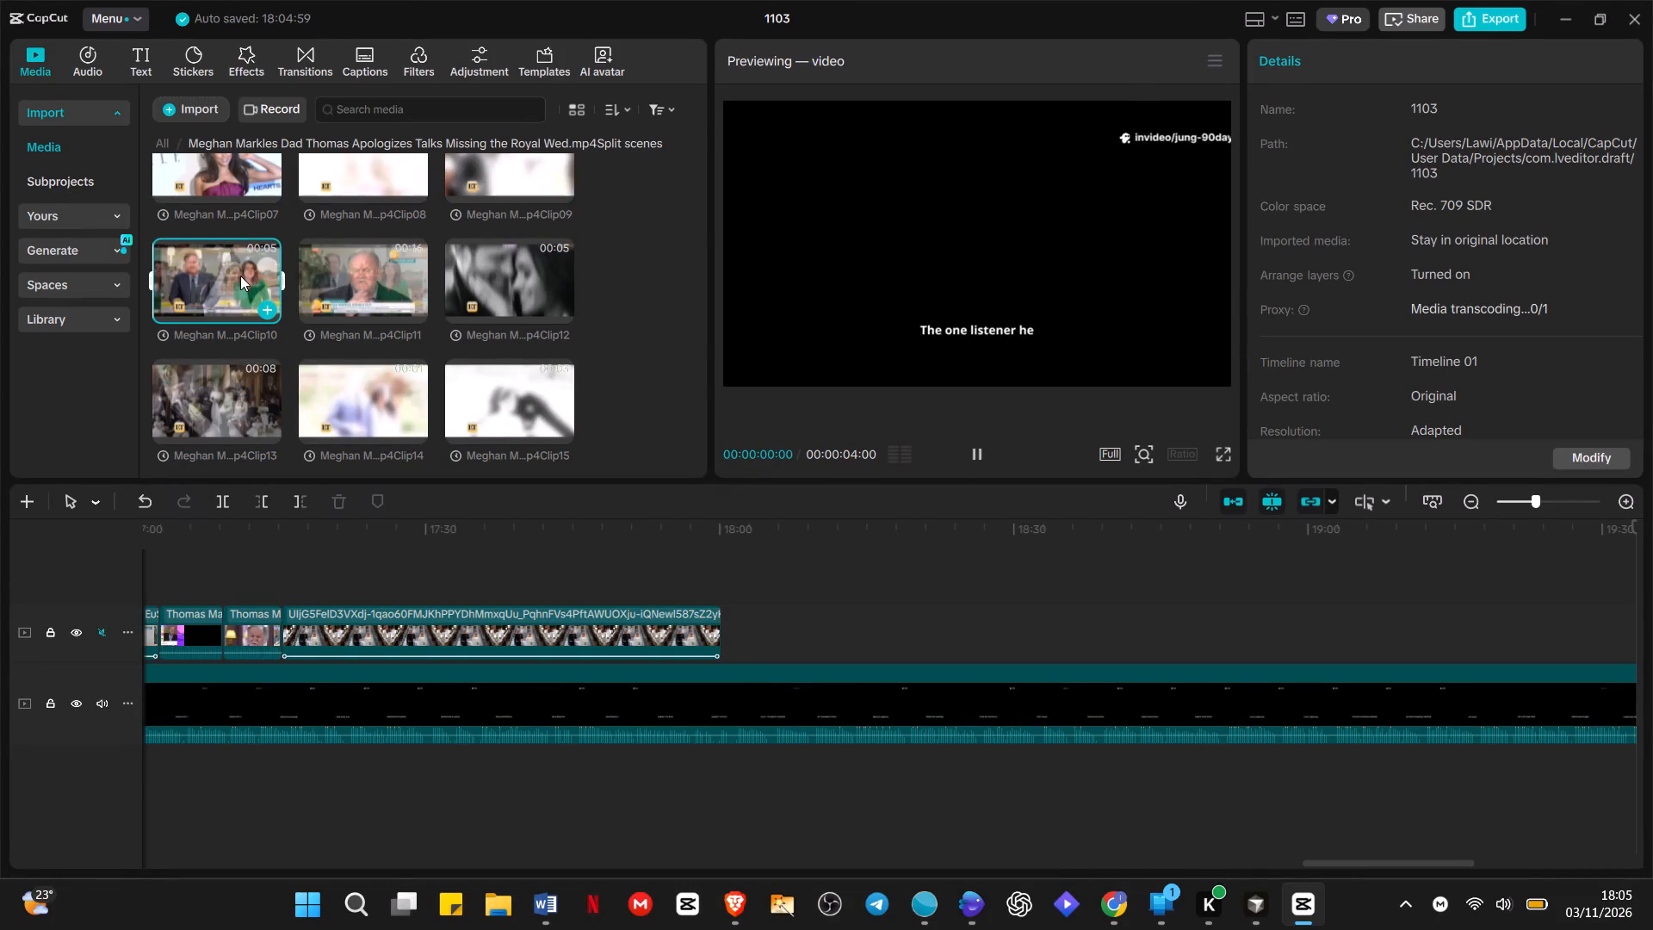
left_click(249, 269)
left_click(365, 254)
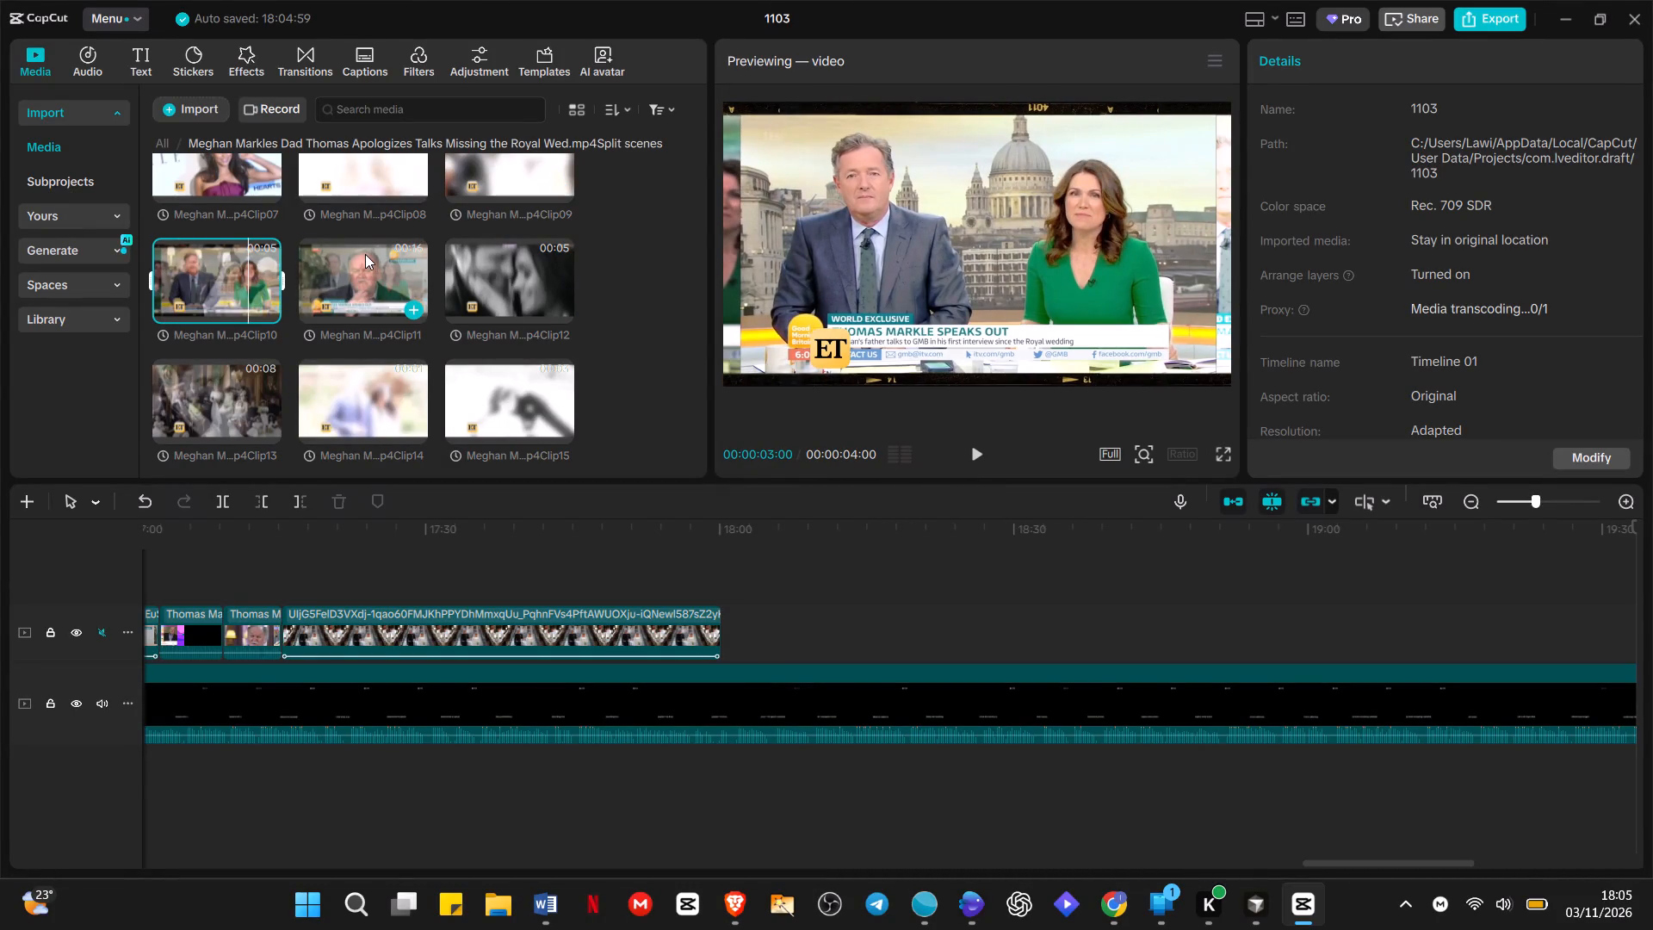
left_click(365, 251)
left_click_drag(373, 252, 703, 541)
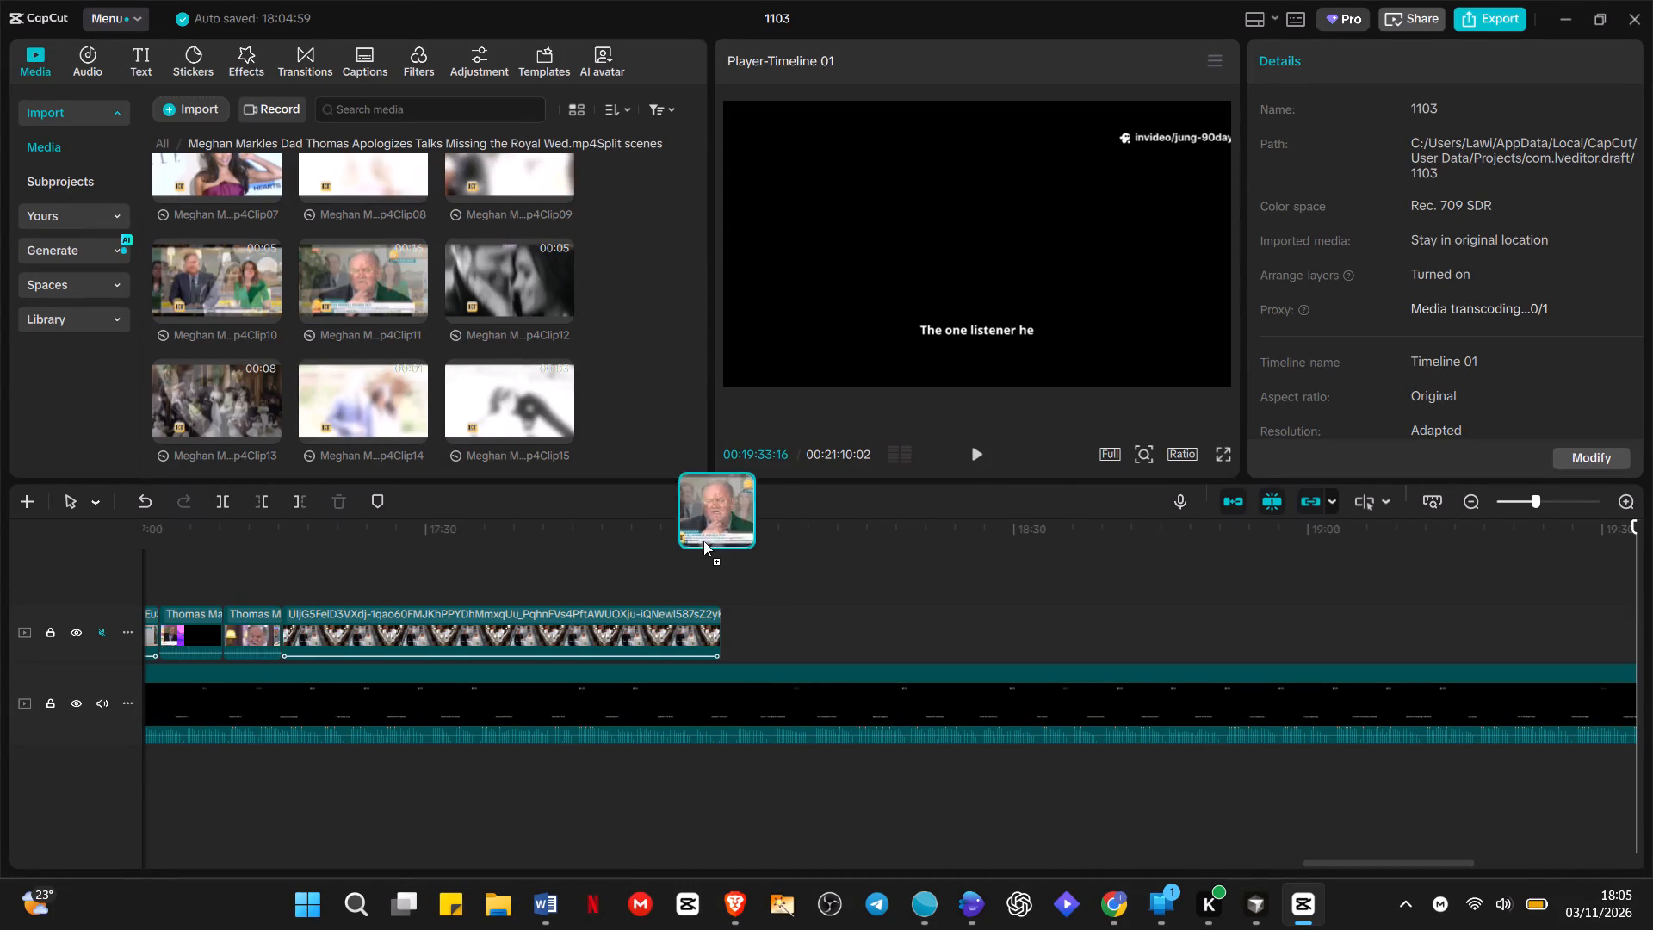
left_click_drag(703, 541, 722, 623)
Place Clip13, the royal wedding family portrait scene, directly after Clip11 on the upper clip track.
left_click(355, 392)
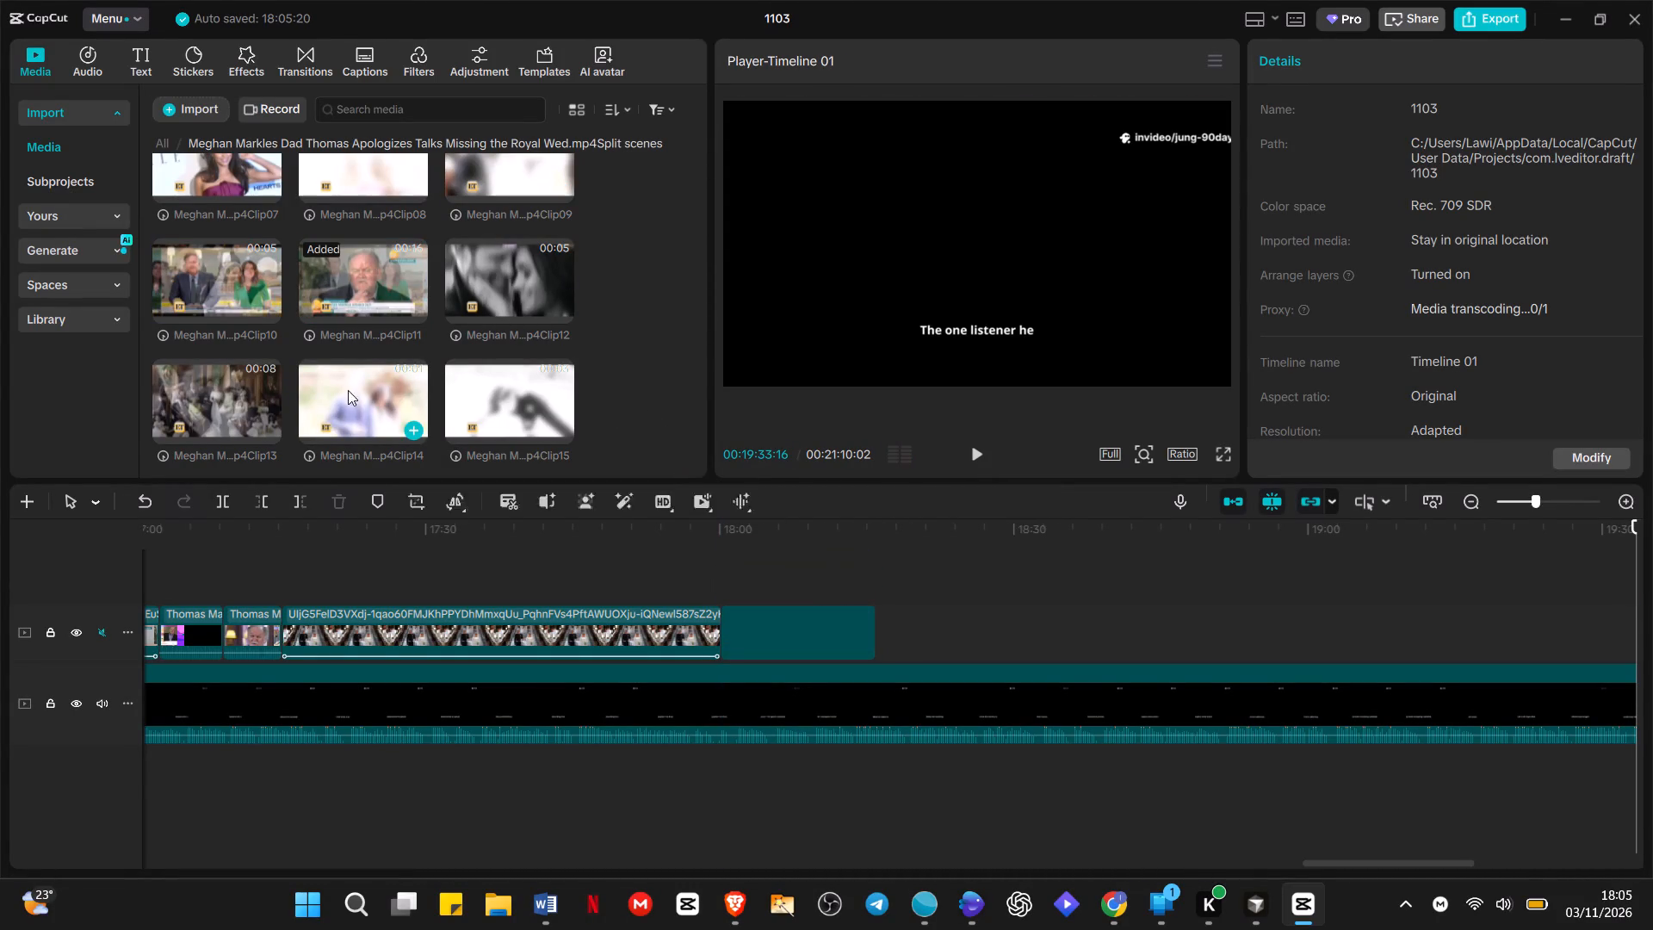
left_click(238, 396)
left_click(251, 381)
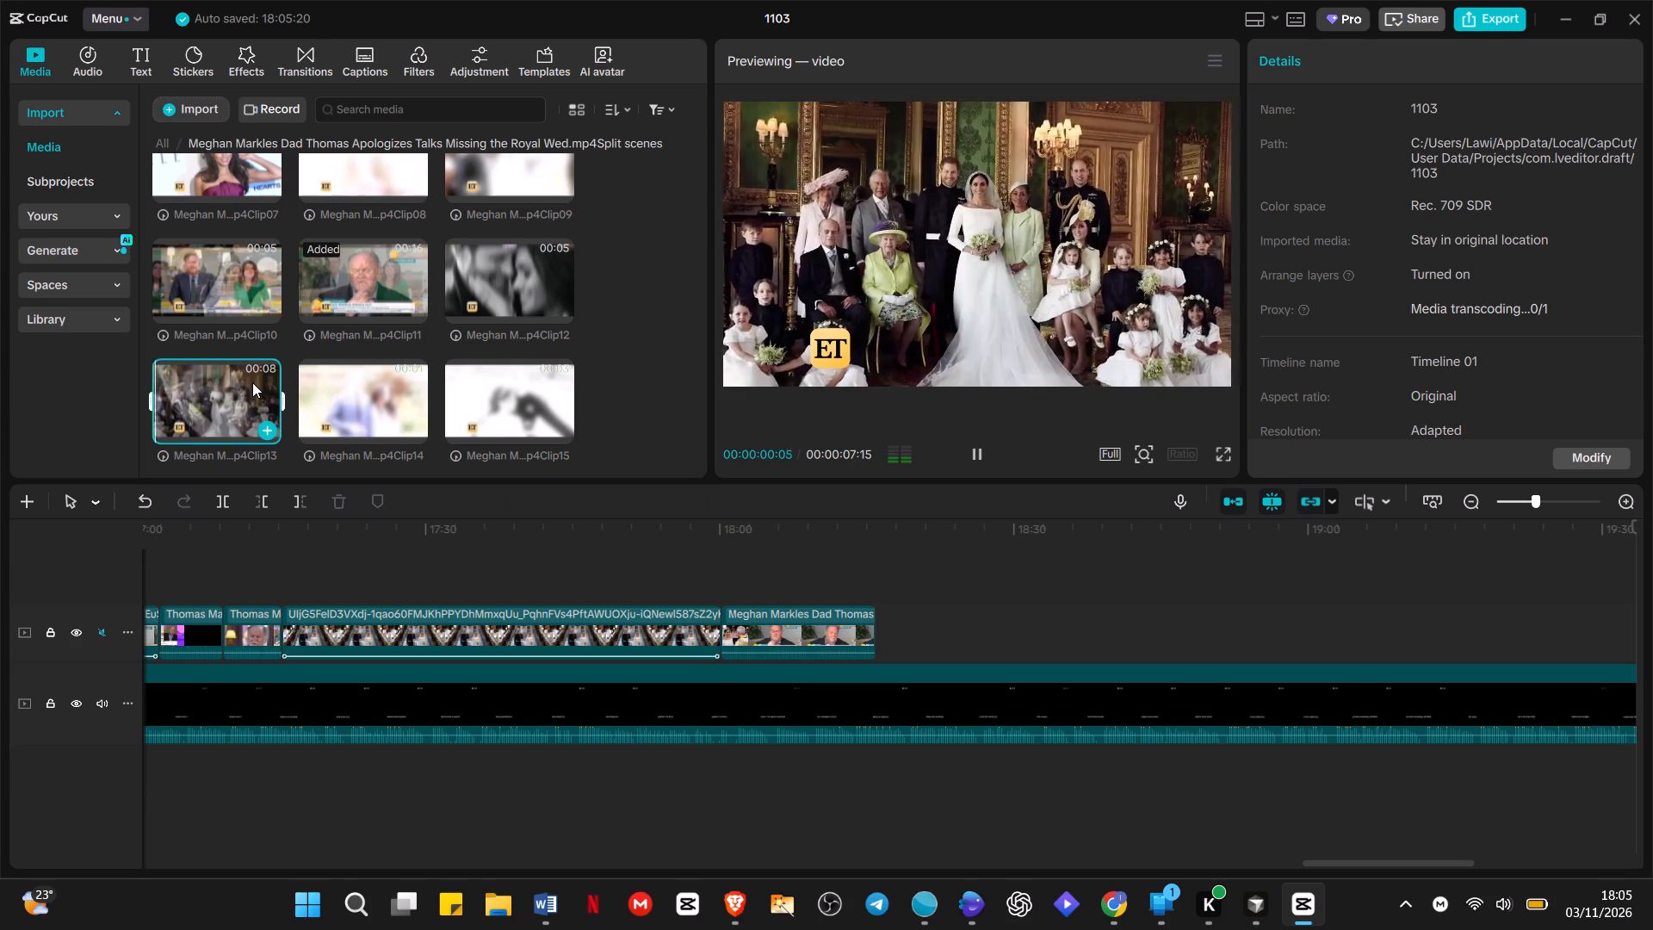
left_click(254, 381)
left_click_drag(261, 380, 846, 611)
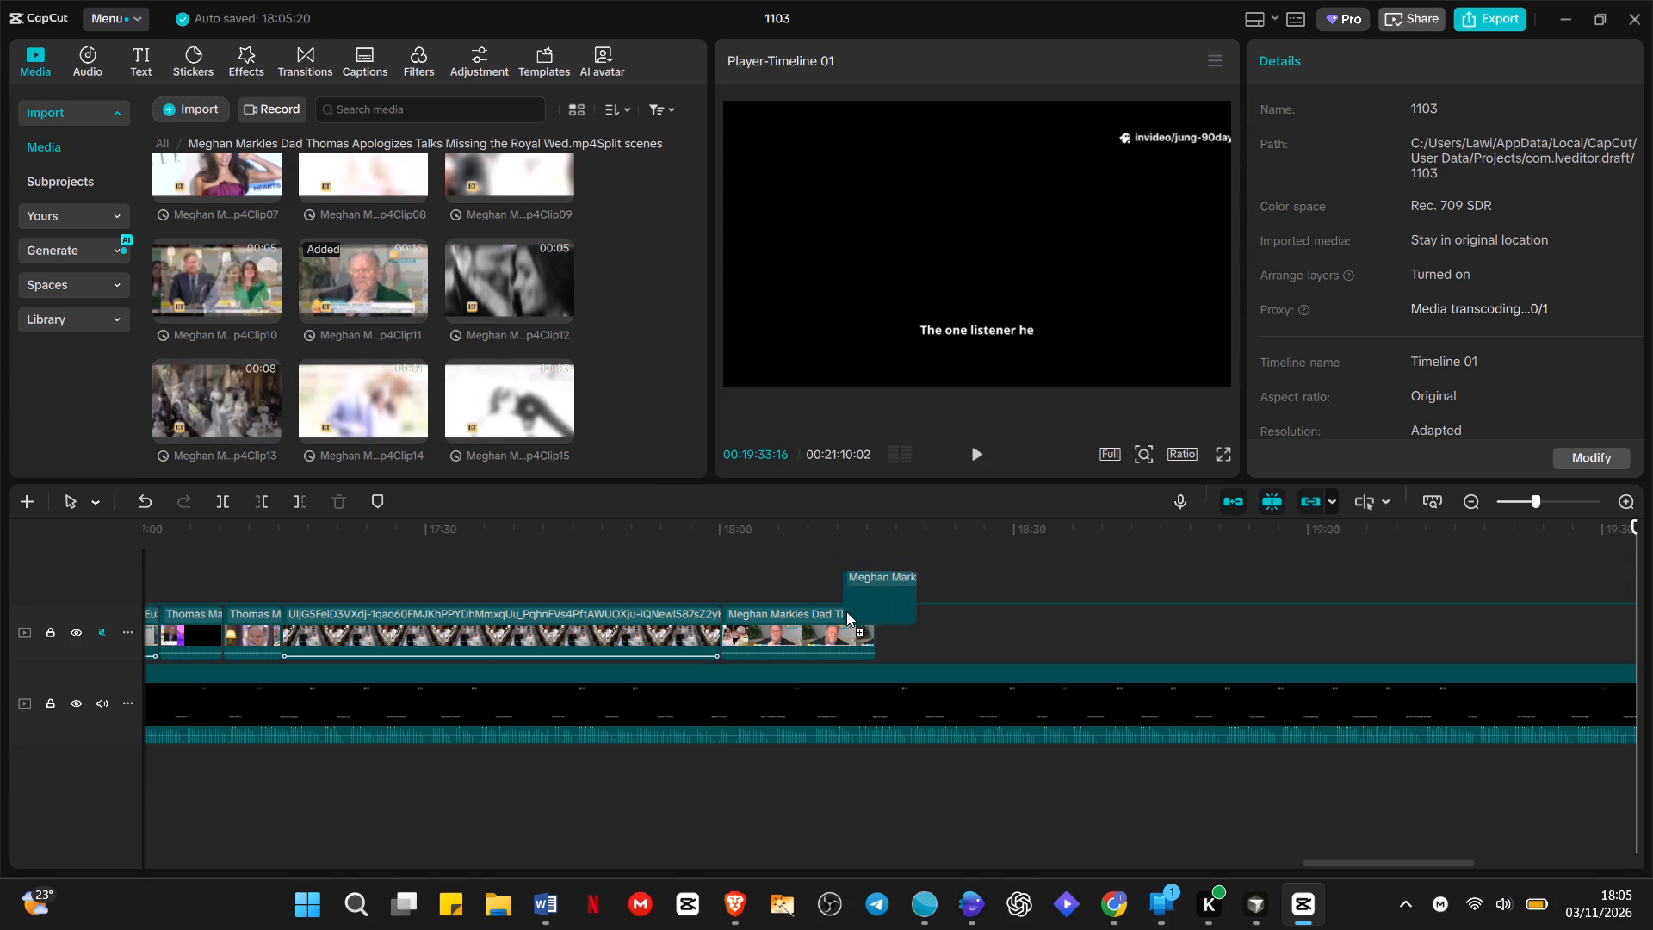
left_click_drag(846, 611, 876, 641)
Place Clip12, the black-and-white couple scene, directly after Clip13 on the upper clip track.
left_click(530, 290)
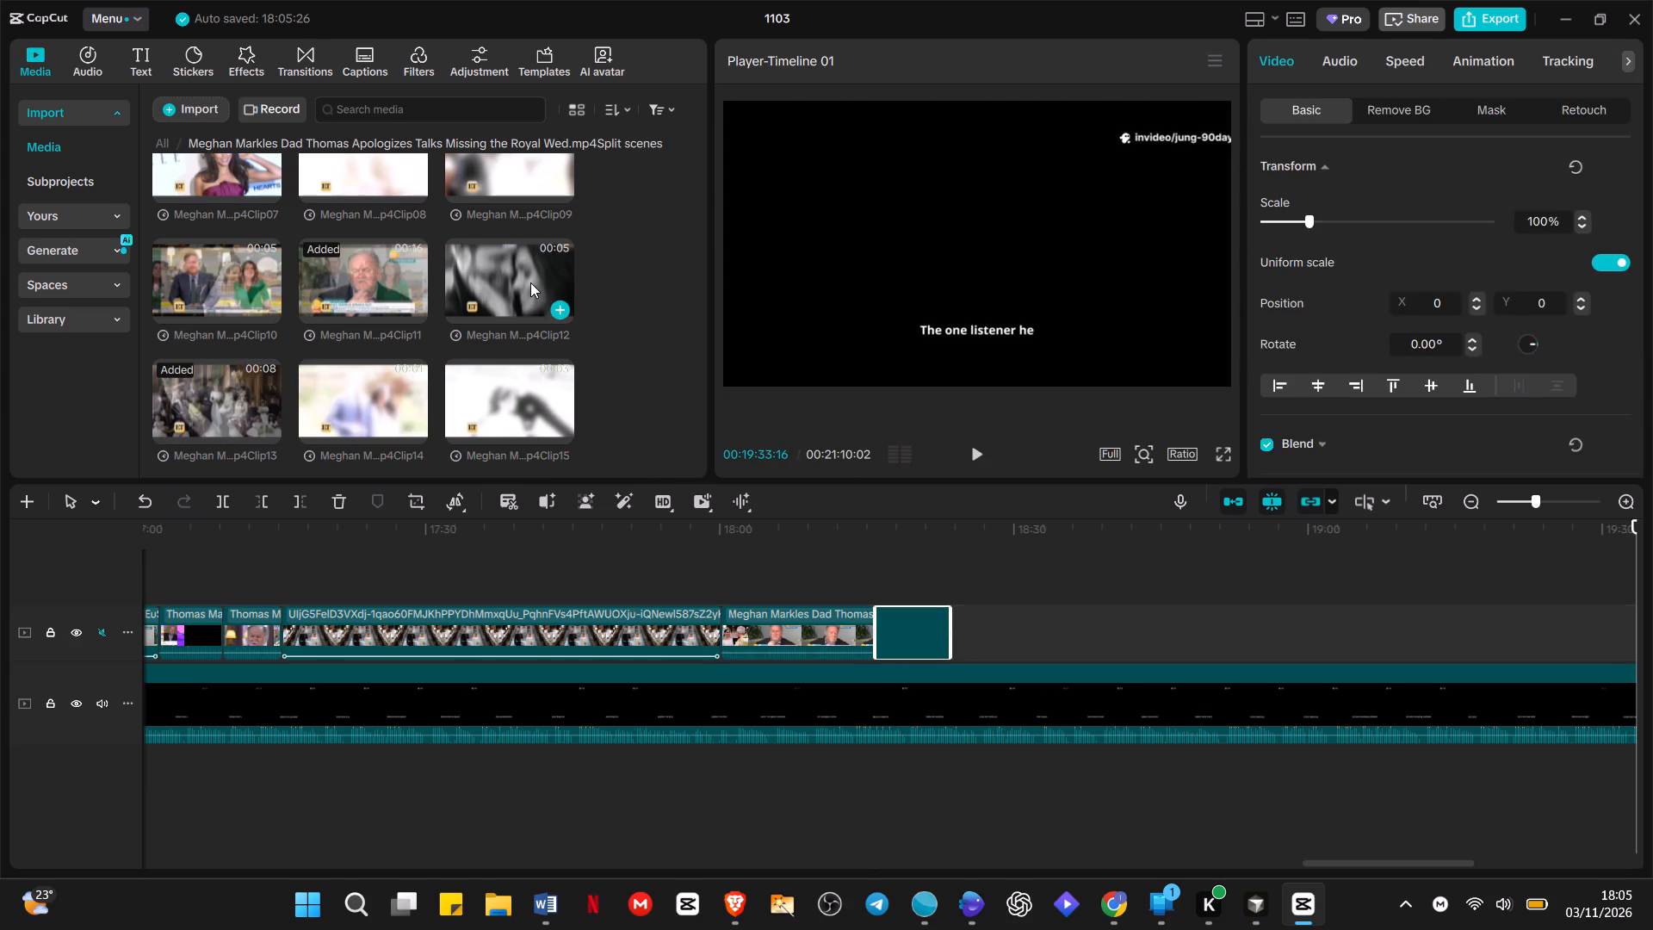
left_click(531, 282)
left_click_drag(532, 277, 922, 630)
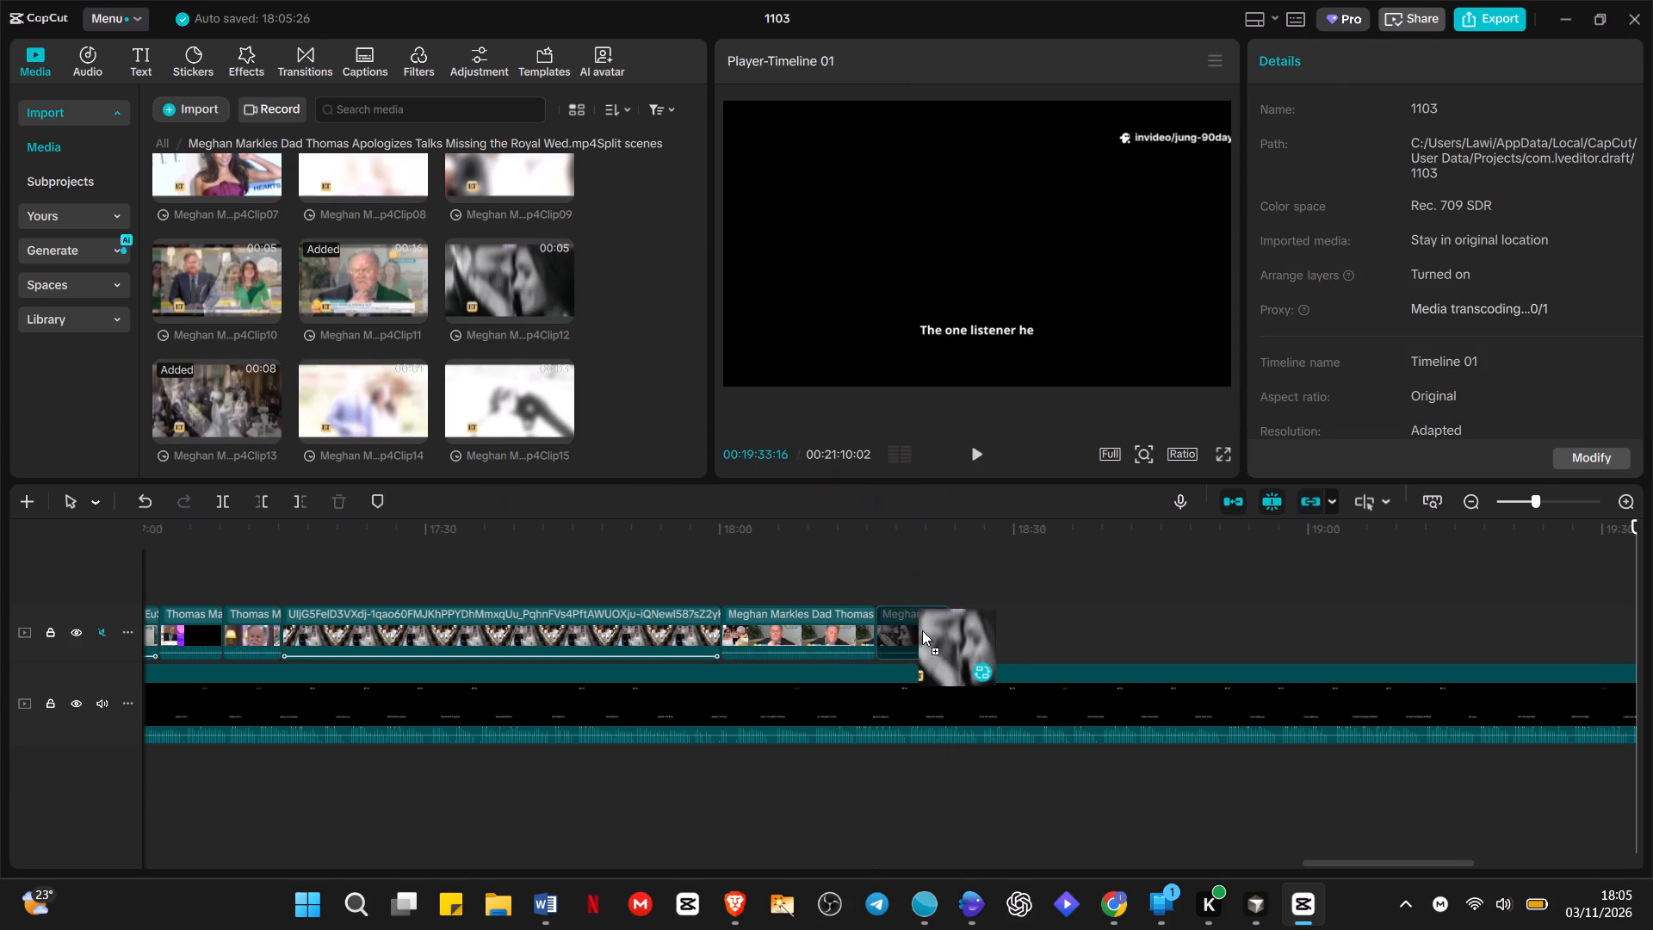
left_click_drag(922, 630, 954, 621)
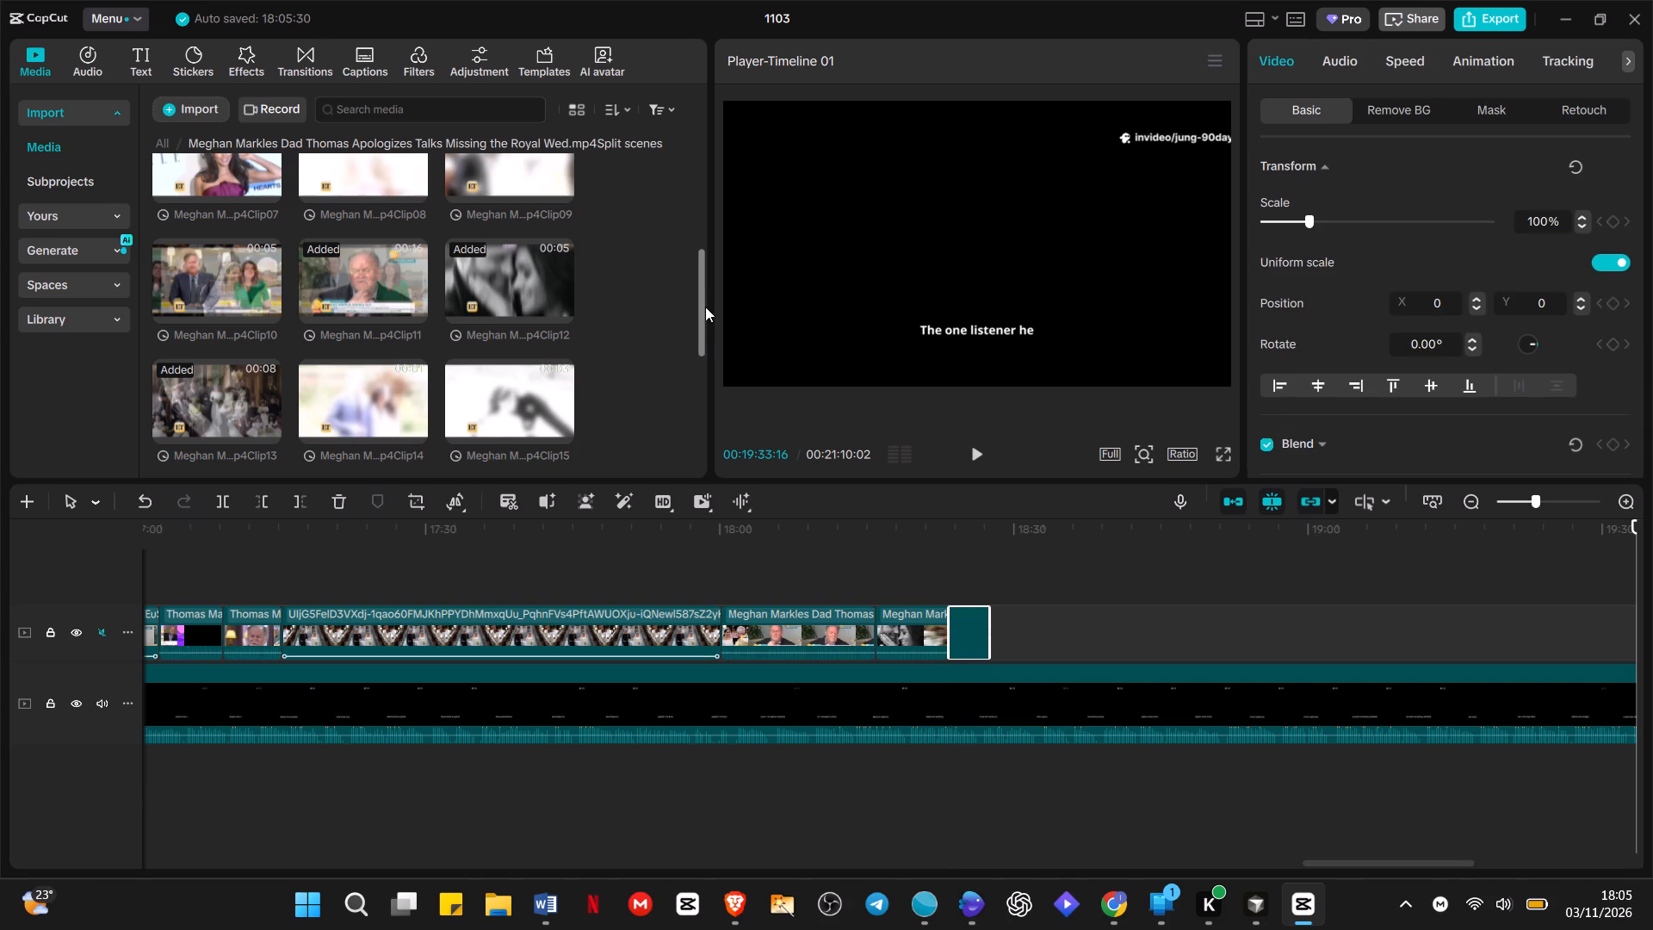
Select Clip06 and Clip09 together and place both directly after Clip12 on the upper clip track.
left_click_drag(705, 307, 706, 238)
left_click(560, 350)
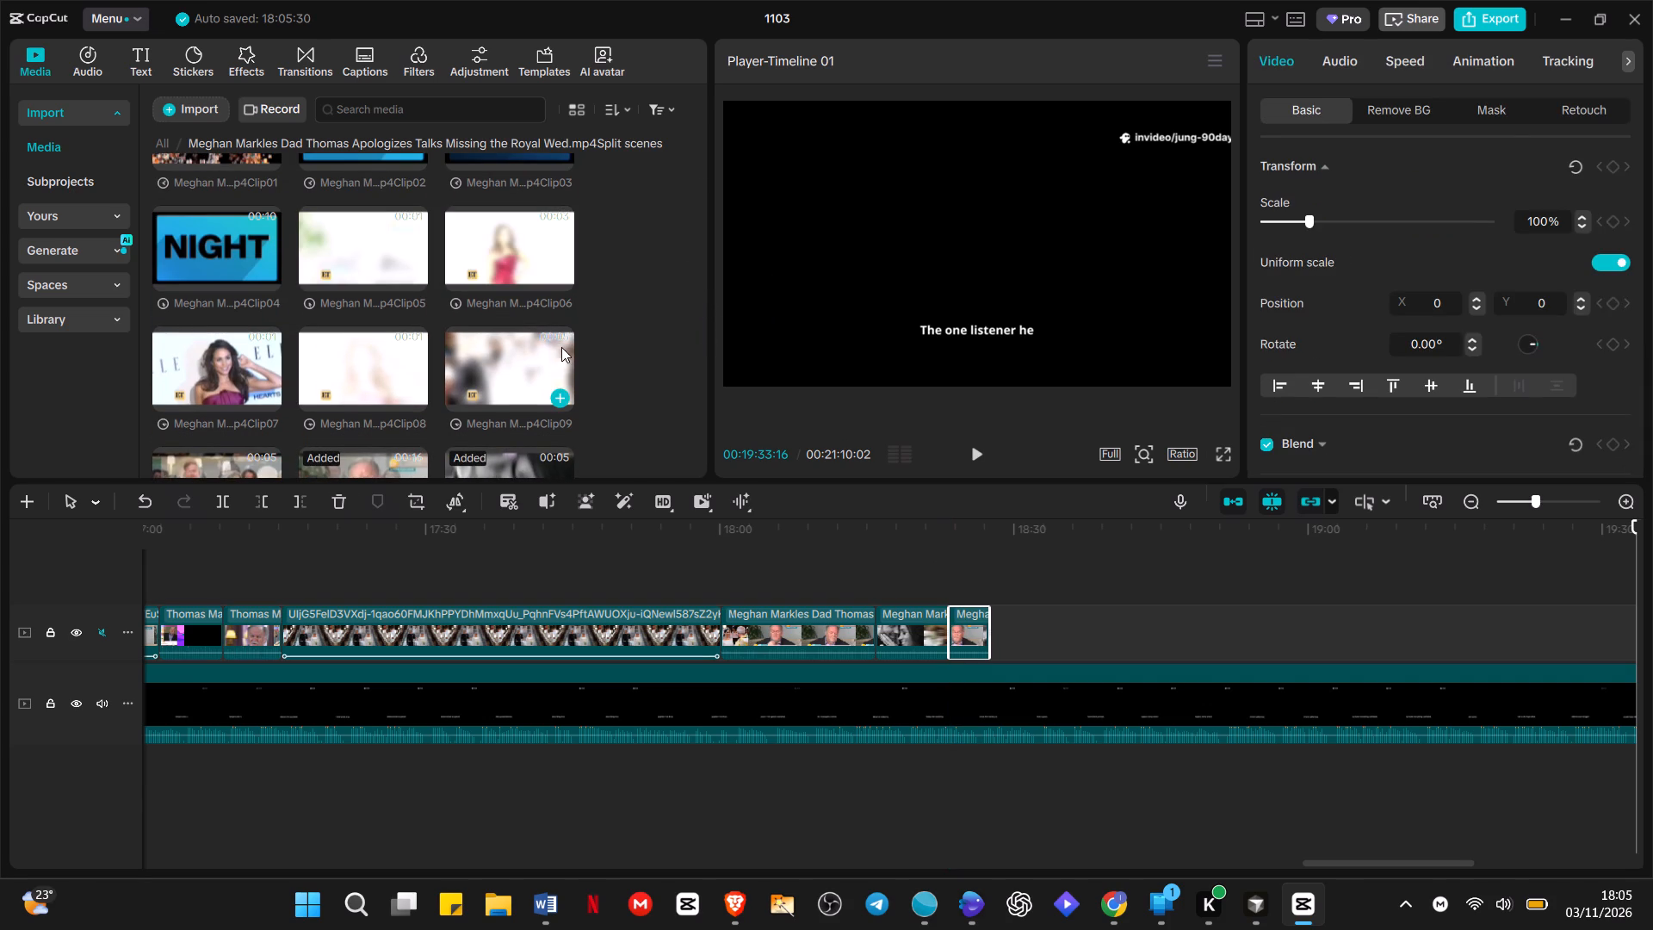
left_click(536, 236)
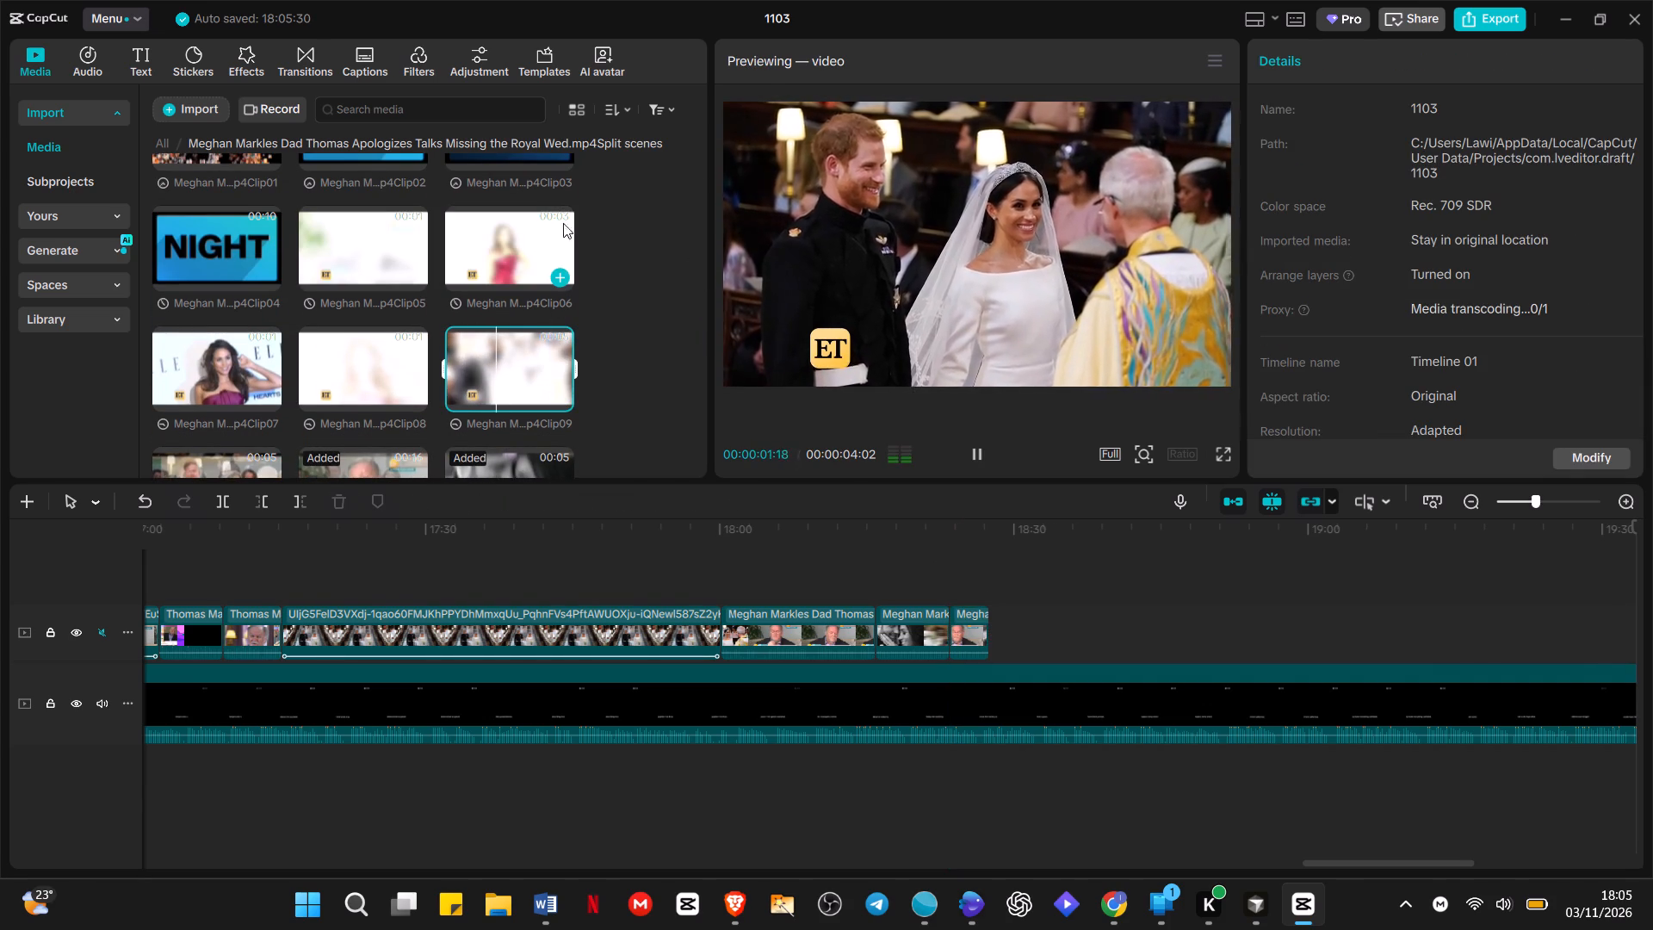
left_click_drag(599, 231, 505, 343)
left_click_drag(504, 336, 616, 361)
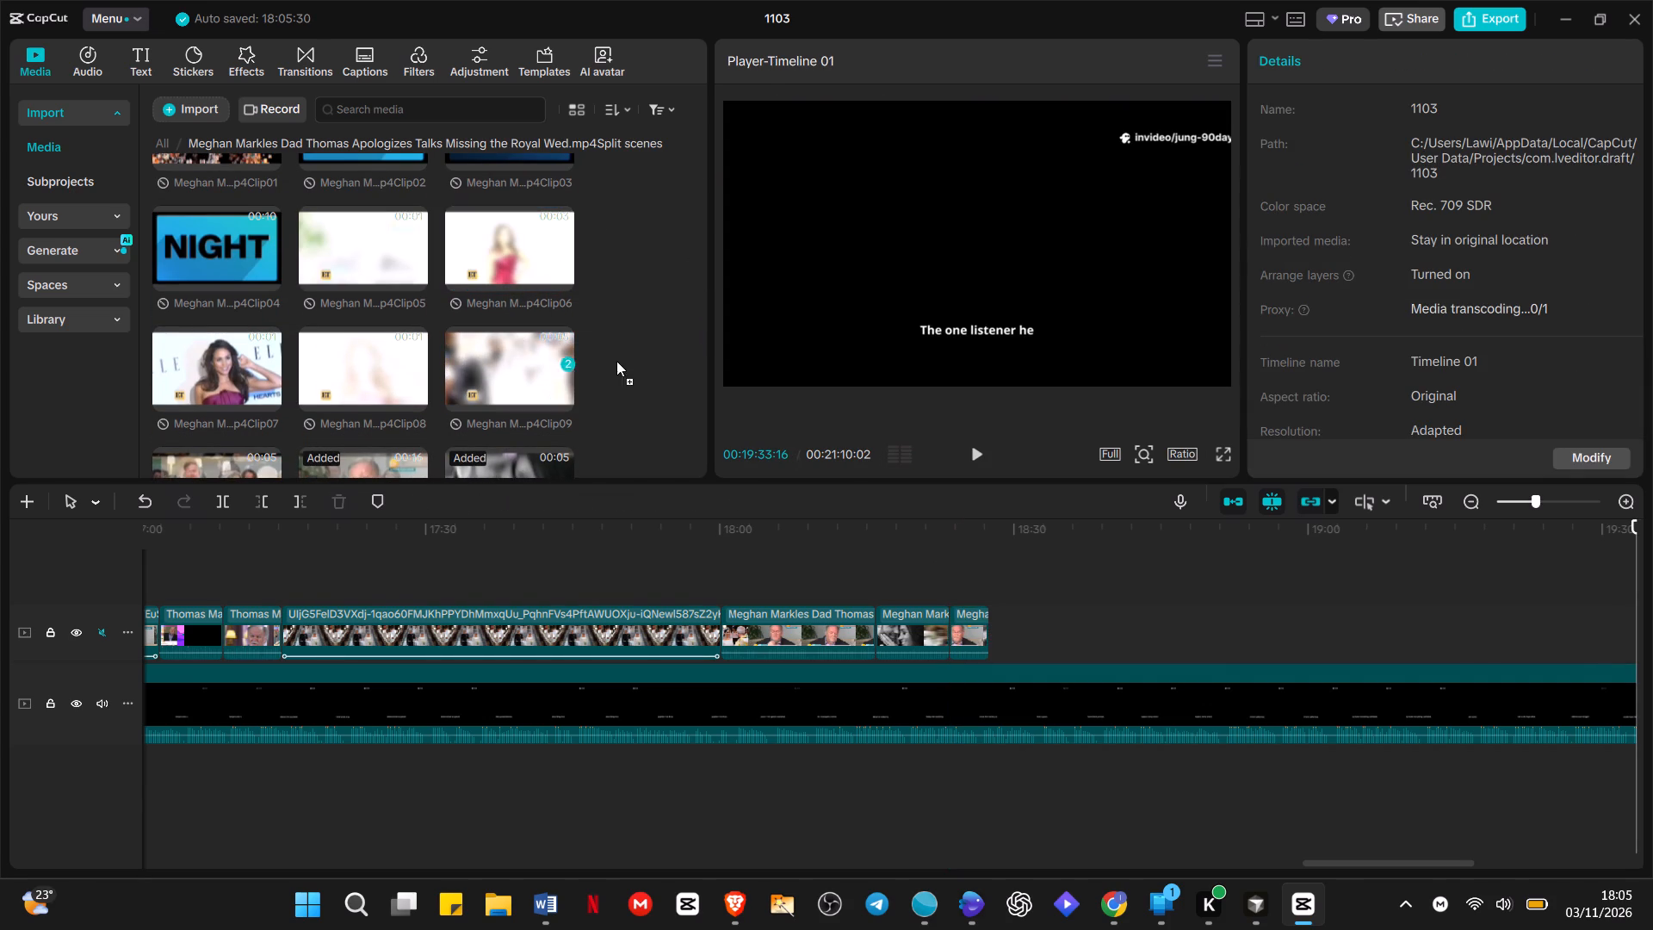
left_click_drag(616, 361, 988, 626)
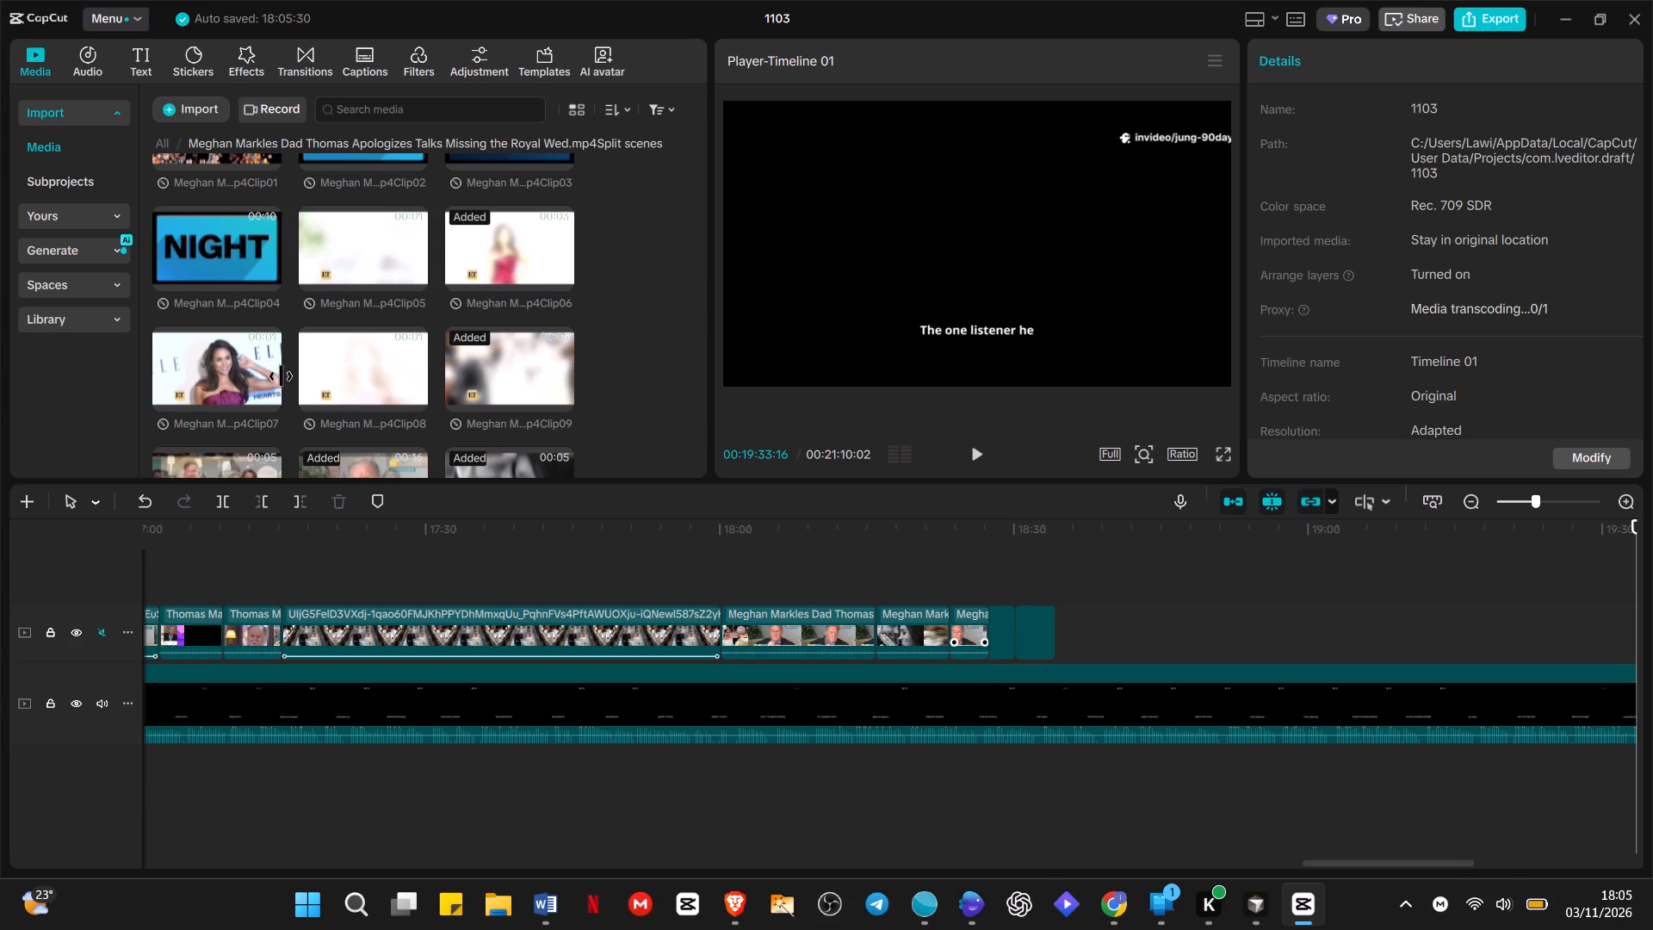
Preview Clip04, the scene opening with the NIGHT title, and place it at the end of the upper clip track.
left_click(253, 360)
left_click(229, 245)
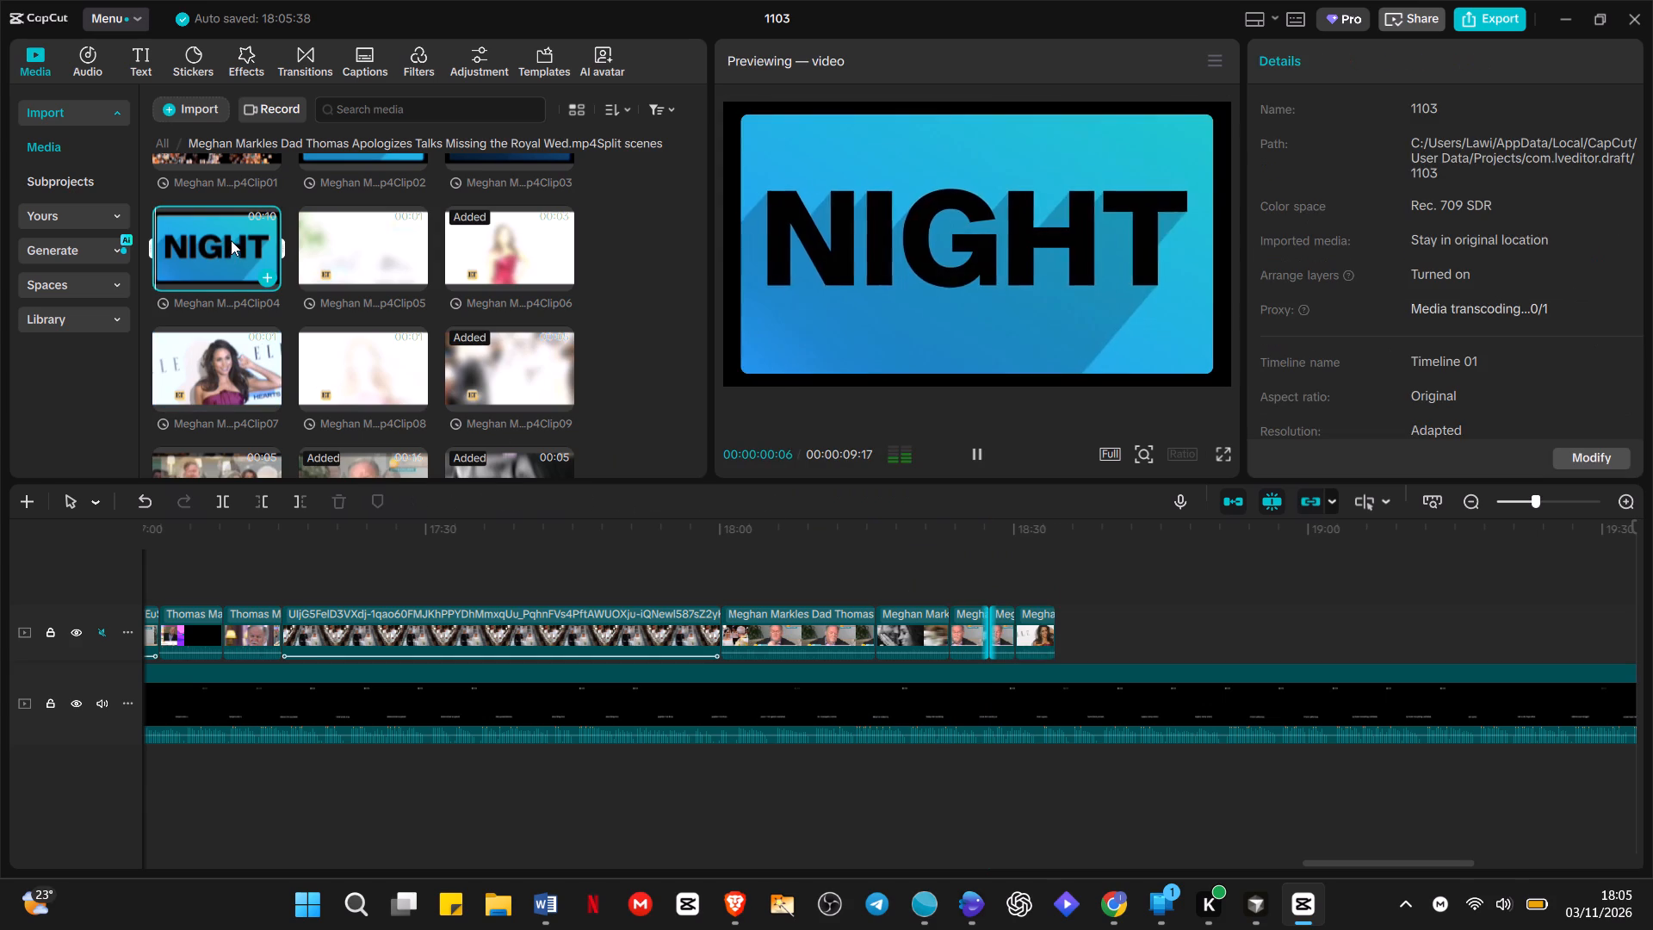
left_click(231, 242)
left_click(245, 232)
left_click(207, 241)
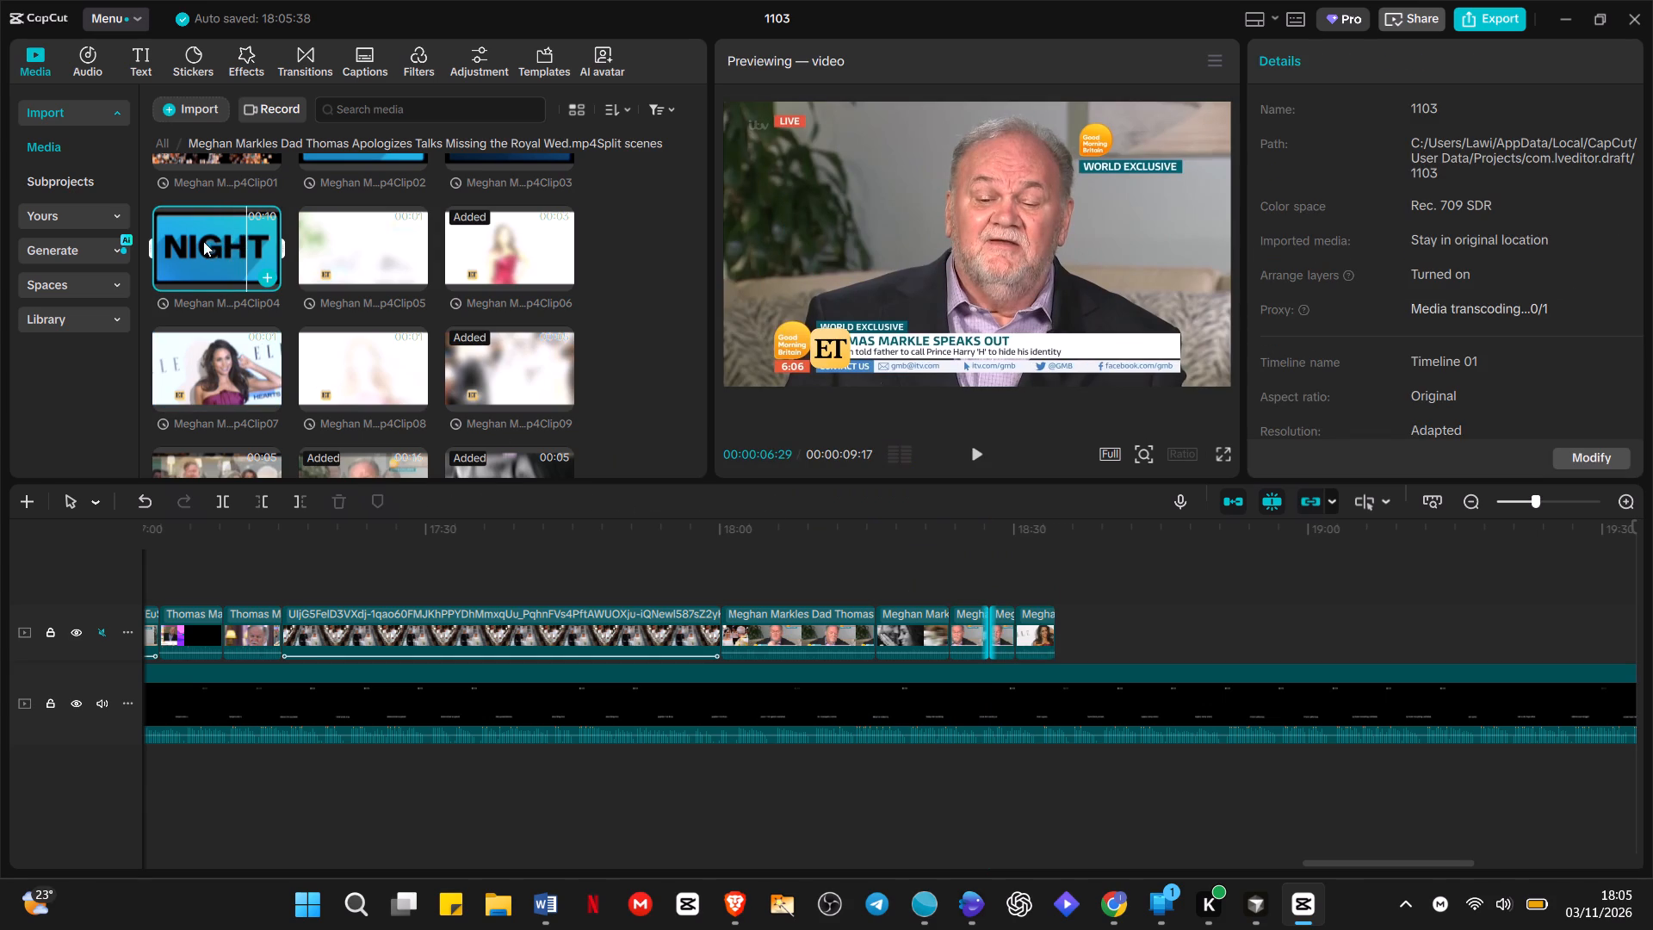
left_click(189, 244)
left_click(183, 243)
left_click_drag(170, 240, 824, 473)
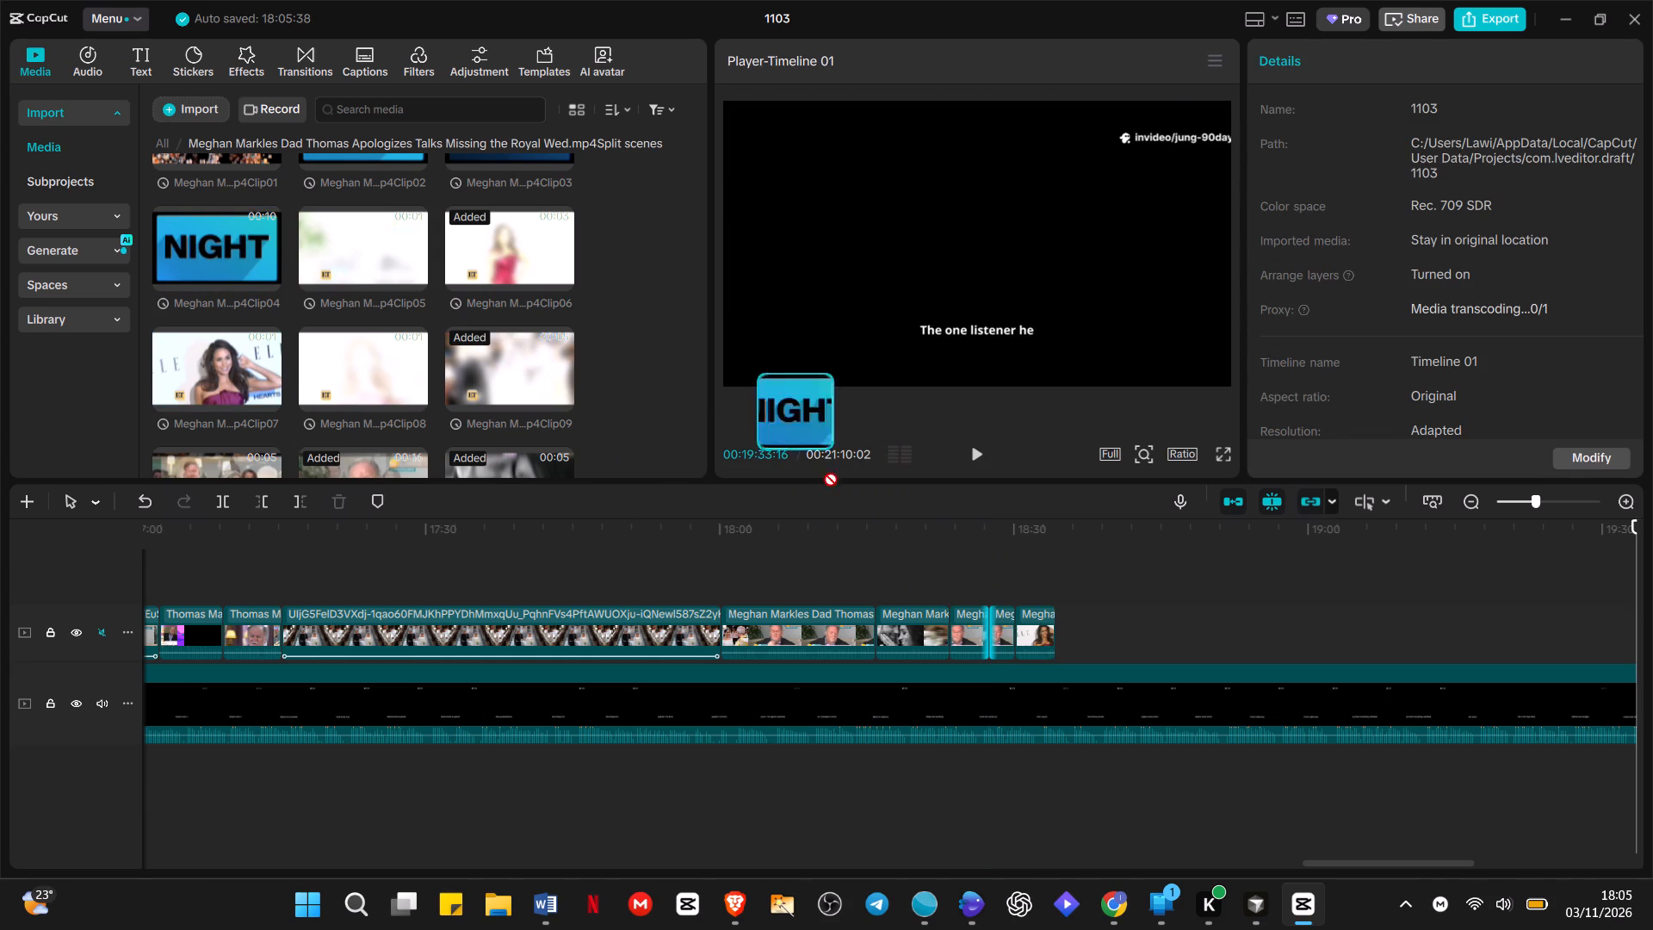
left_click_drag(824, 473, 1053, 632)
Trim the NIGHT title transition off the start of Clip04, cutting at 00:18:35:11 where Thomas Markle fills the frame.
left_click(1061, 584)
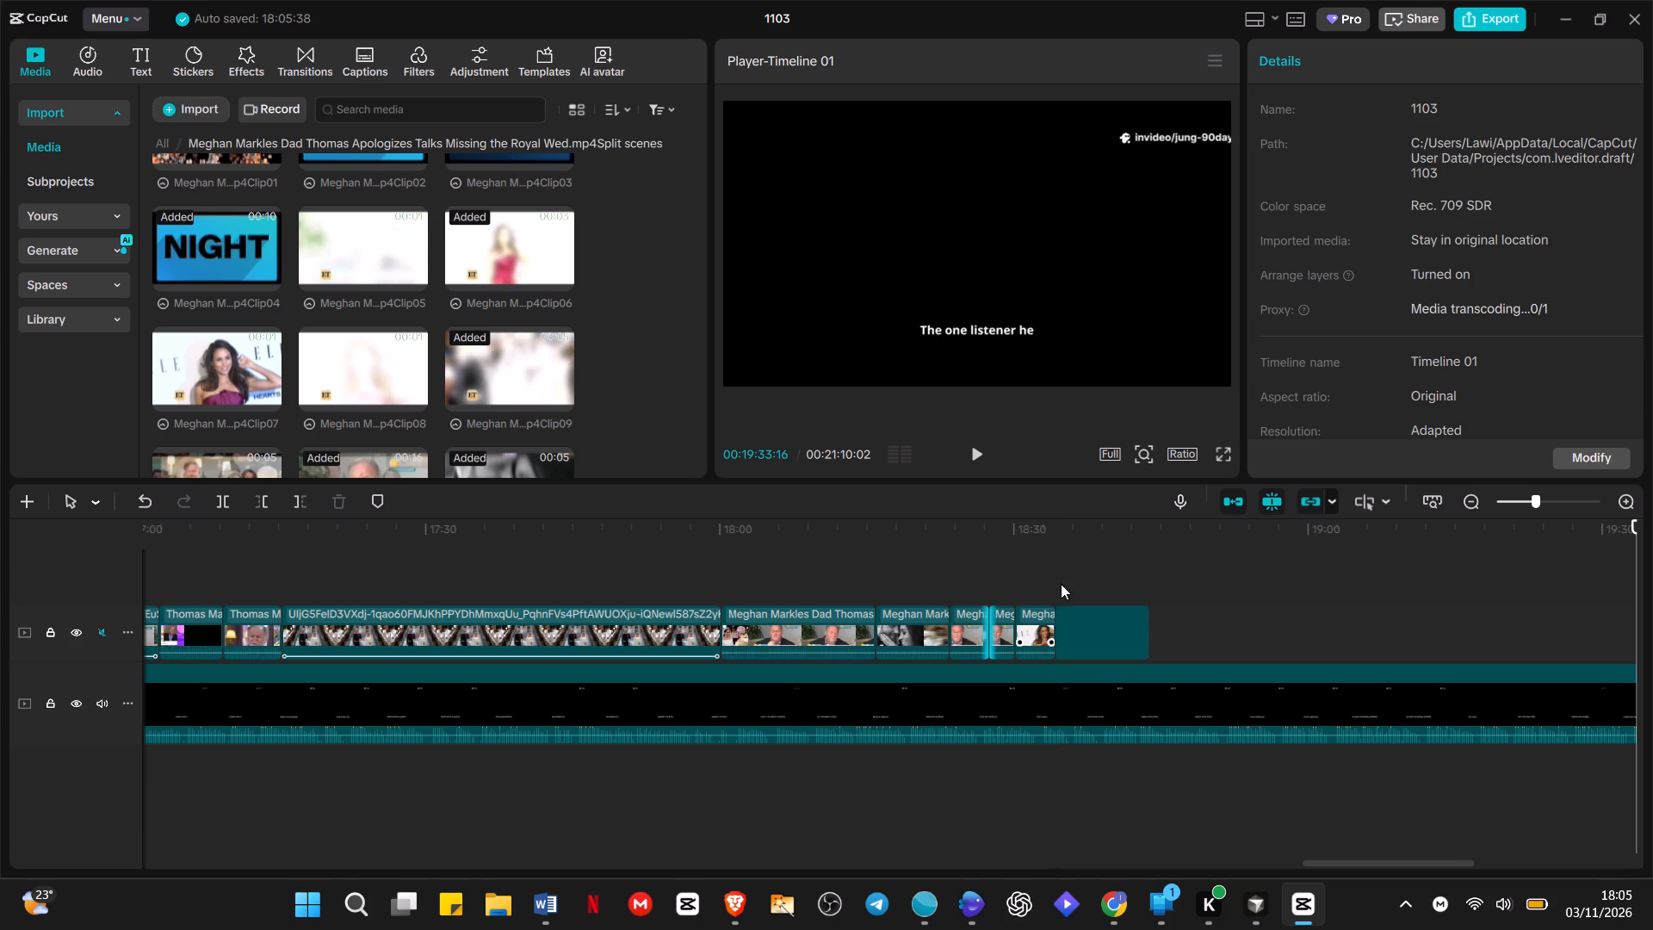
left_click(1061, 584)
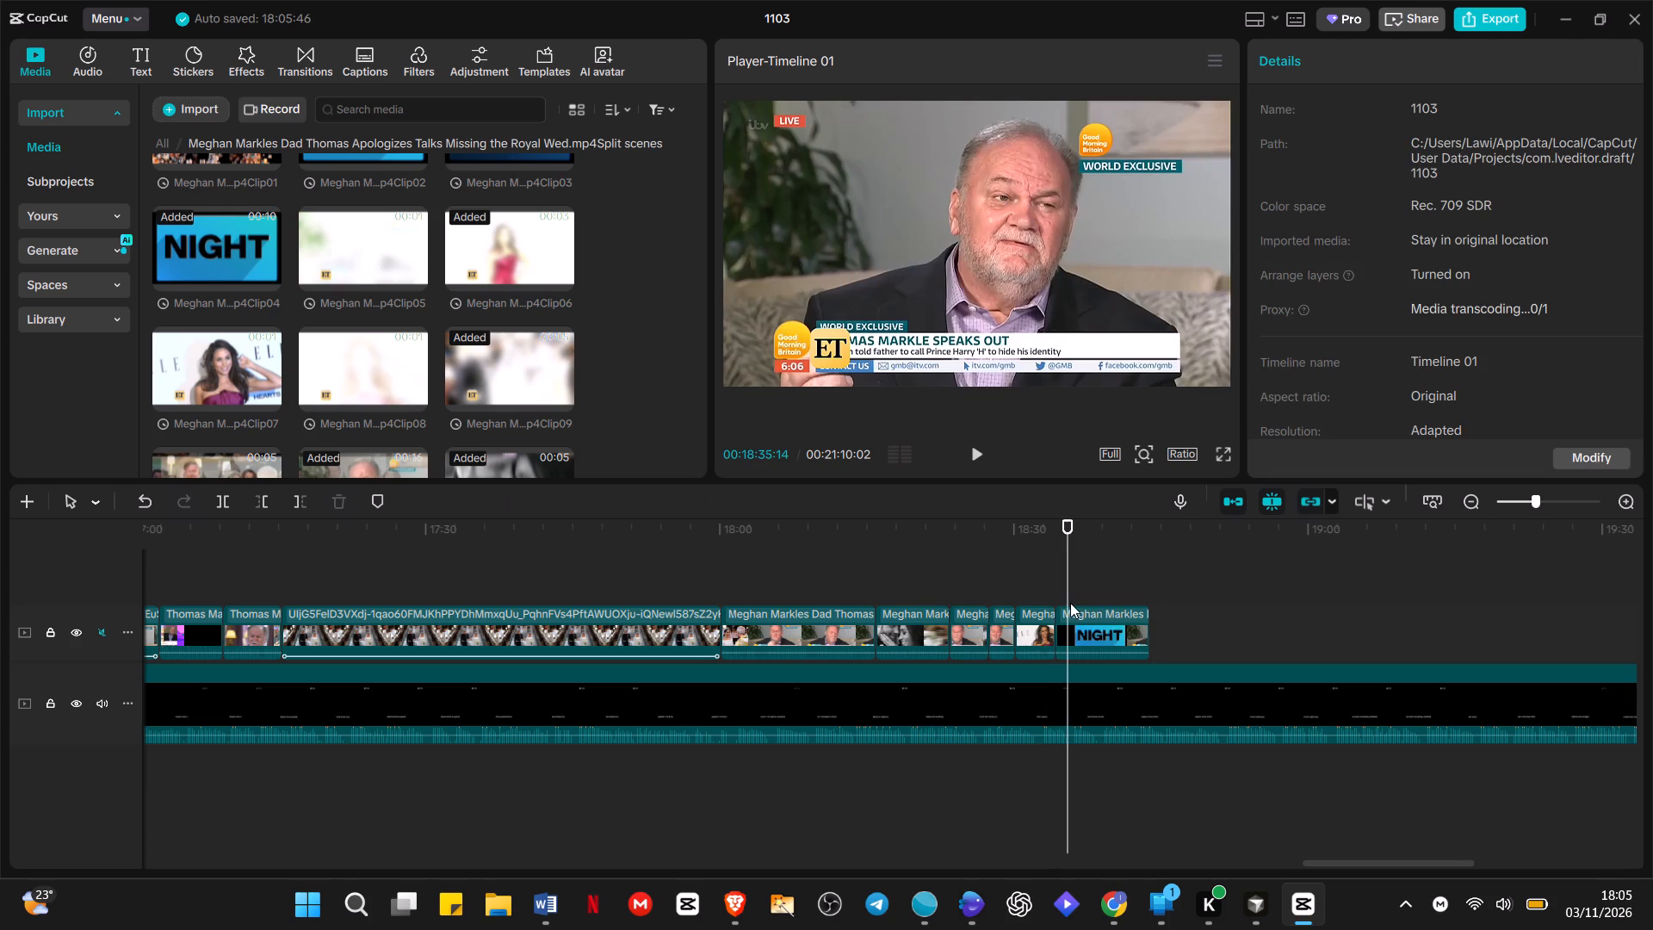
key("Left")
key("Left")
key("Left")
key("Left")
key("Left")
key("Left")
key("Left")
key("Left")
key("Left")
key("Left")
key("Left")
key("Left")
key("Left")
key("Left")
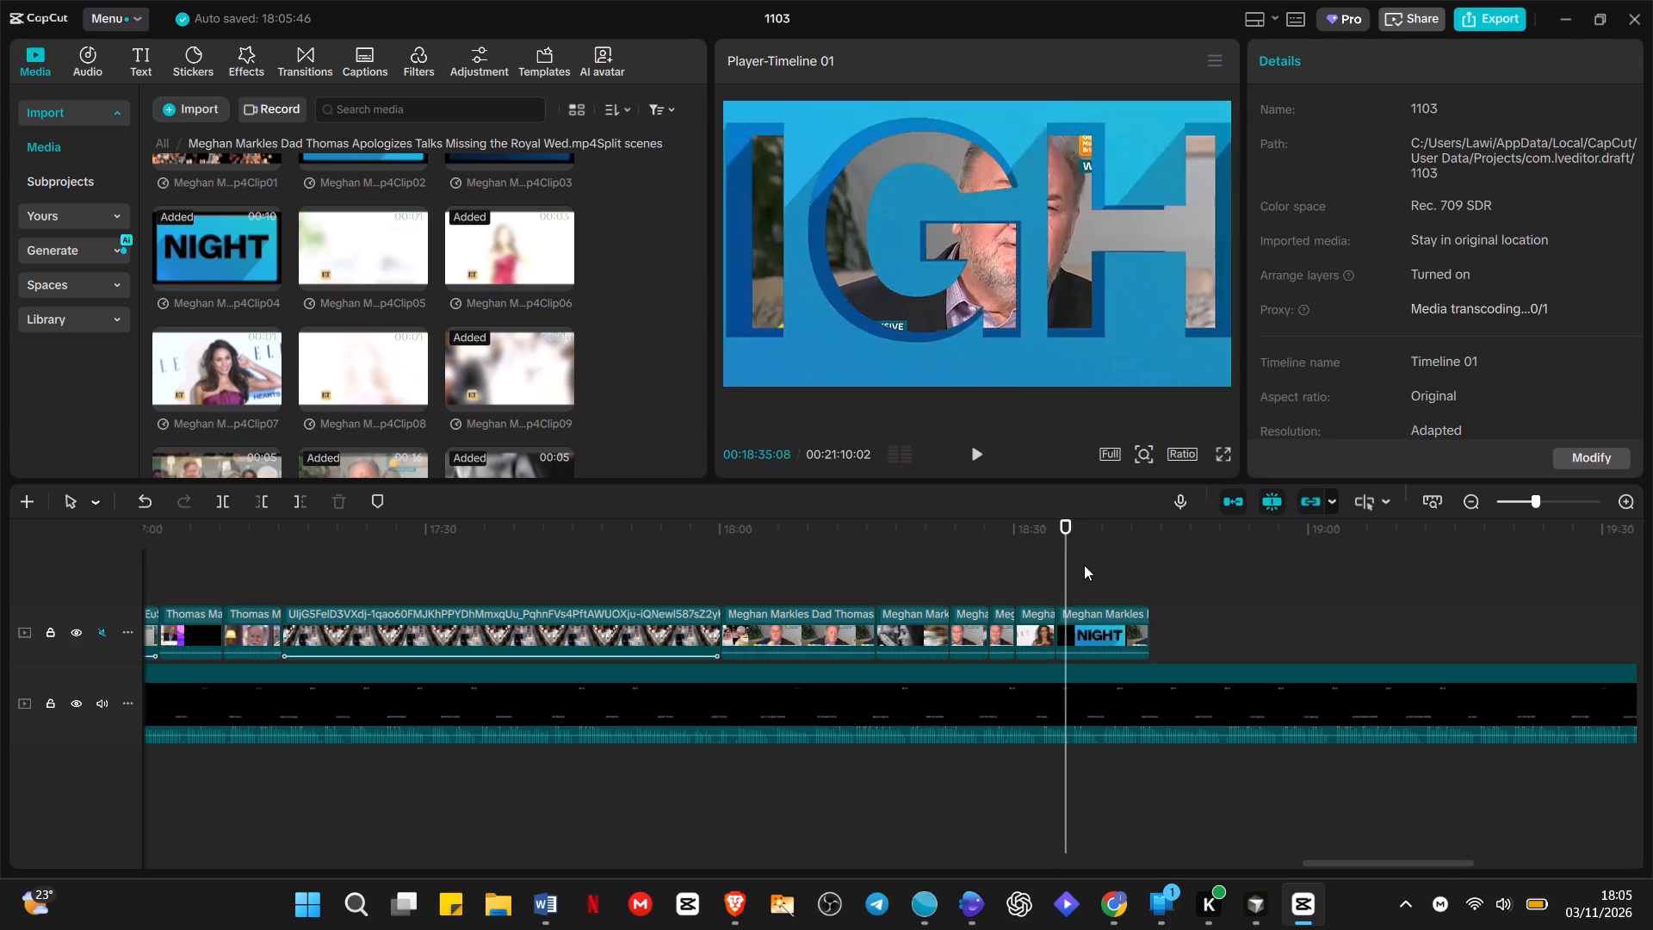
key("Right")
key("Right")
key("Right")
key("Right")
key("Right")
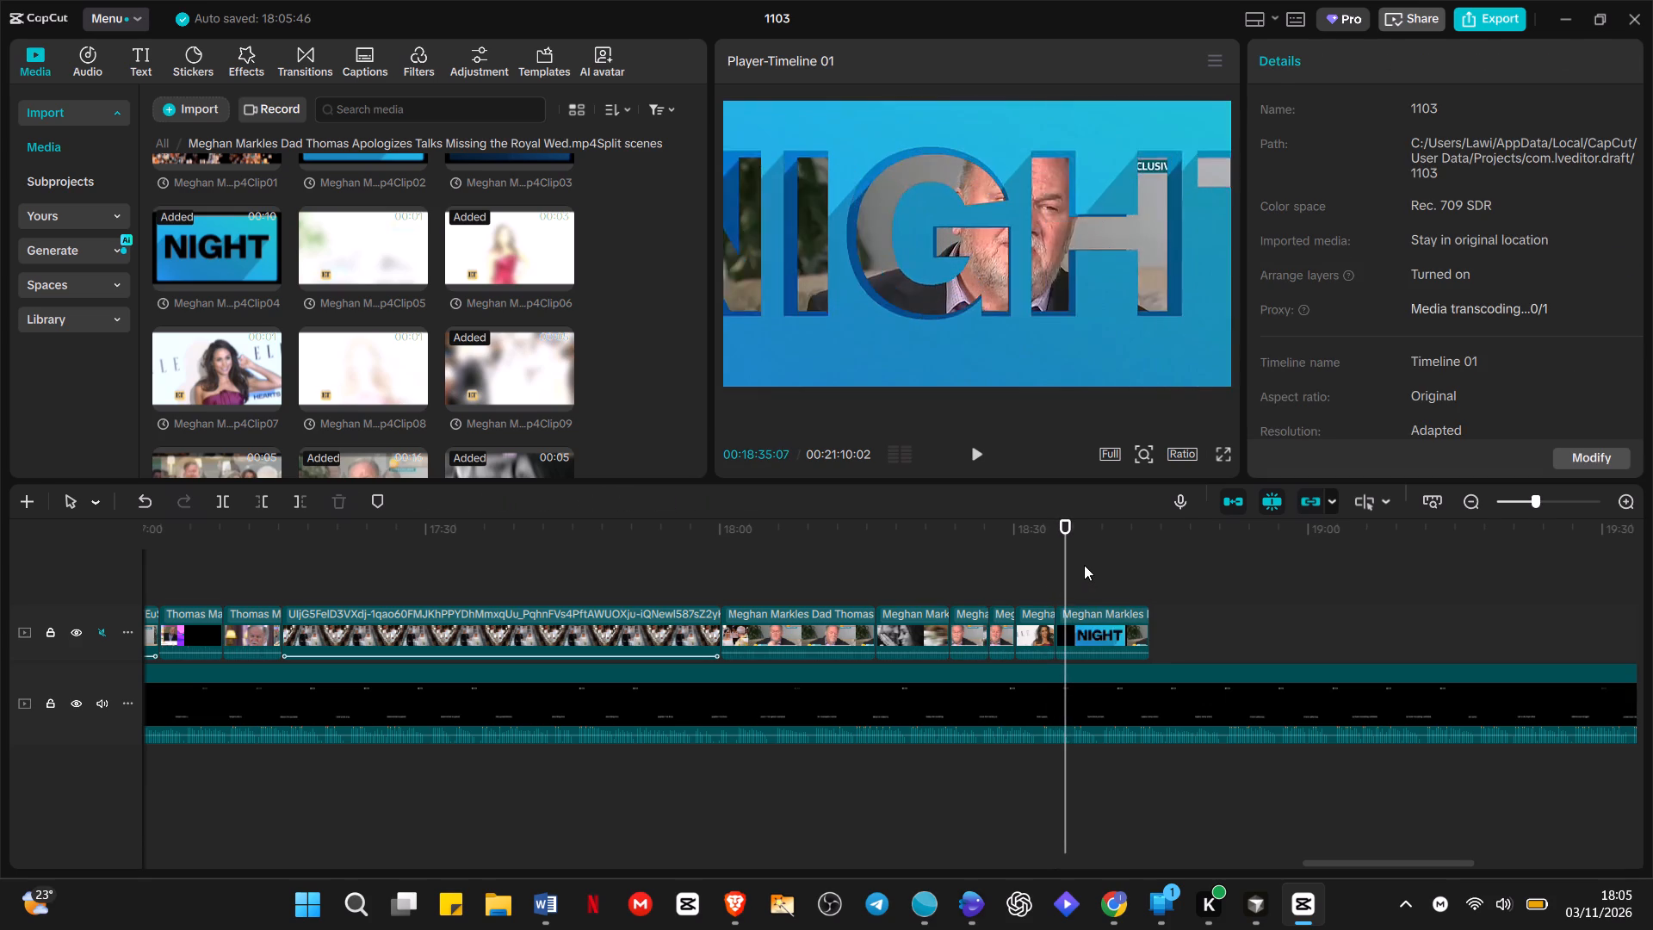
key("Right")
key("Right")
key("Right")
key("Right")
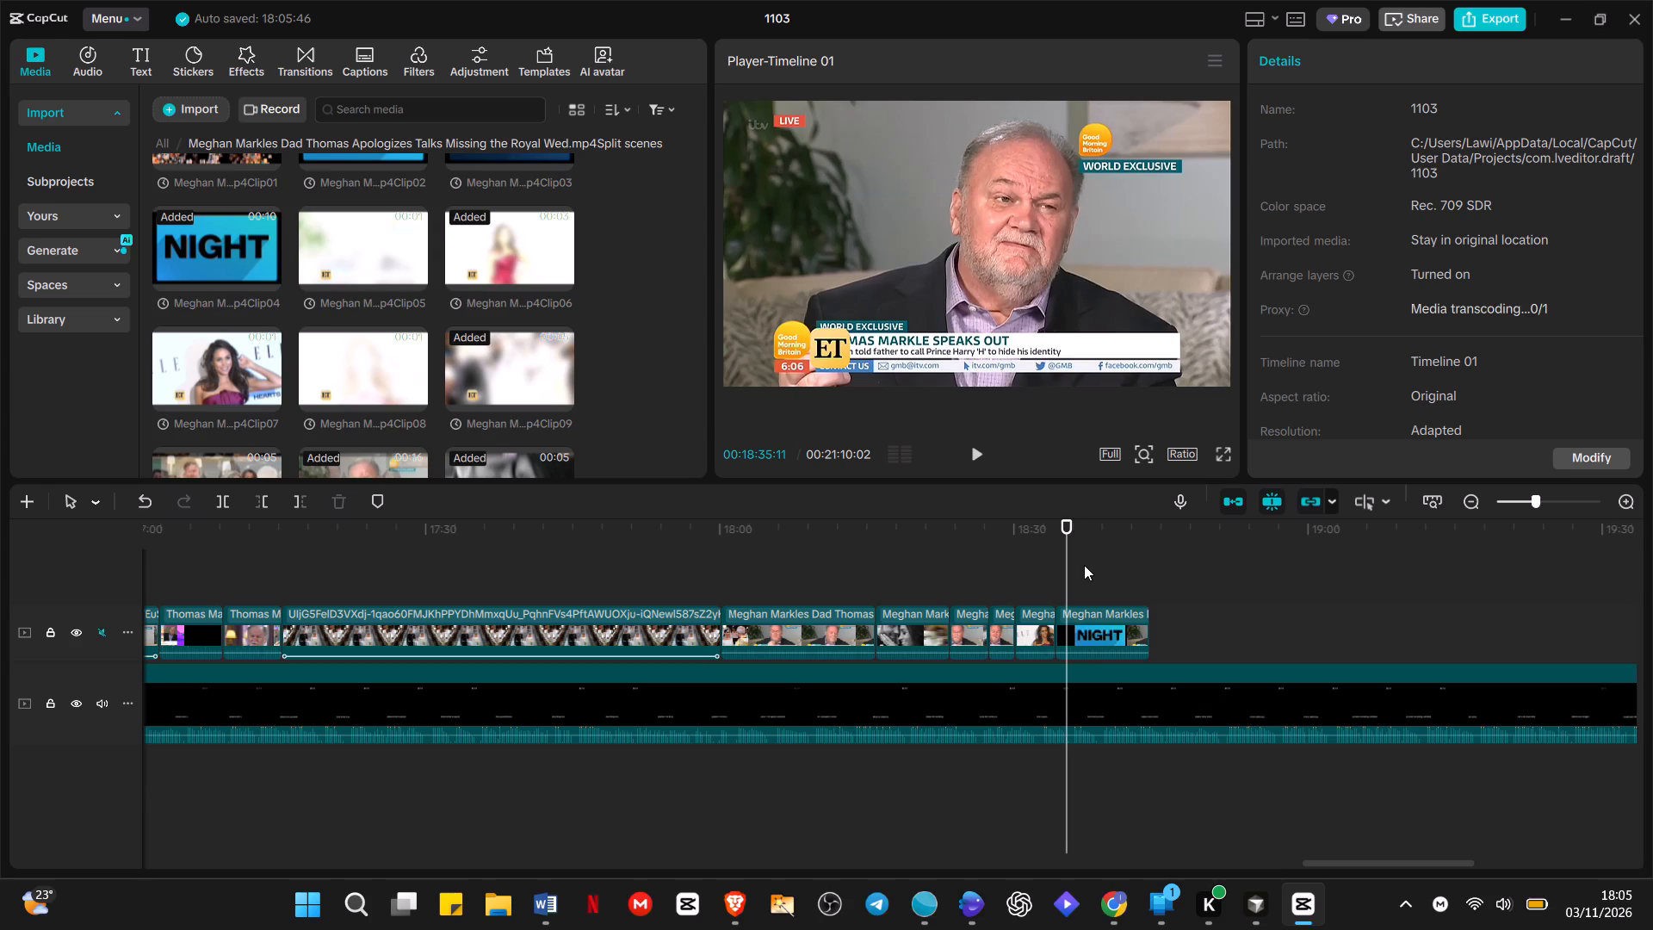
left_click(1104, 617)
key("q")
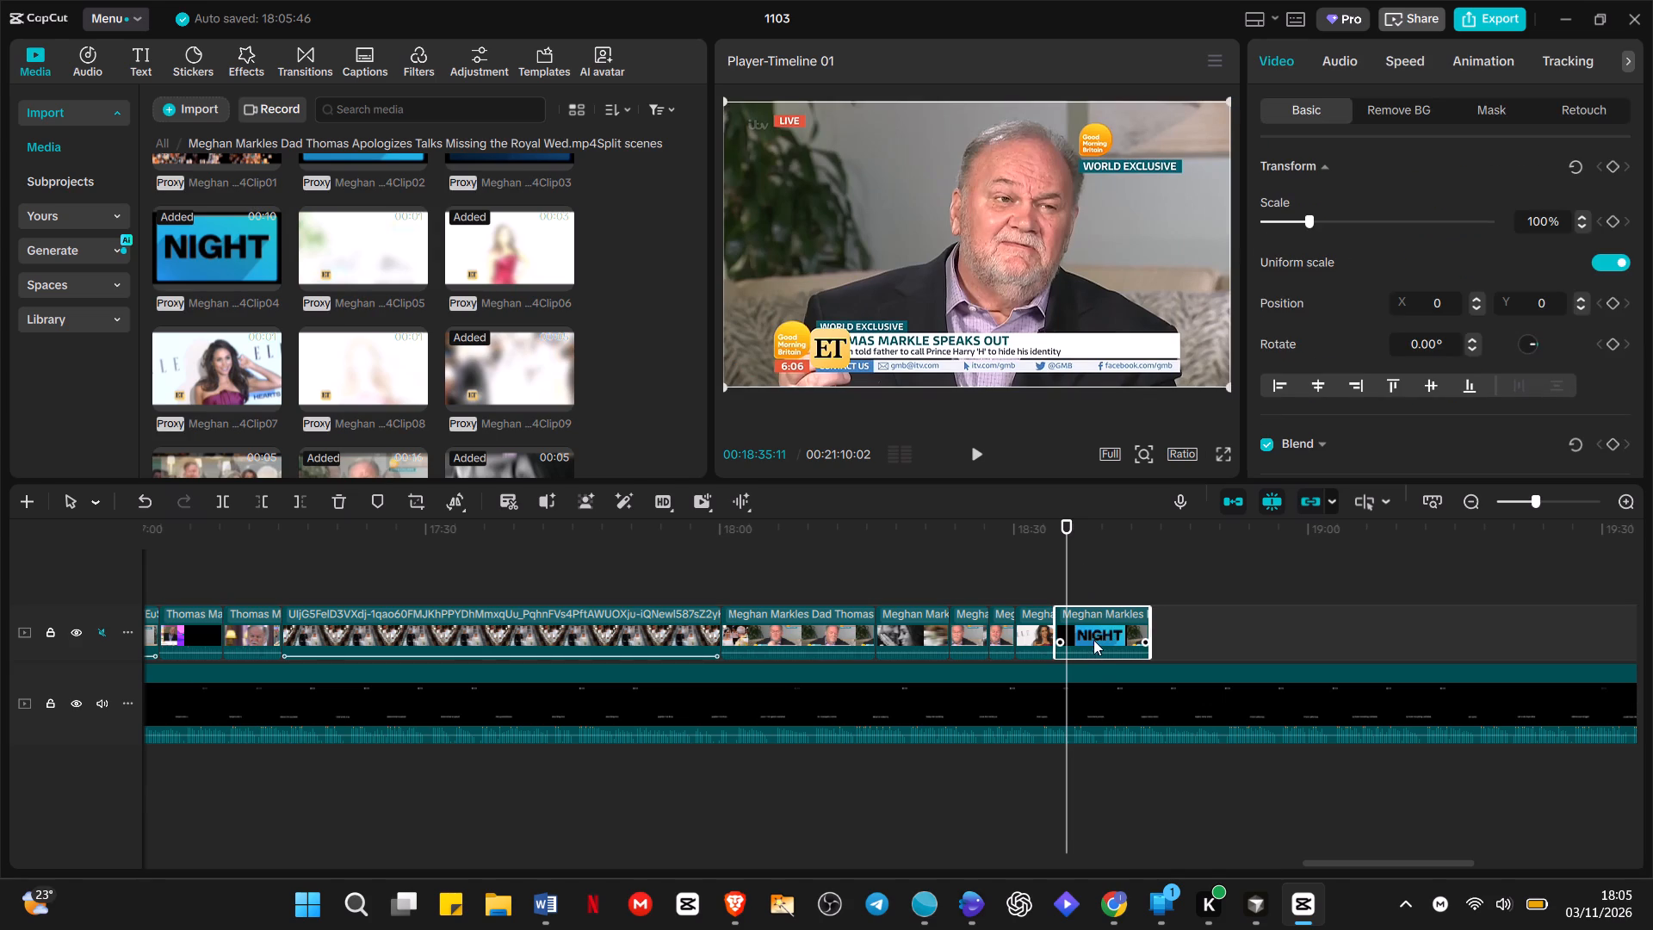
left_click_drag(1091, 640, 1079, 642)
Preview the unused interview scenes Clip05, Clip01, Clip08 and Clip10 for suitable footage.
left_click_drag(702, 267, 703, 261)
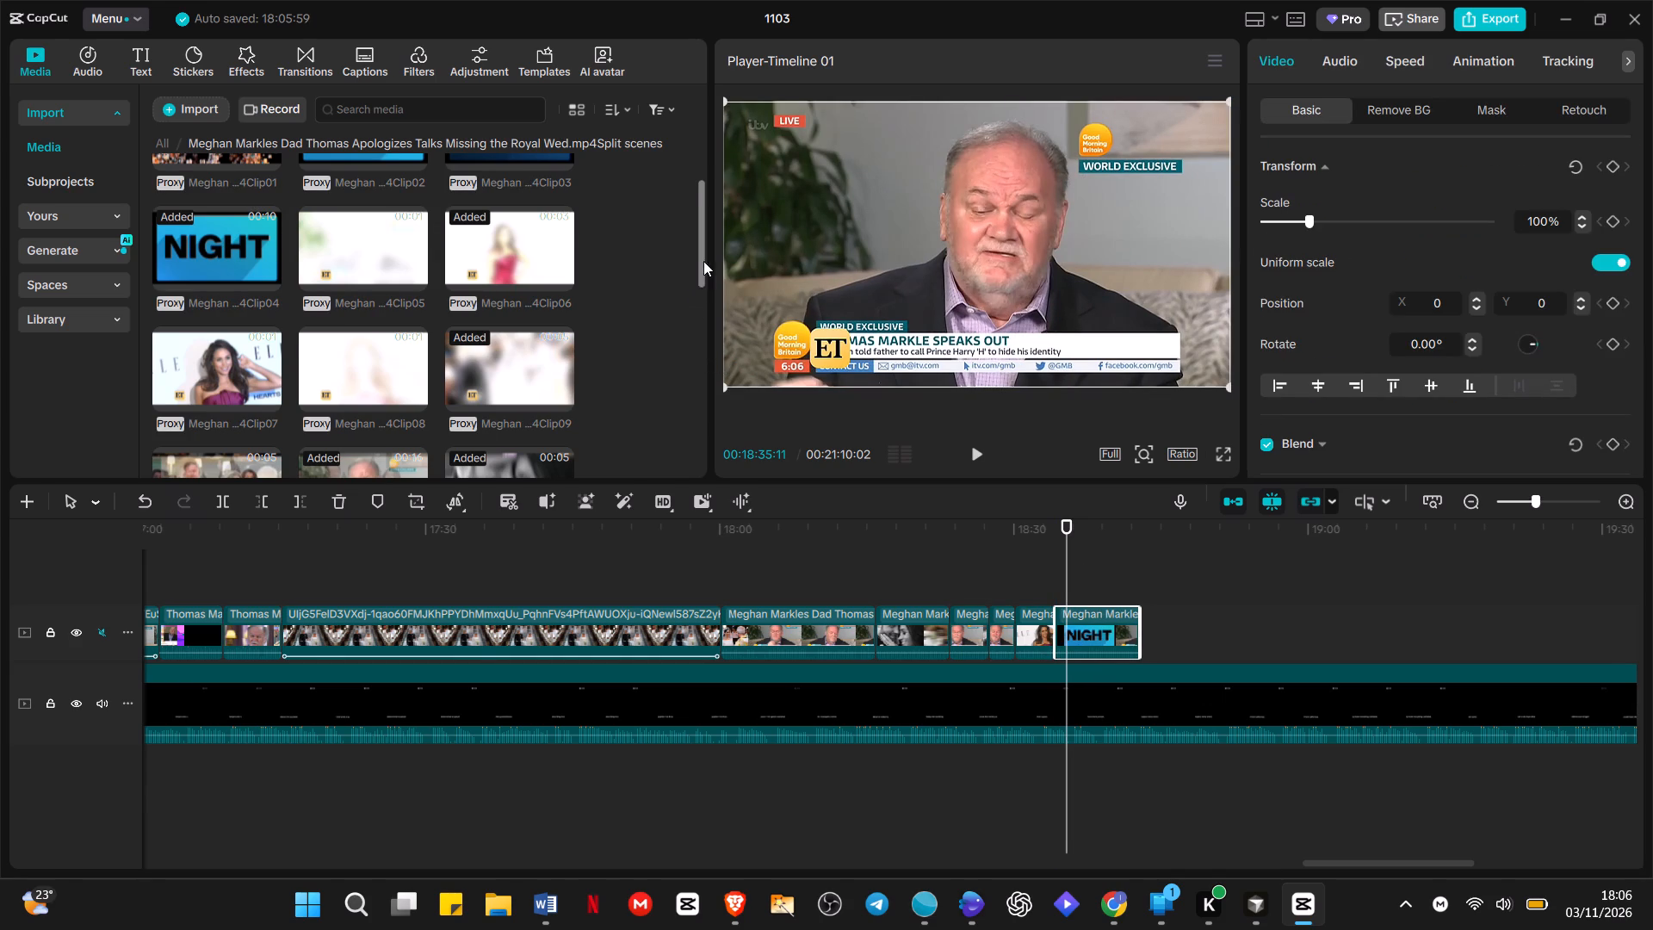
left_click_drag(703, 261, 706, 214)
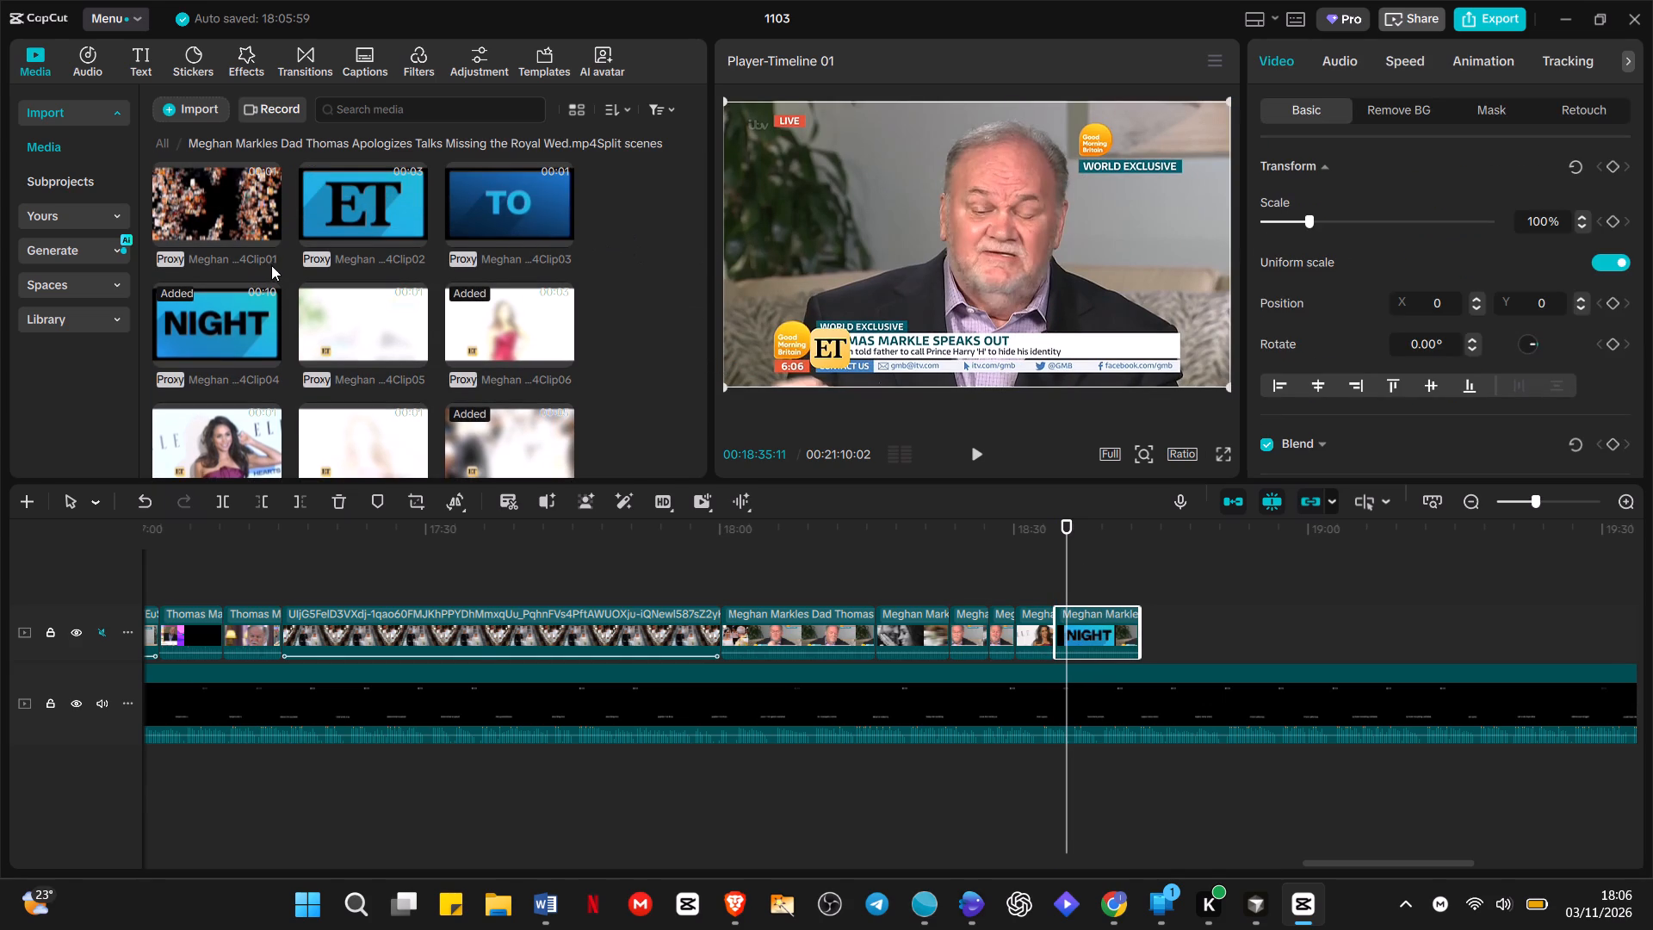
left_click(317, 306)
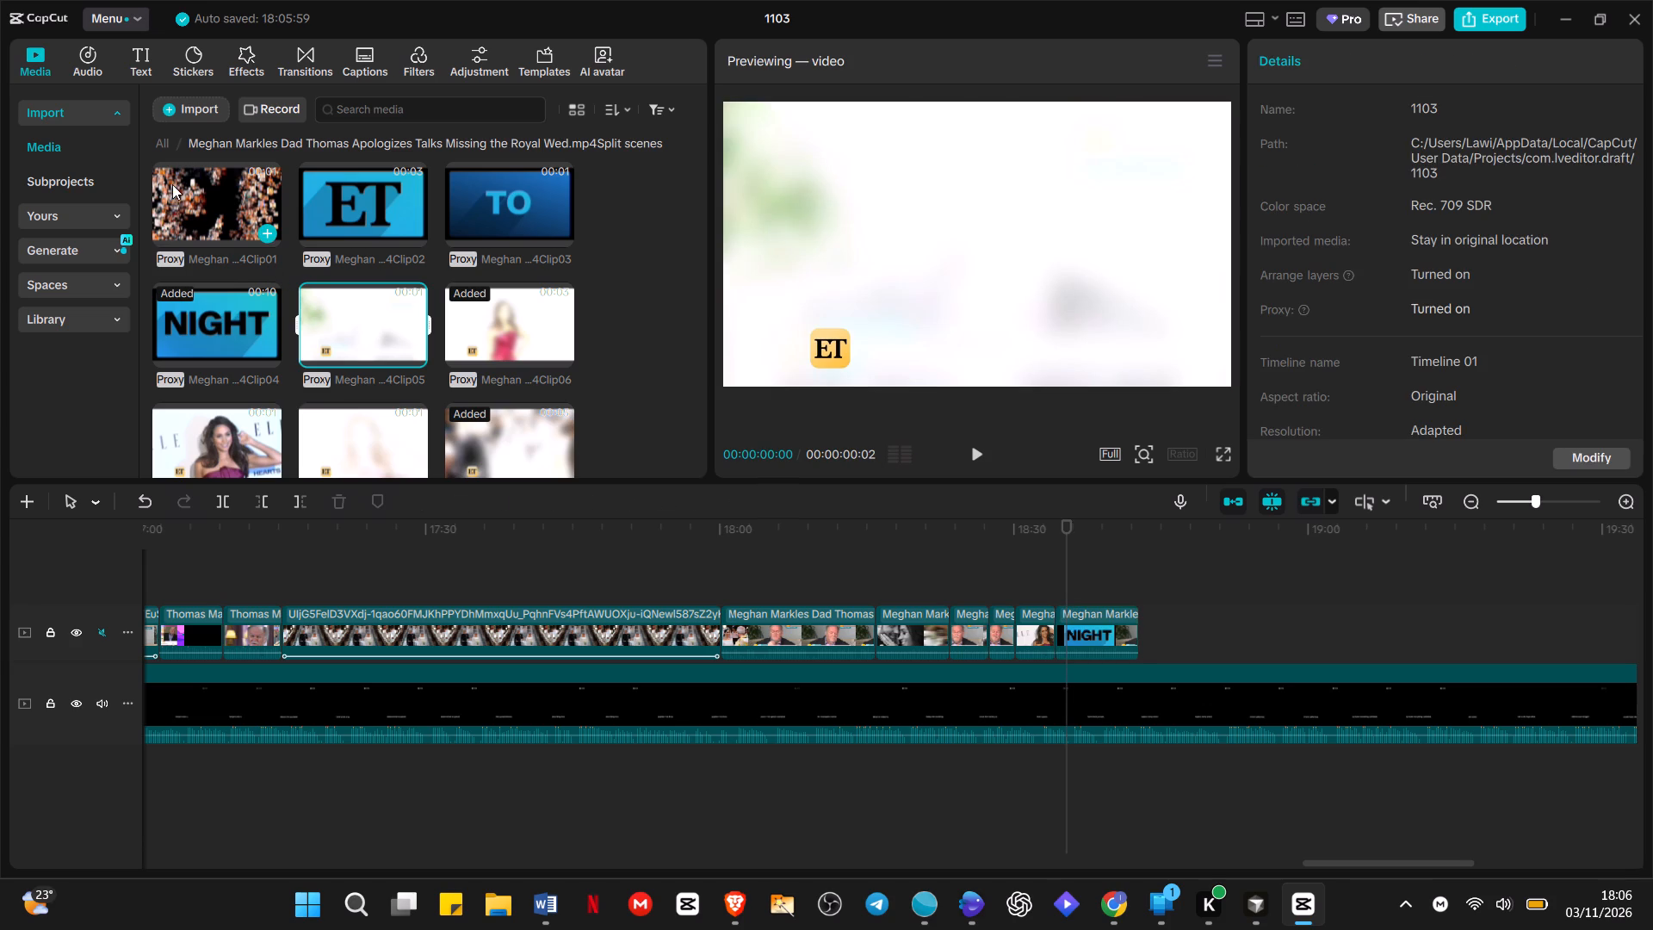
left_click(172, 183)
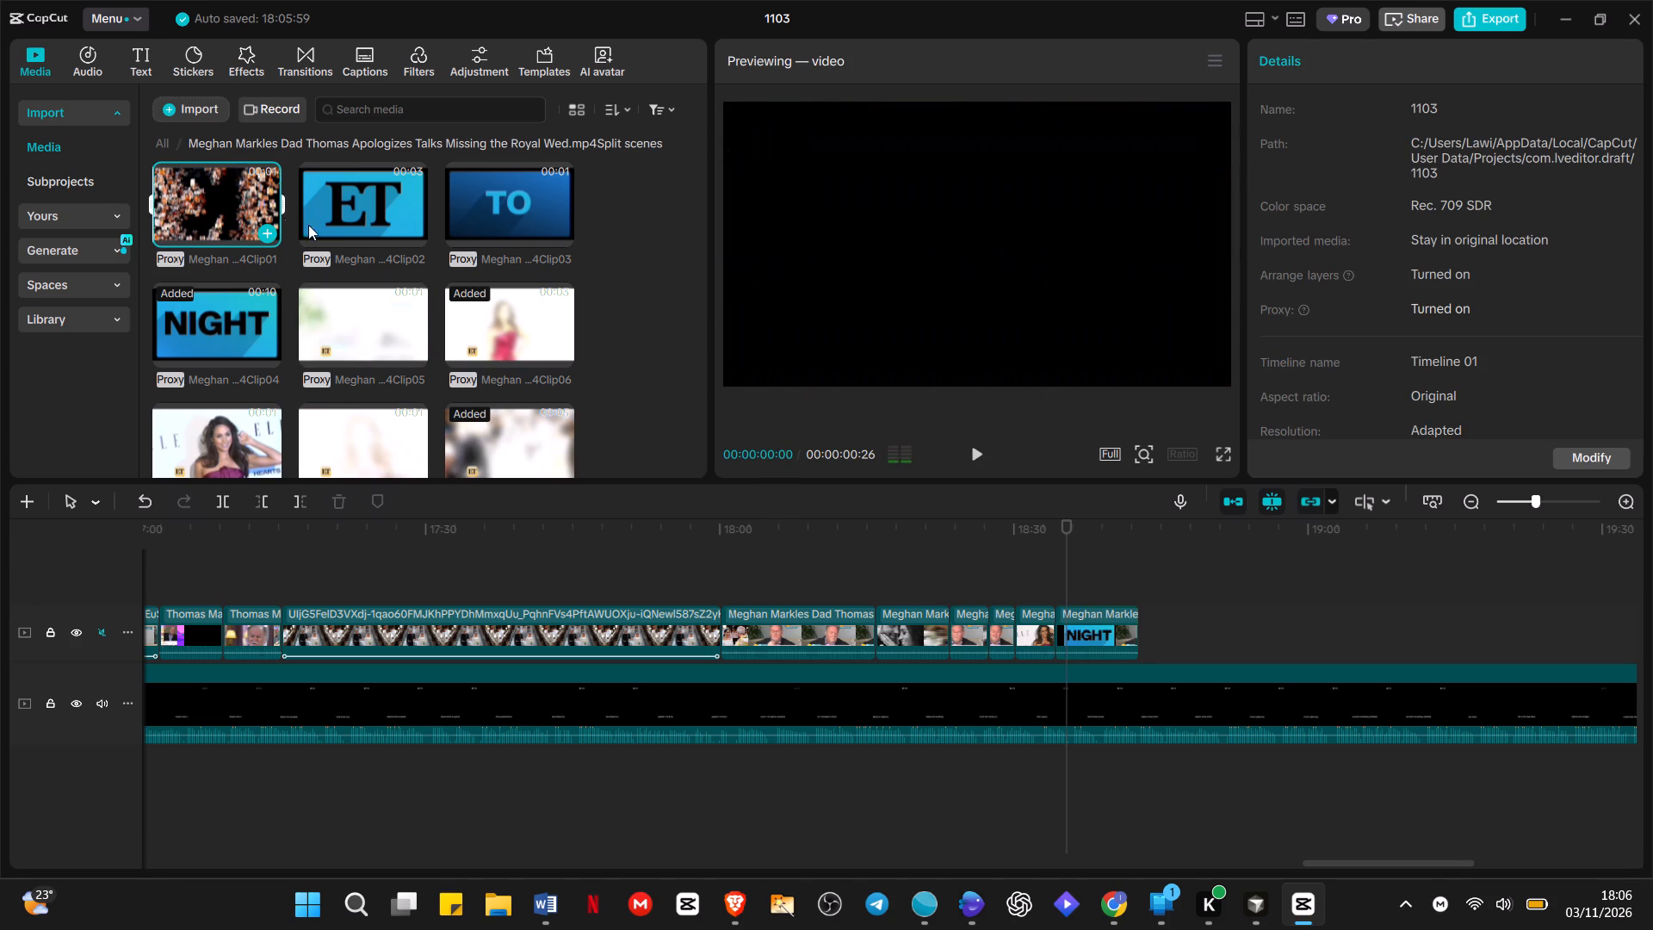
left_click(379, 427)
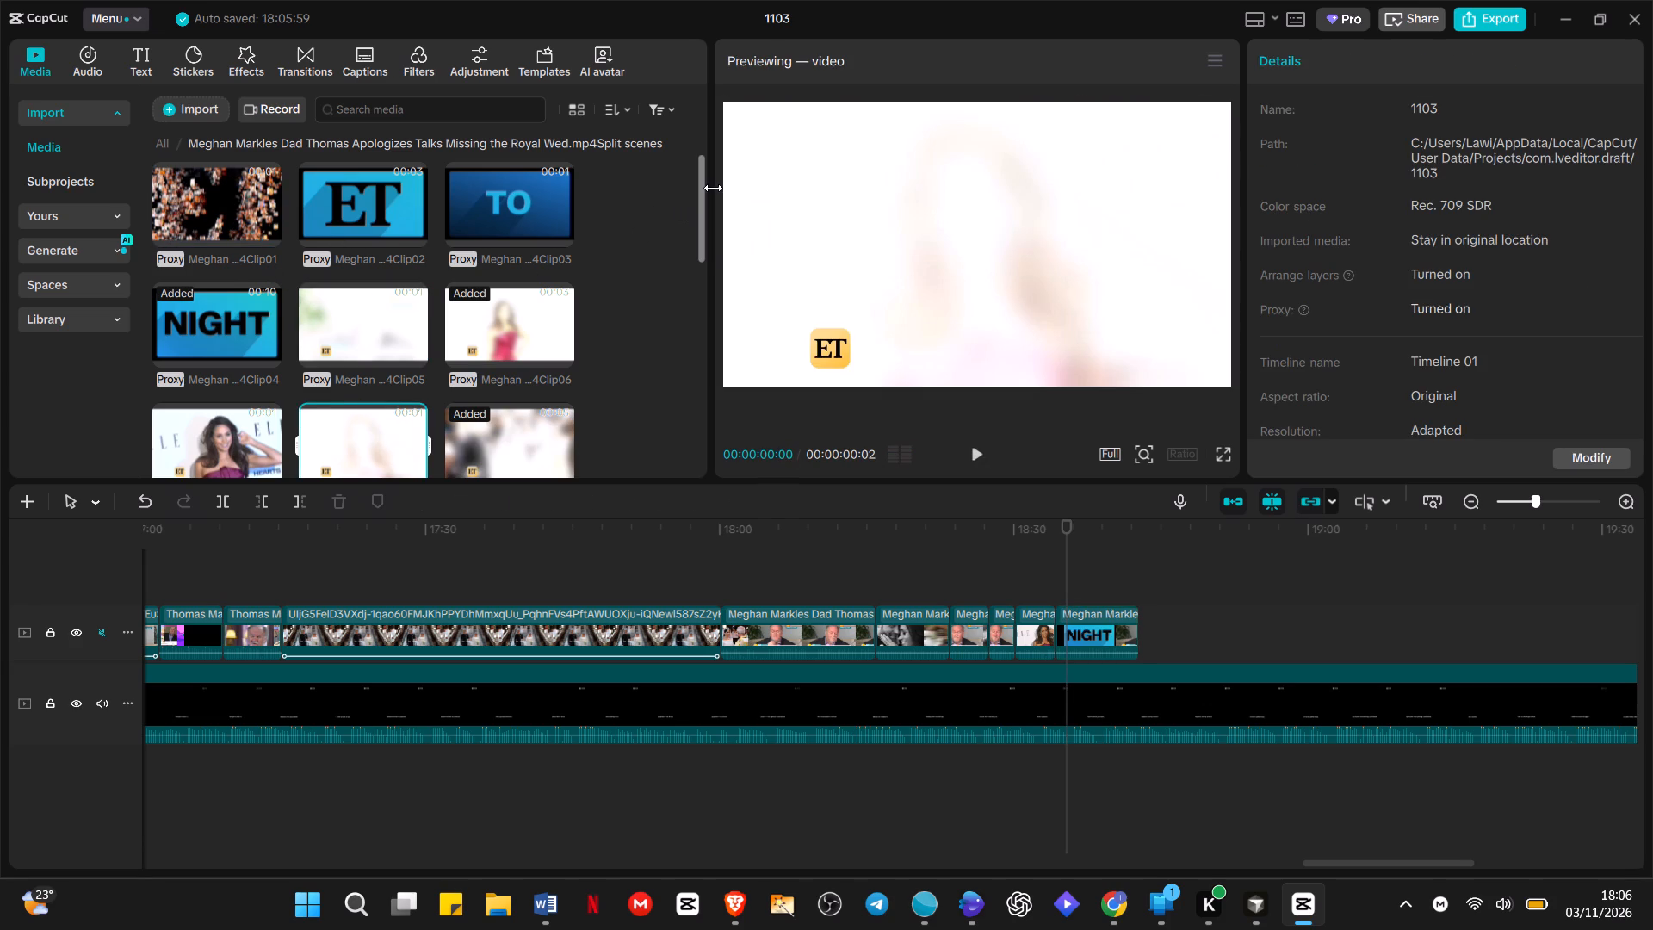
left_click_drag(699, 203, 700, 203)
left_click_drag(700, 203, 695, 277)
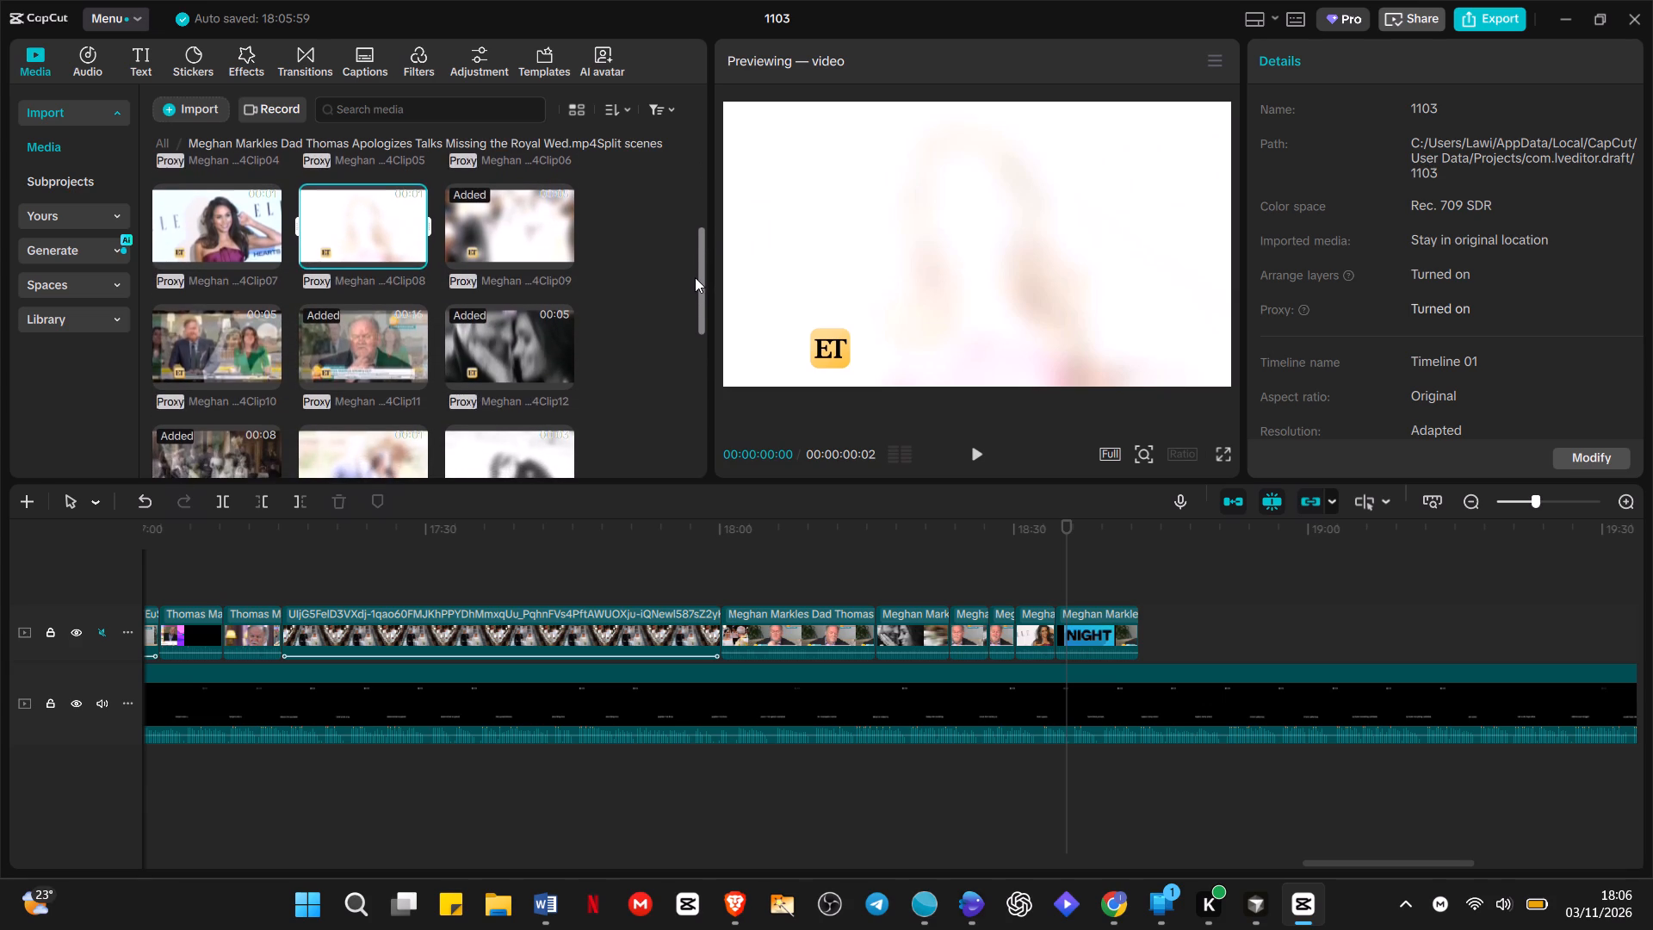
left_click_drag(695, 277, 695, 300)
left_click(219, 270)
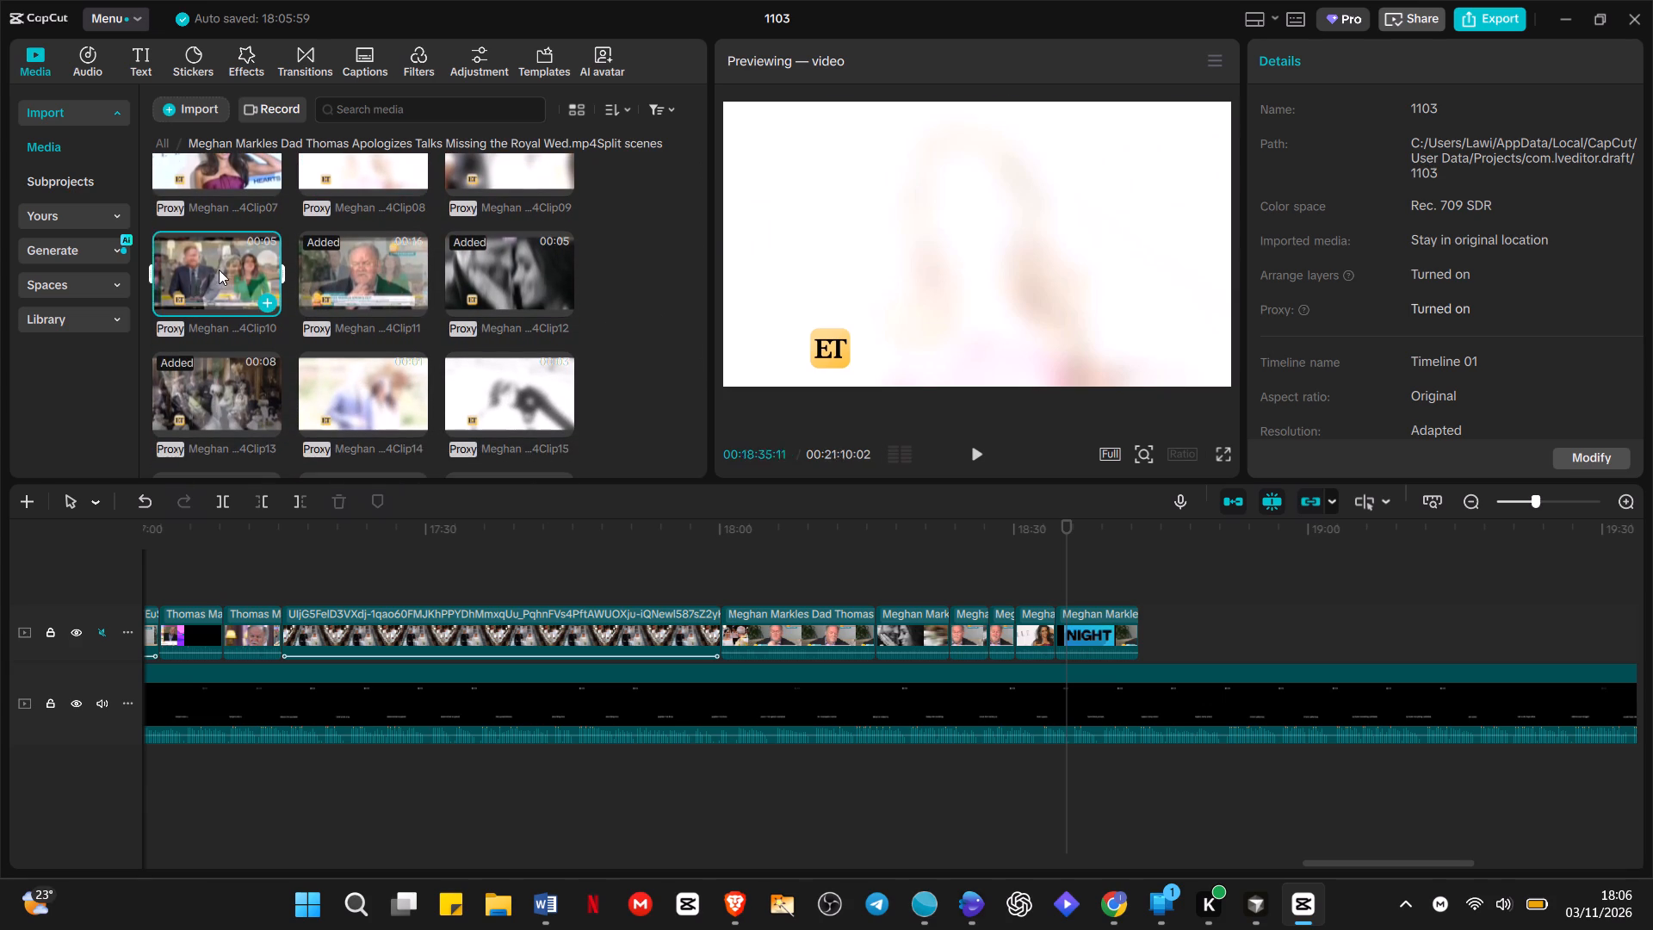
left_click(219, 268)
left_click(251, 250)
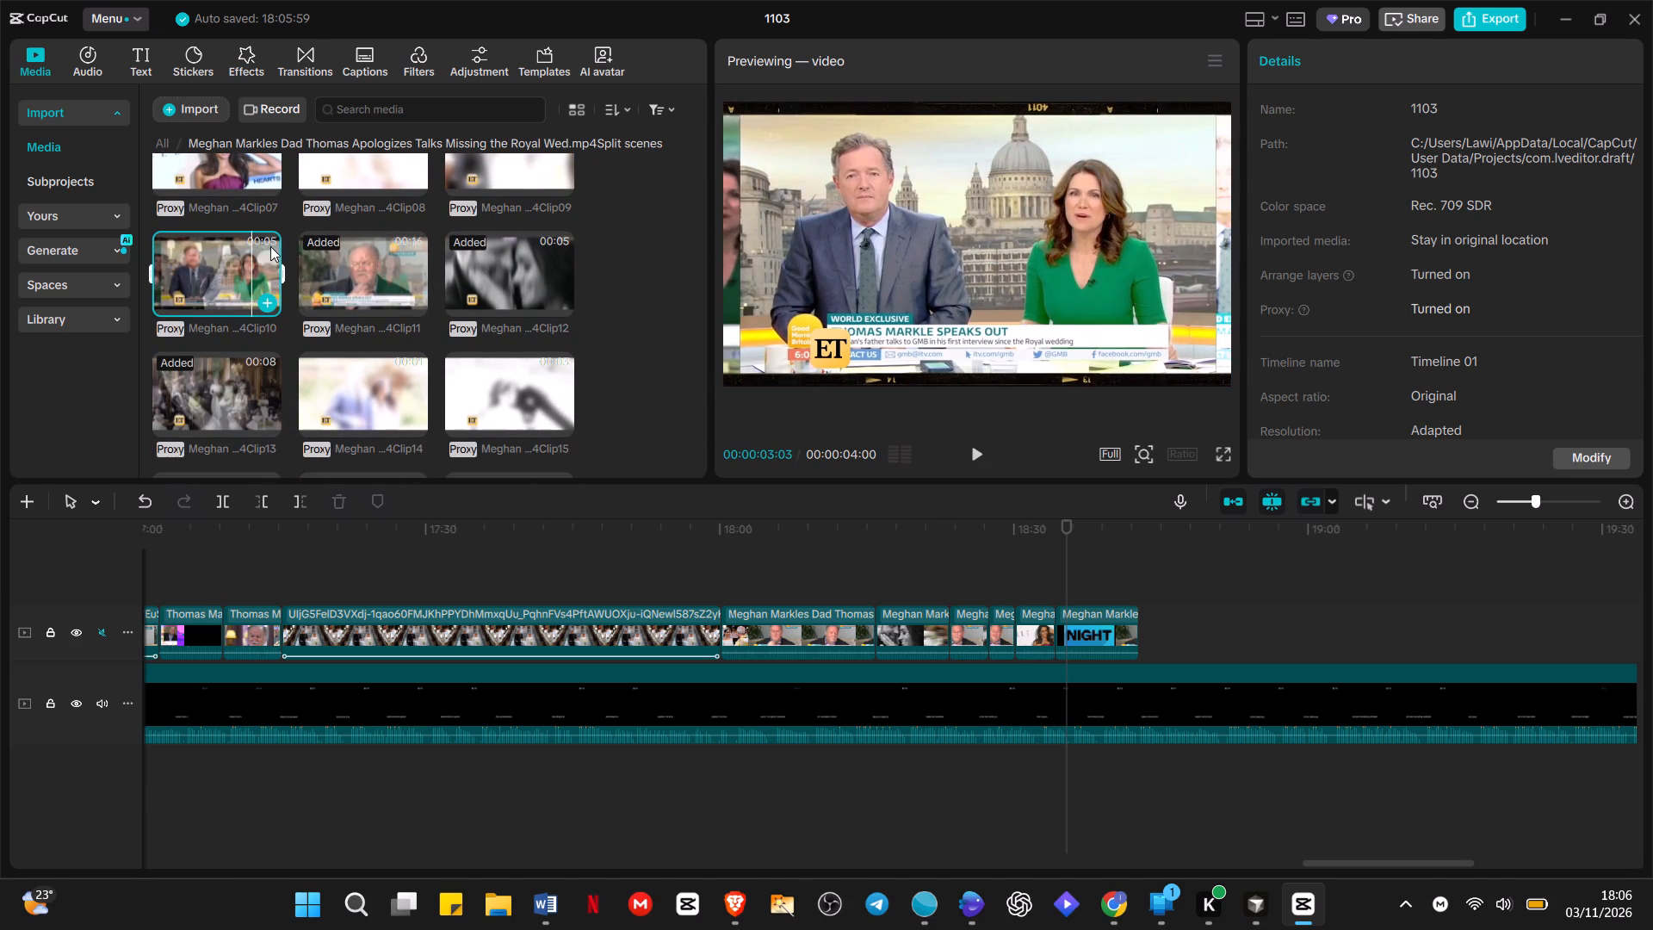
Place Clip15, the black-and-white wedding photo scene, directly after the trimmed Clip04 on the upper clip track.
left_click(552, 402)
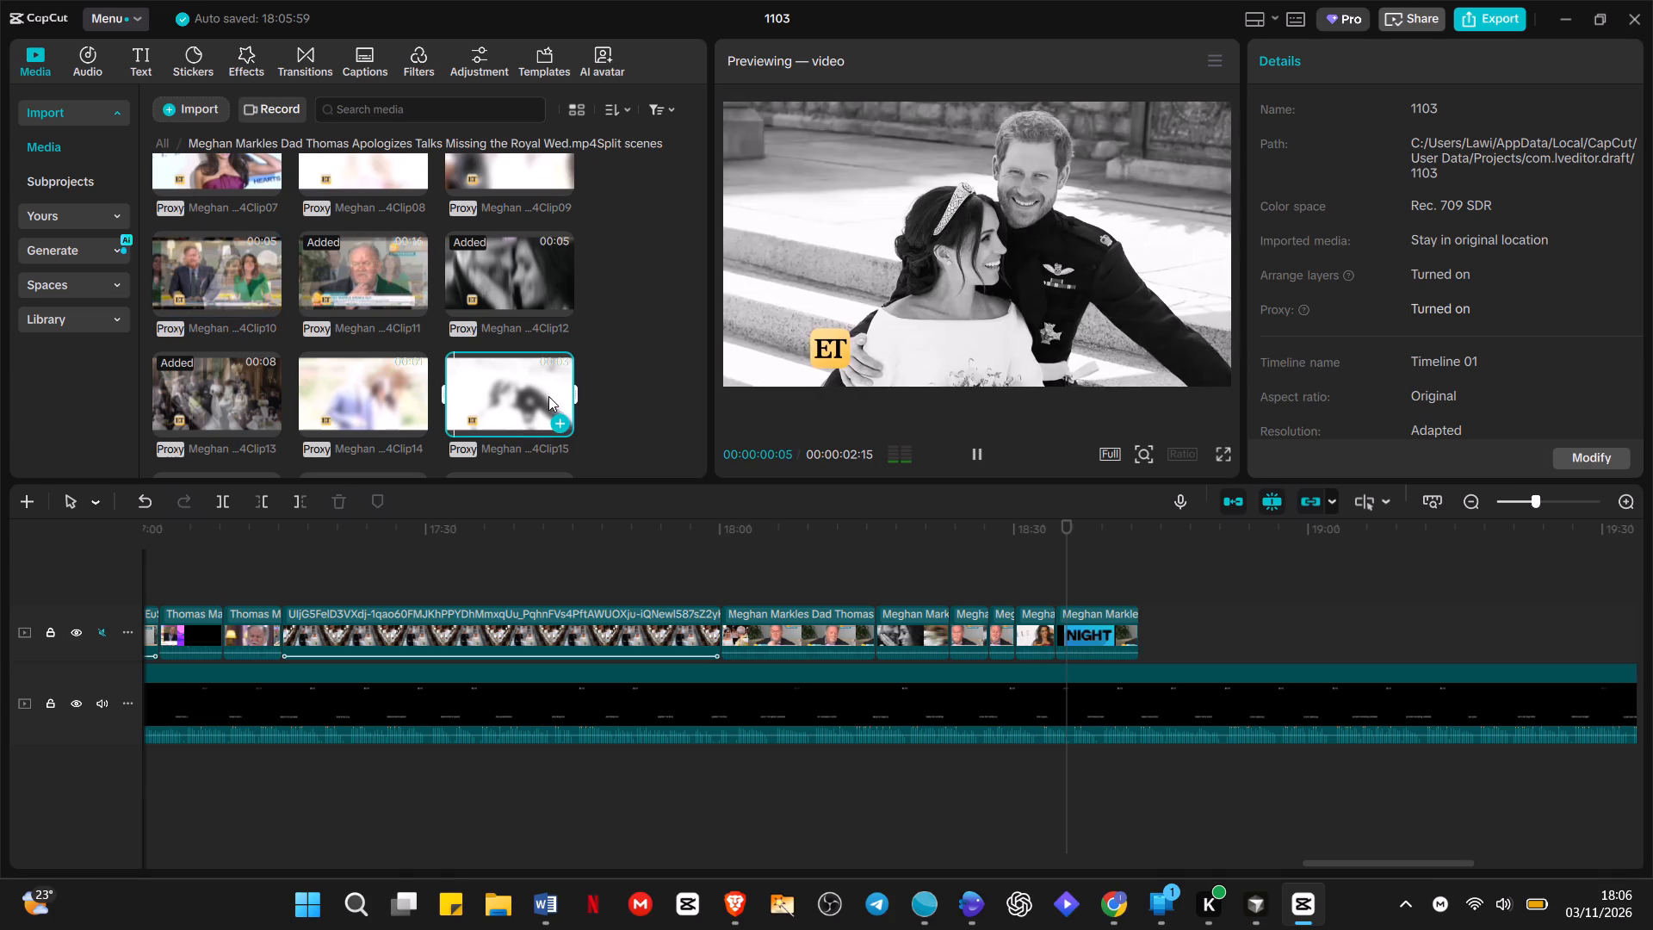
left_click(540, 386)
left_click_drag(539, 383, 1168, 603)
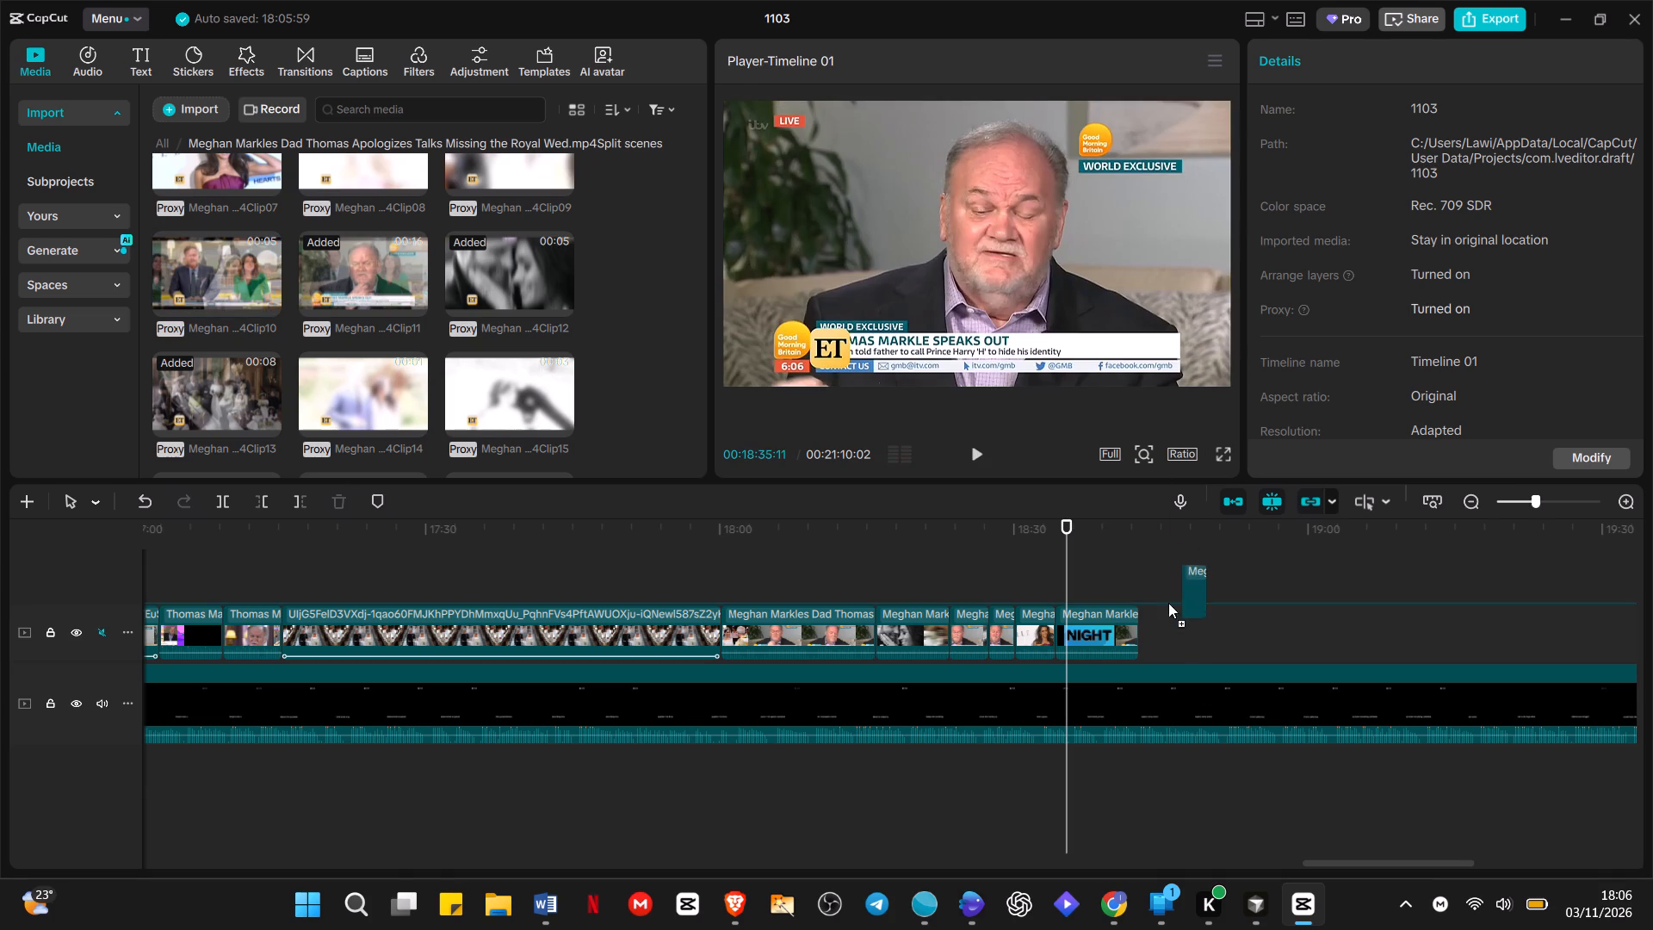
left_click_drag(1168, 603, 1143, 632)
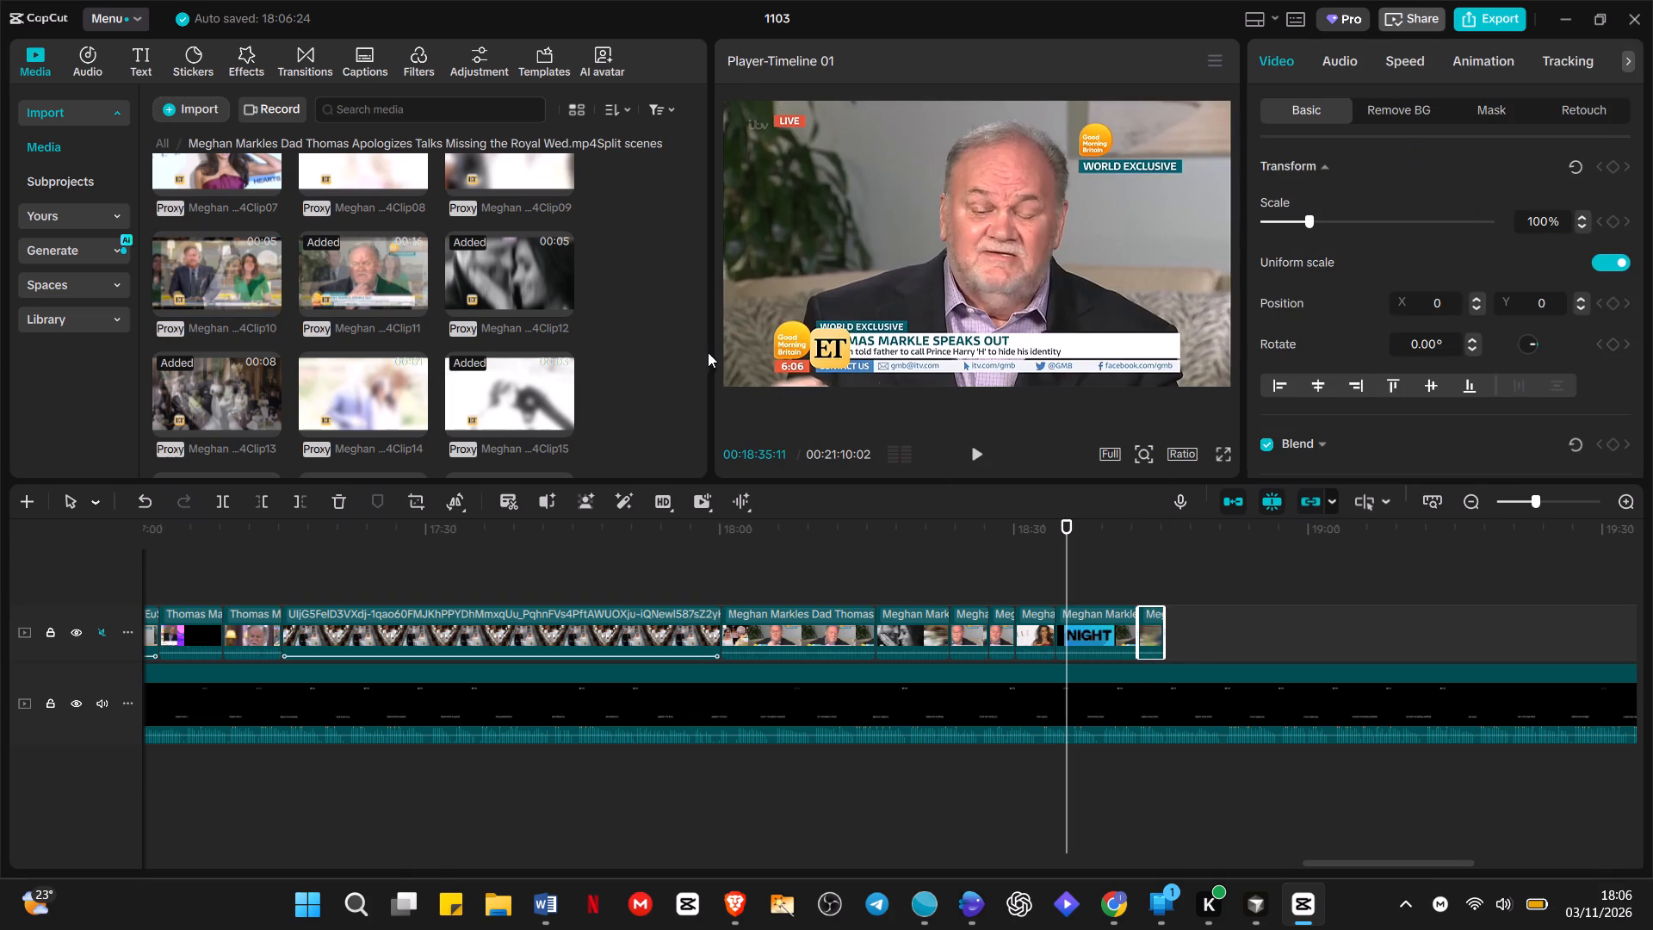
Preview Clip18, a Thomas Markle interview scene, and place it directly after Clip15 on the upper clip track.
left_click_drag(701, 316, 697, 351)
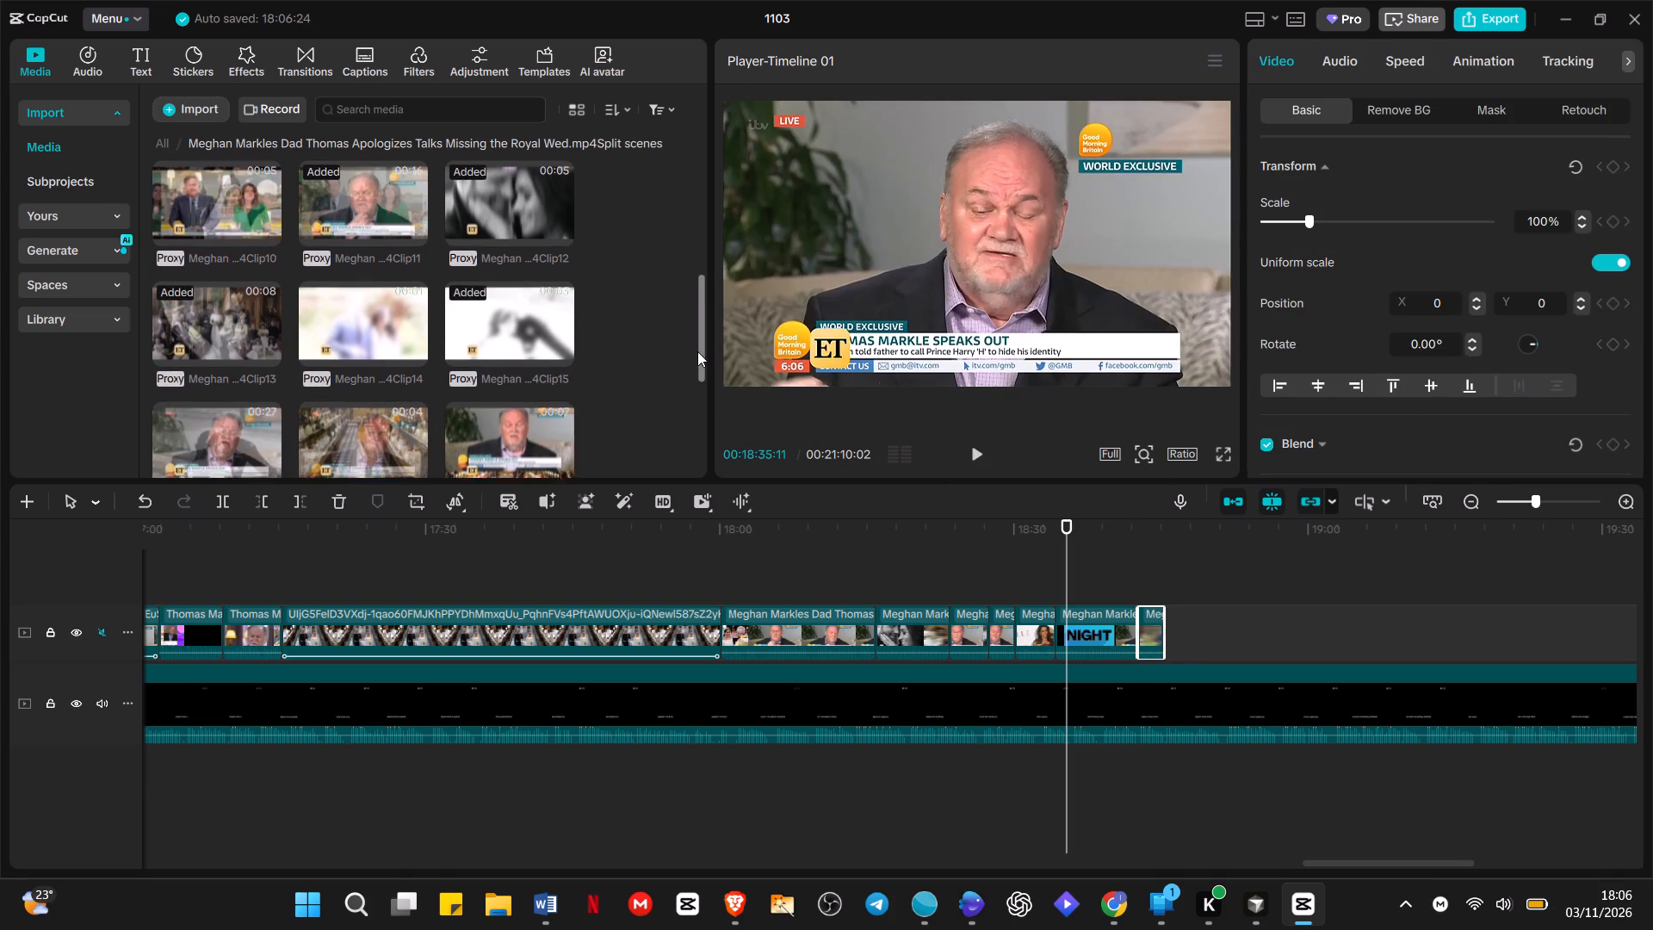
left_click_drag(697, 351, 691, 388)
left_click(496, 272)
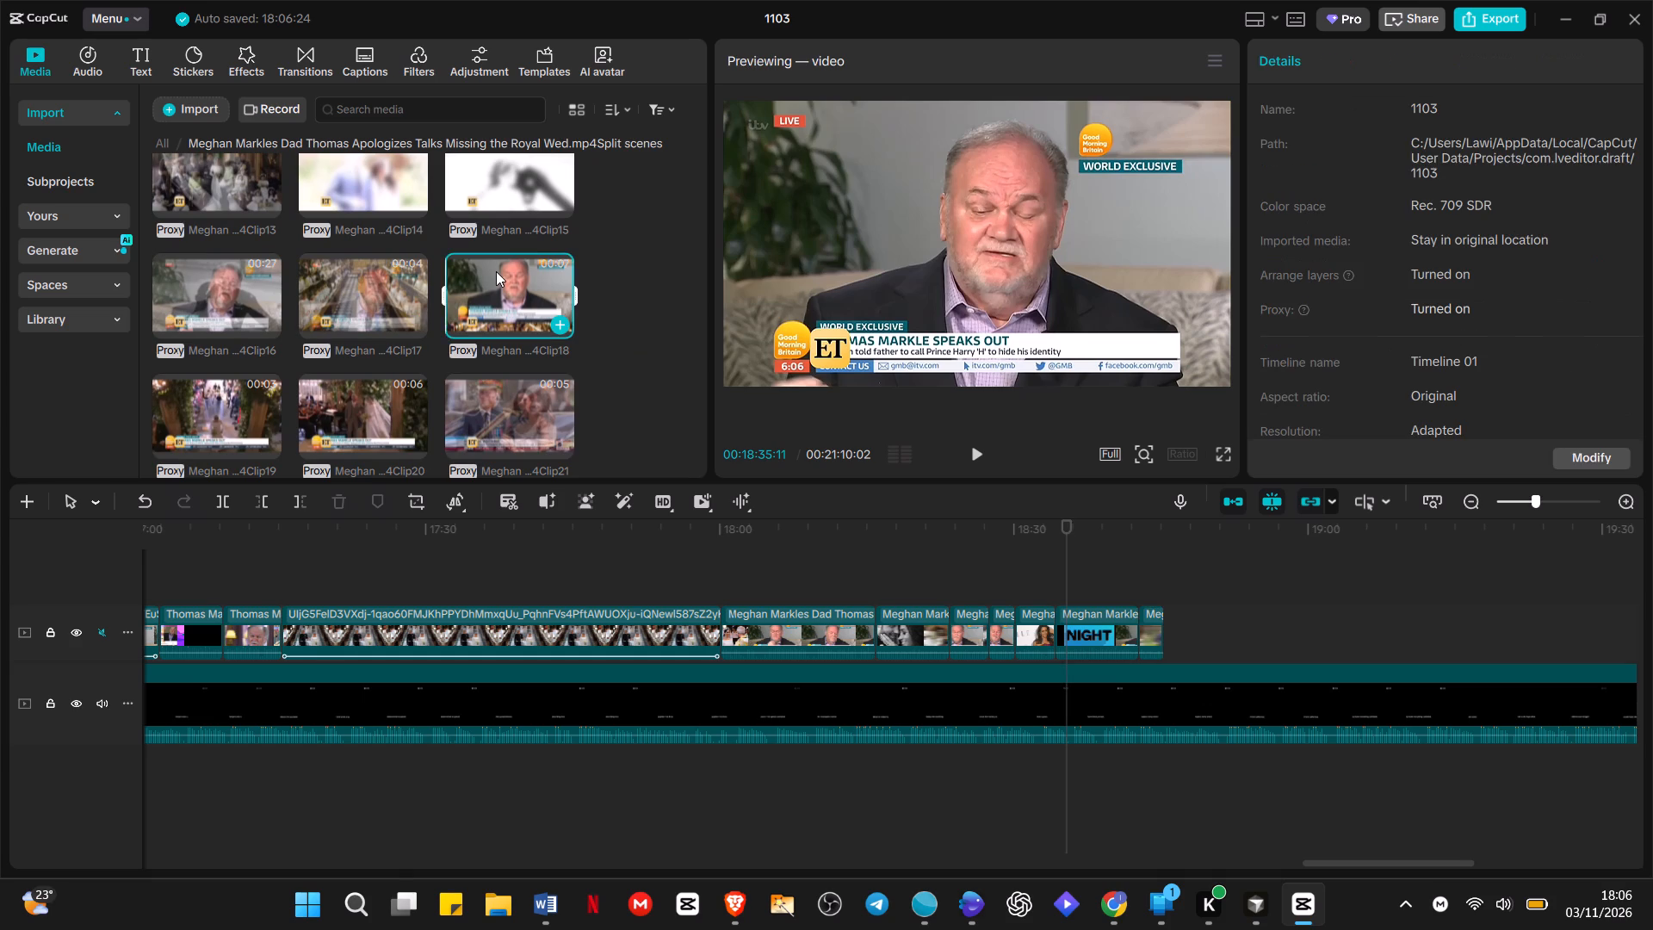
left_click(498, 270)
left_click(533, 270)
left_click(551, 273)
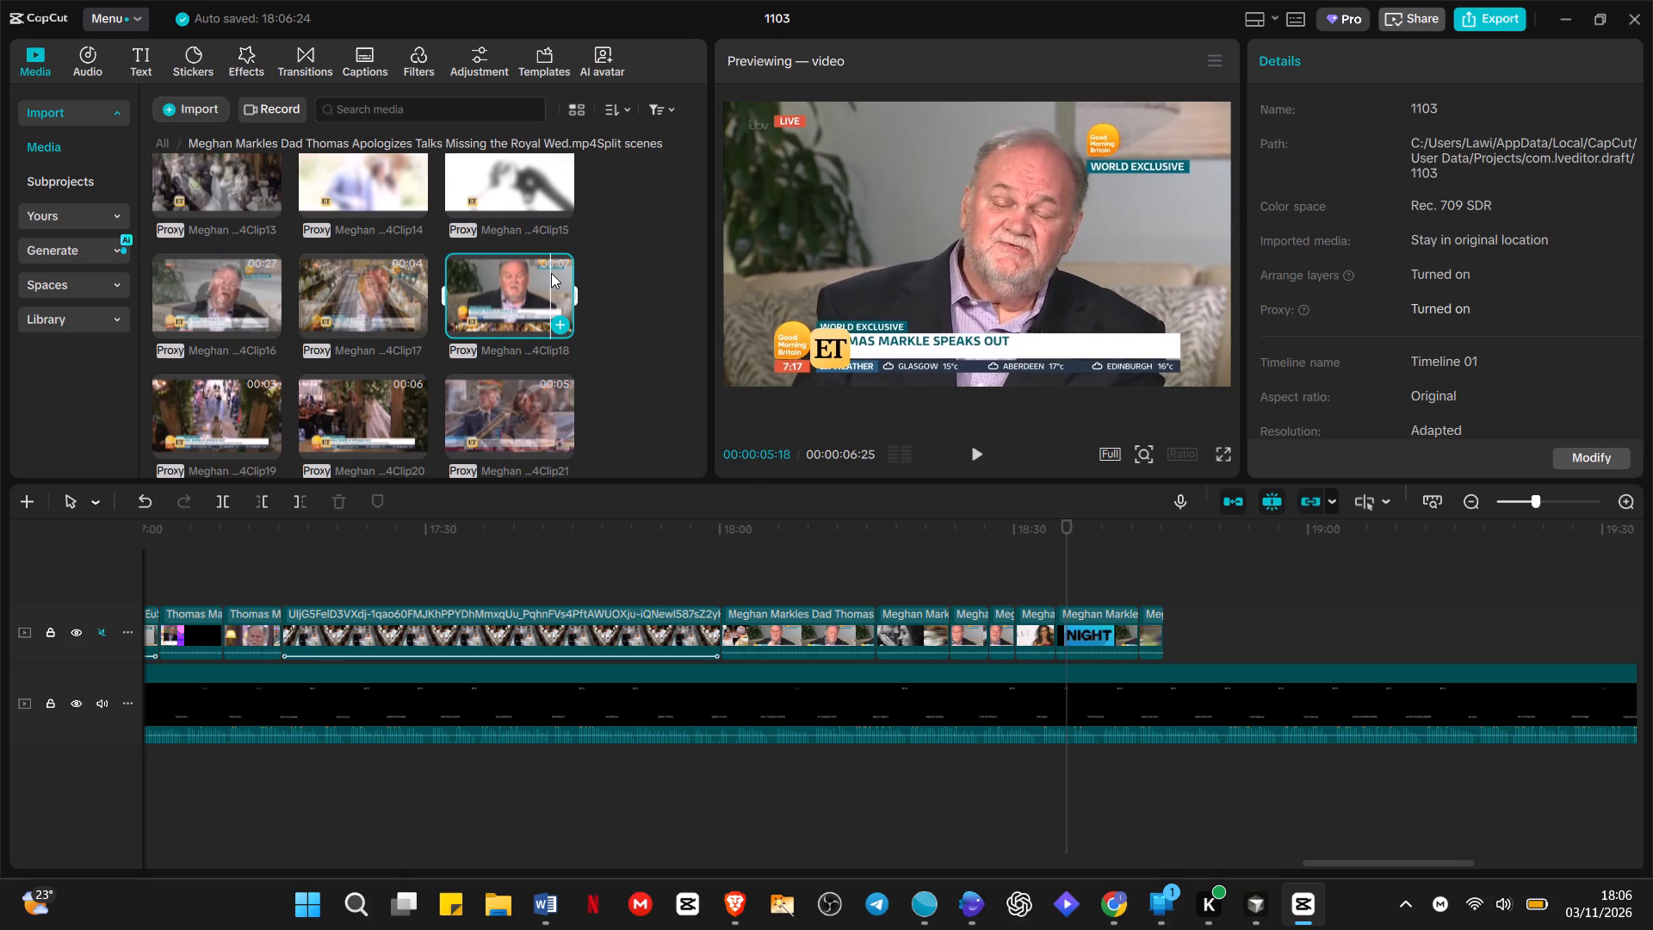
left_click_drag(551, 273, 1163, 635)
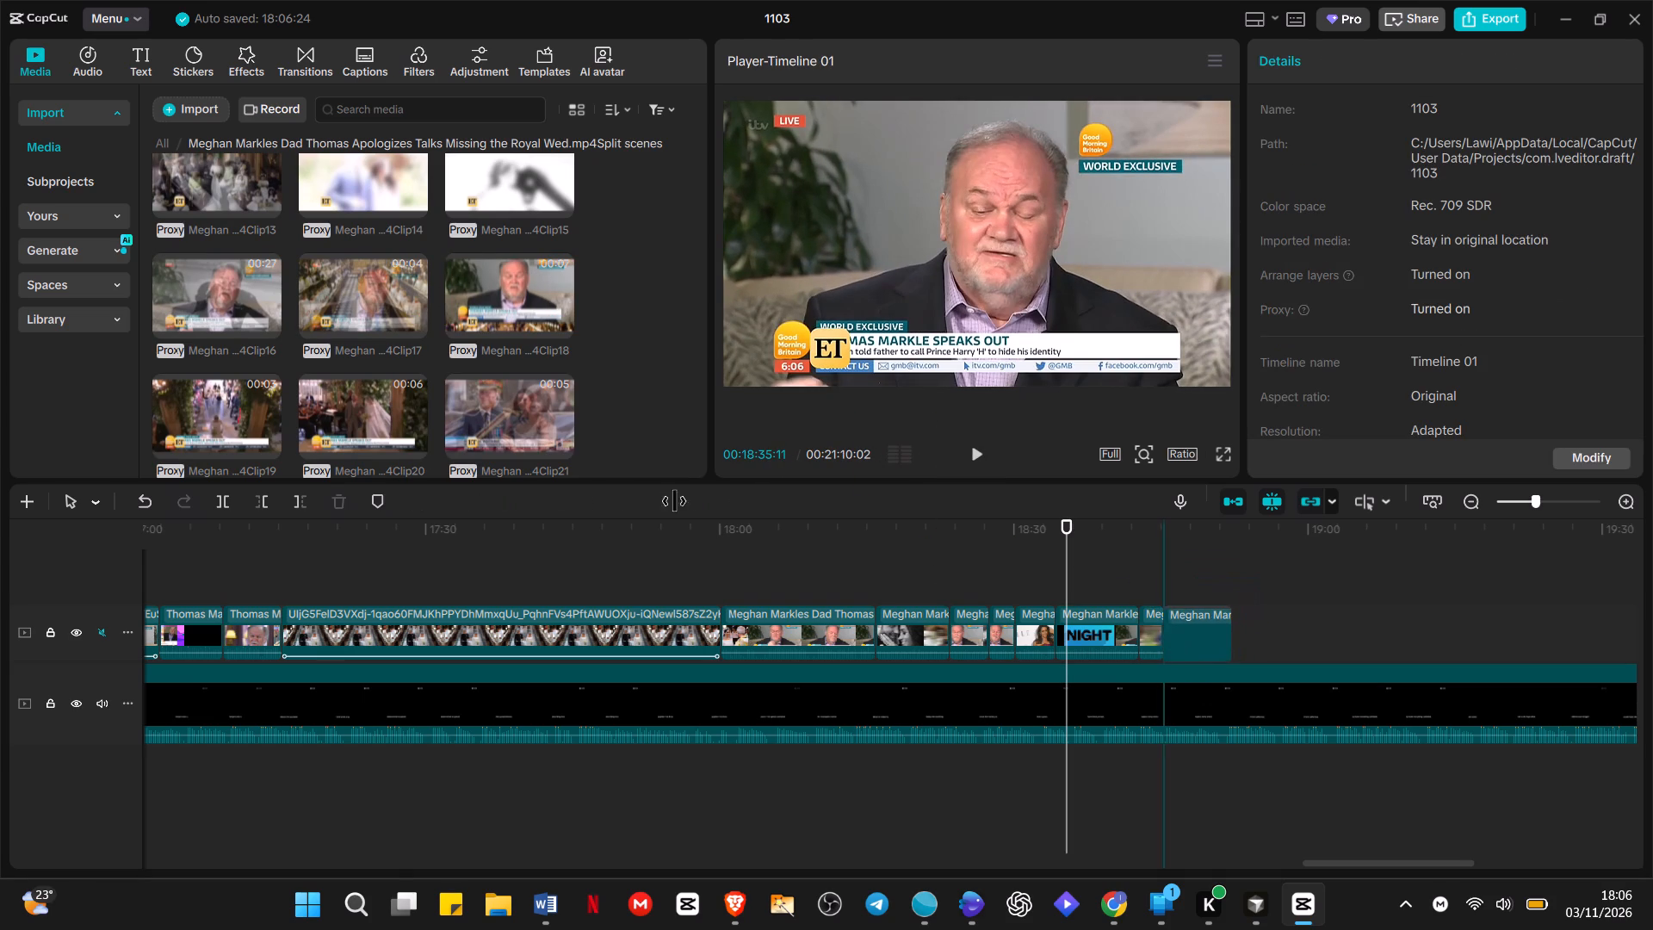
Preview Clip16, place it directly after Clip18 on the upper clip track, and check its footage up to 00:19:15:07.
left_click(217, 288)
left_click(224, 277)
left_click(232, 270)
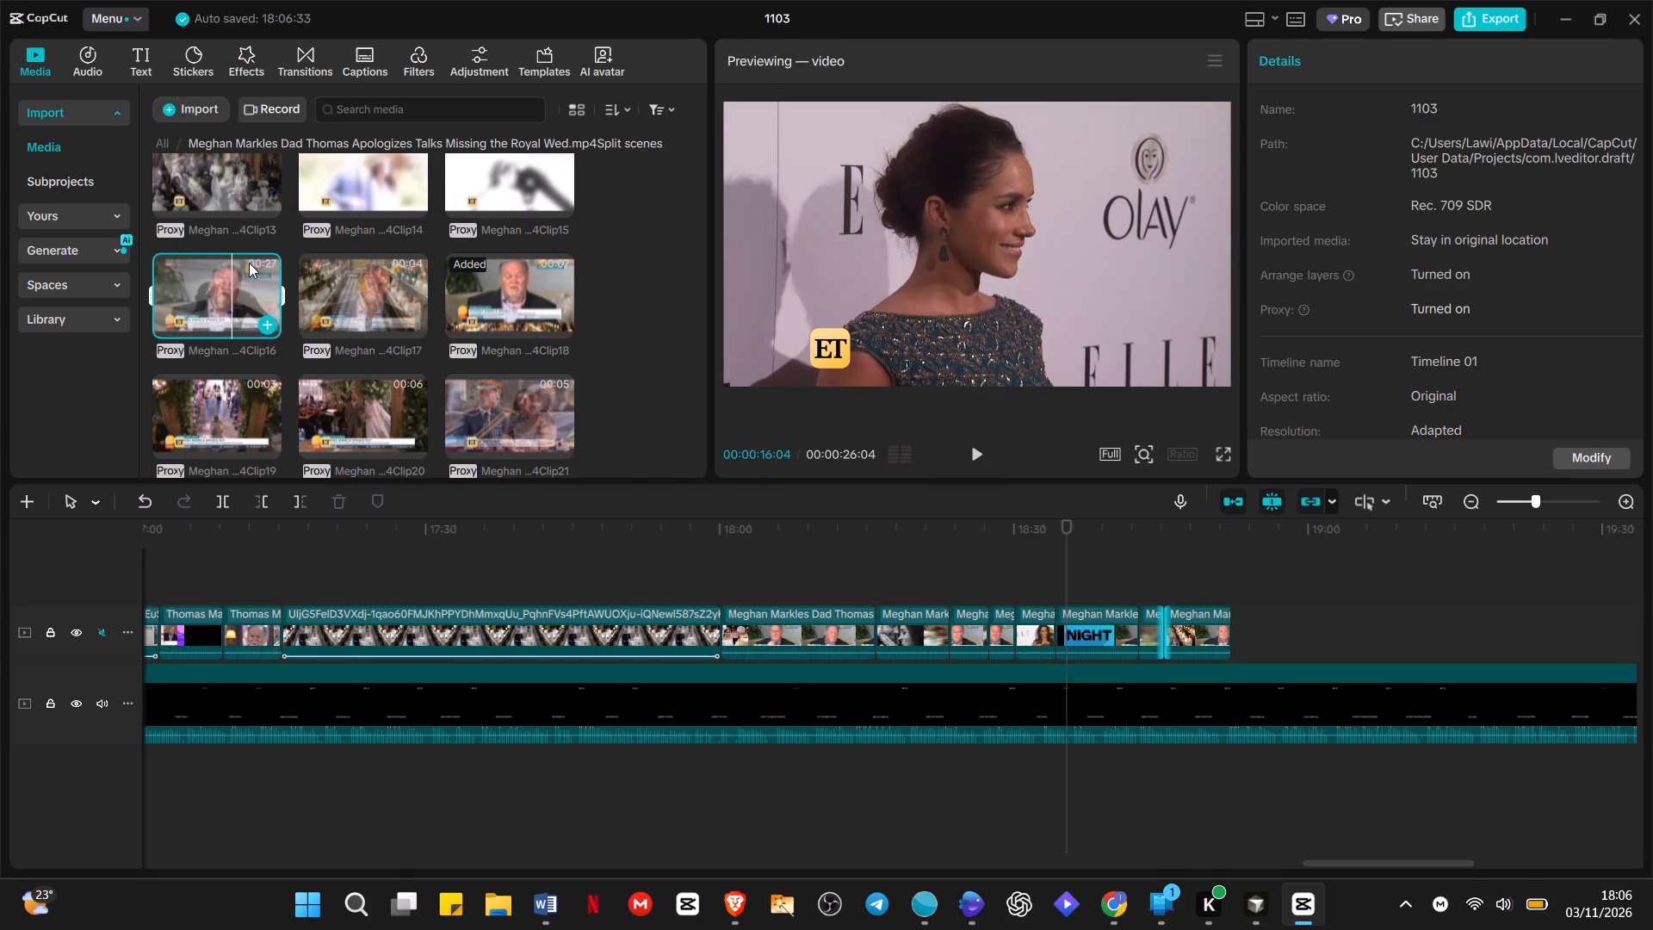
left_click(253, 263)
left_click_drag(267, 259, 1080, 487)
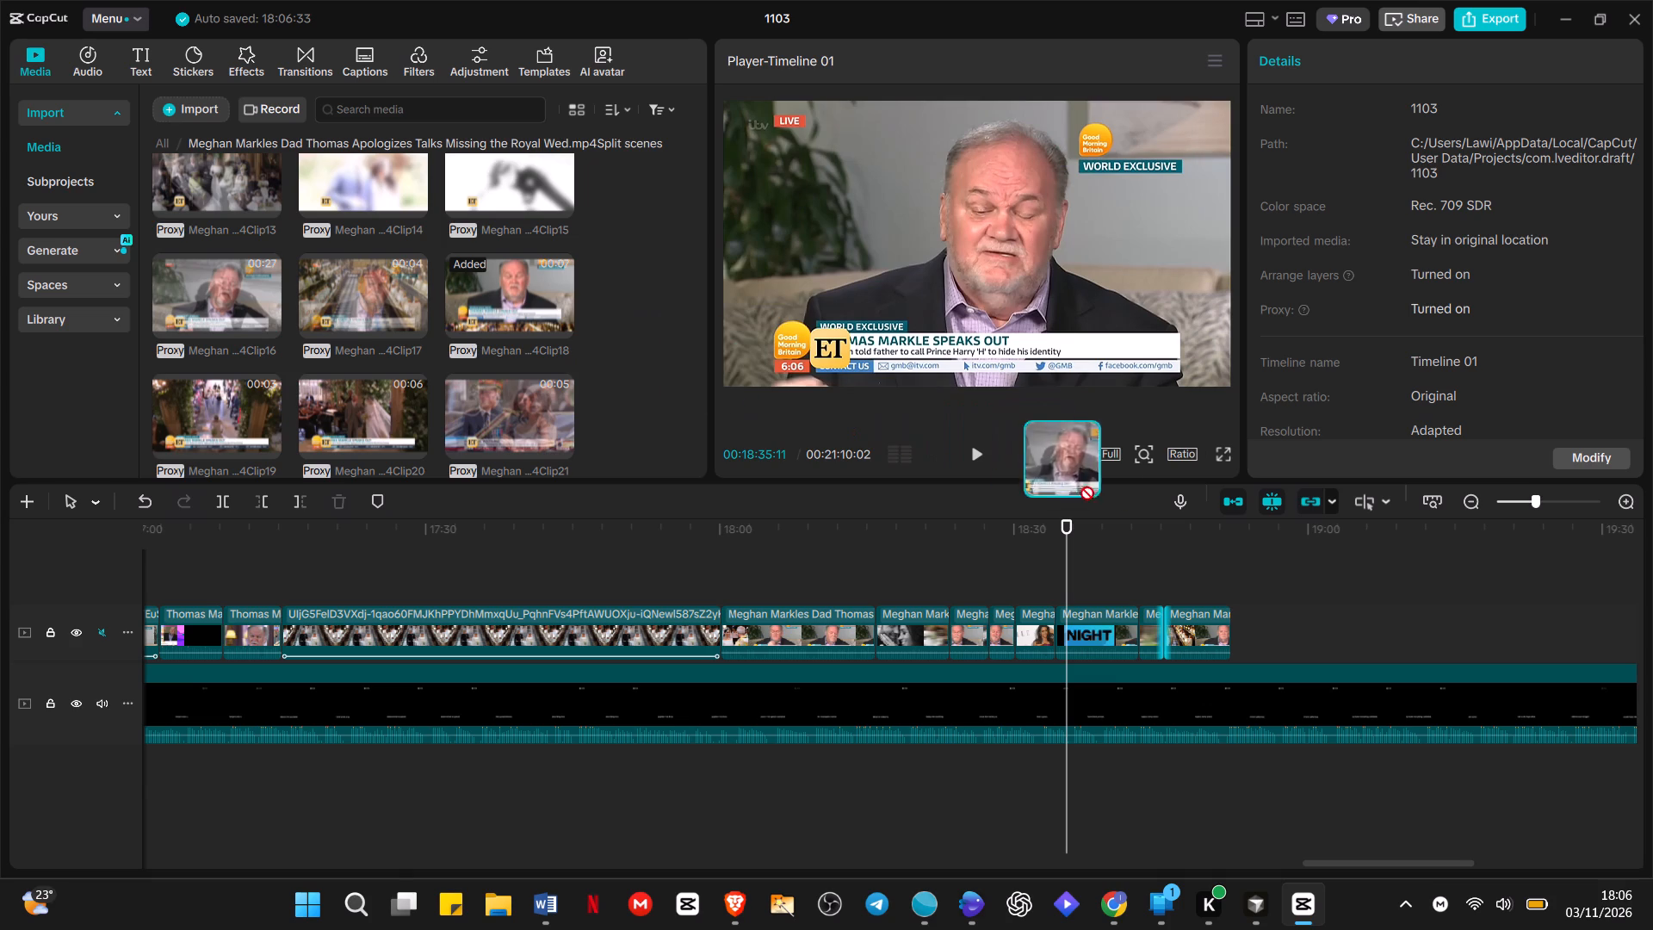
left_click_drag(1080, 487, 1235, 626)
left_click(1266, 561)
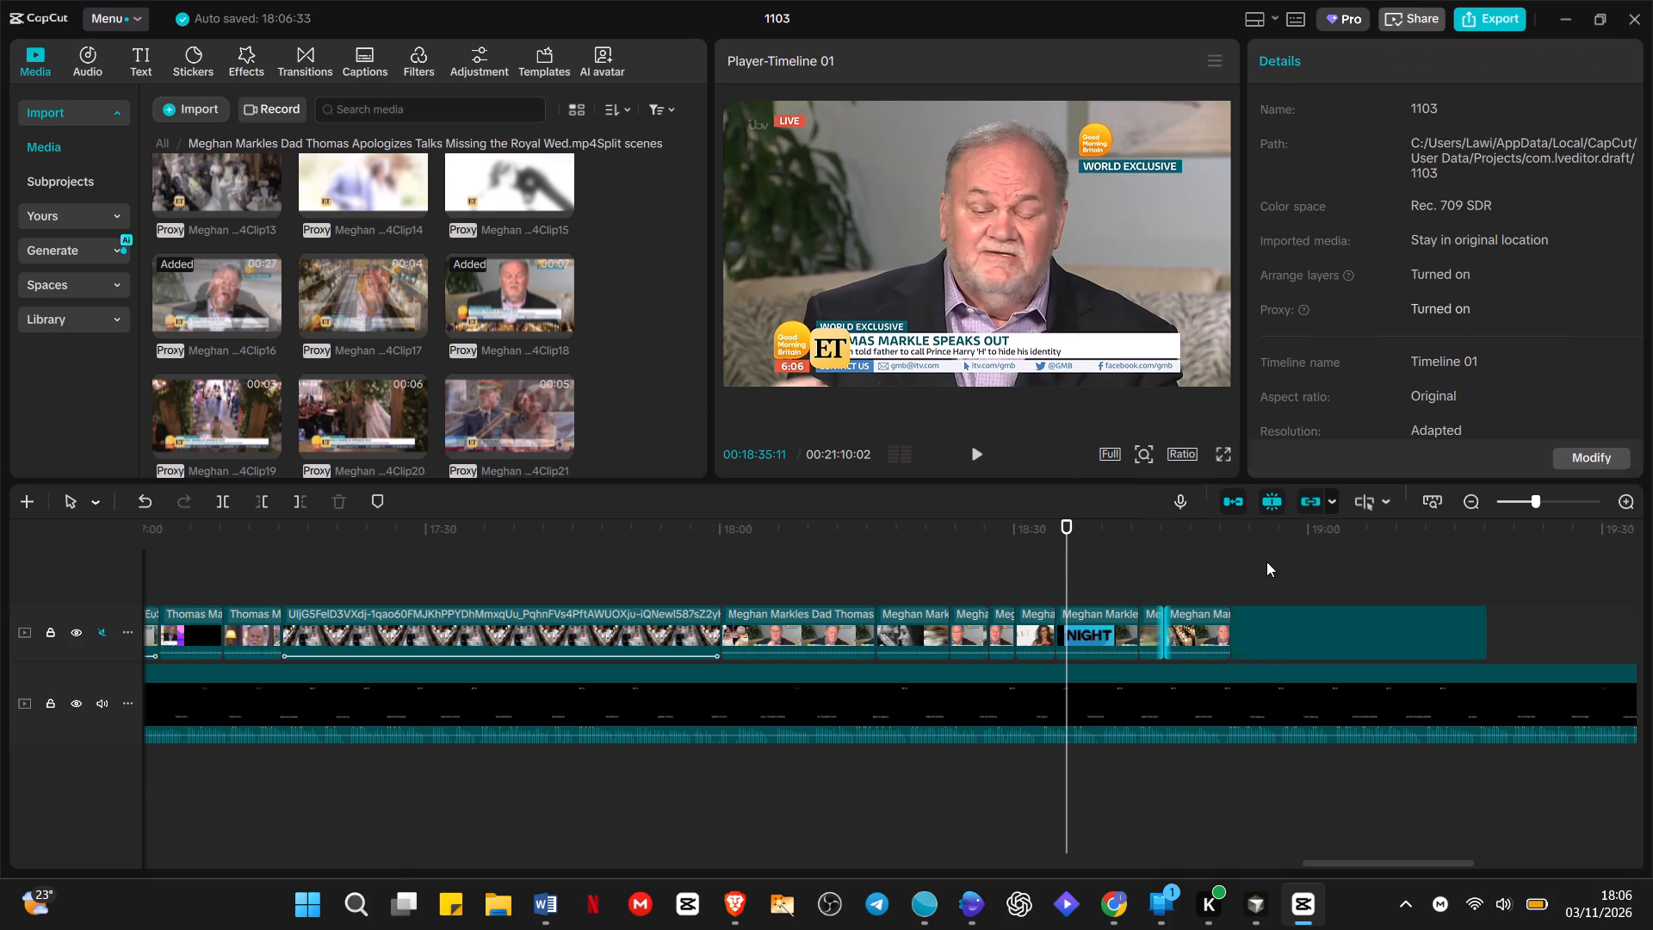
left_click_drag(1269, 551, 1447, 550)
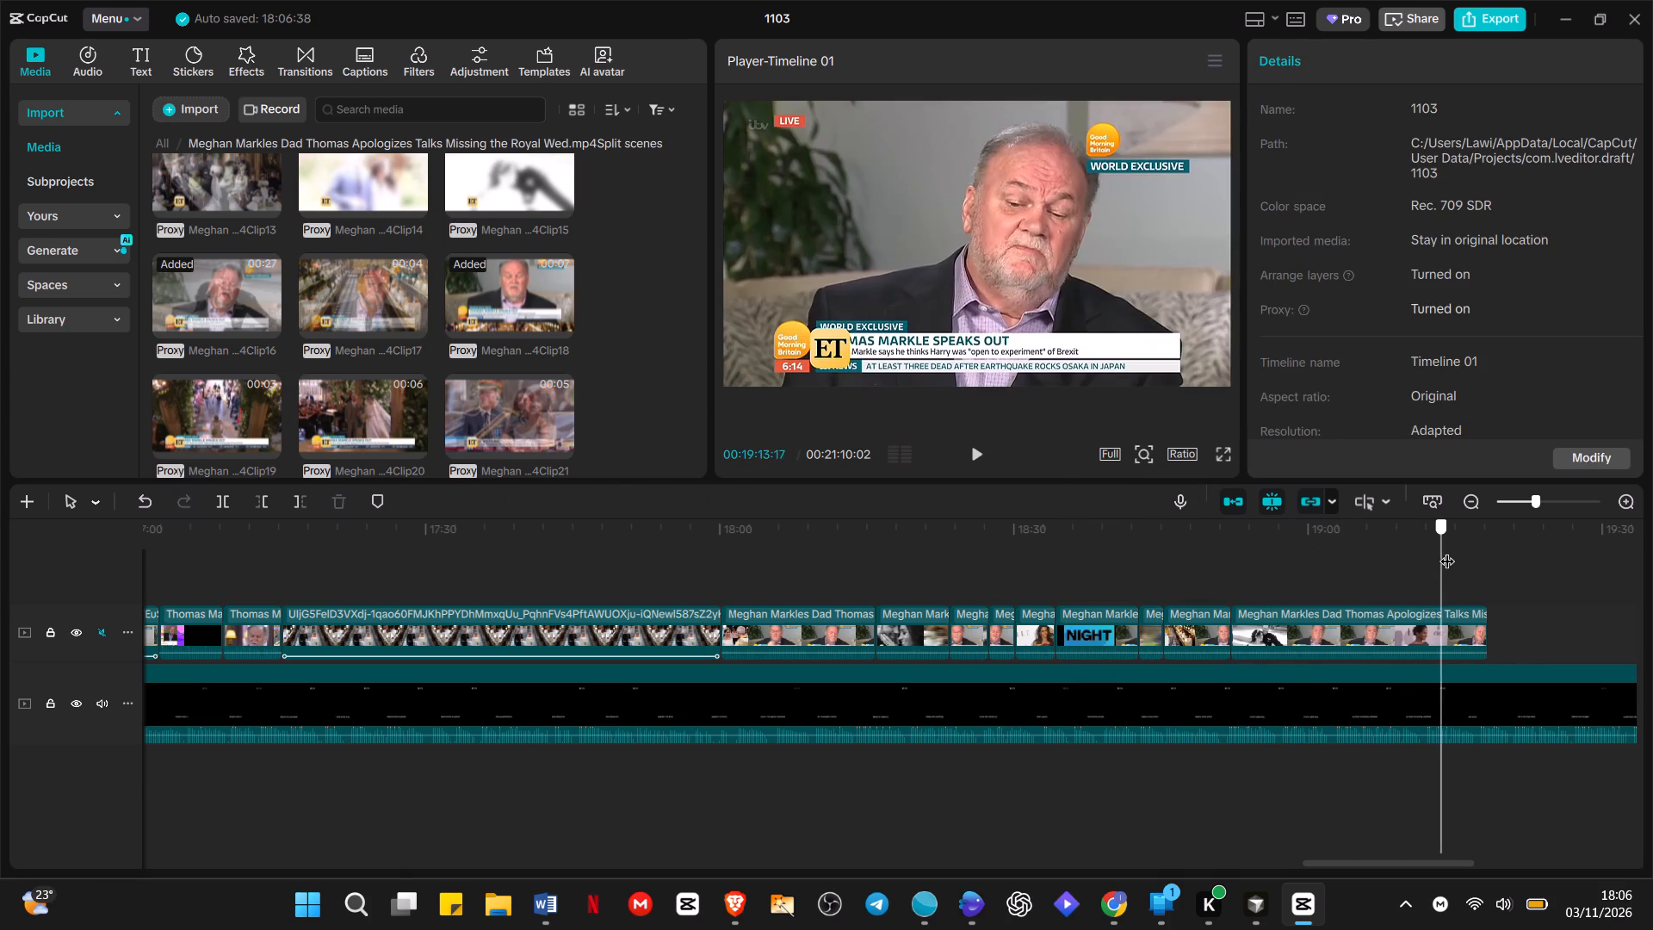
left_click_drag(1447, 550, 1458, 554)
Place Clip21 directly after Clip16 at the end of the upper clip track.
left_click(524, 387)
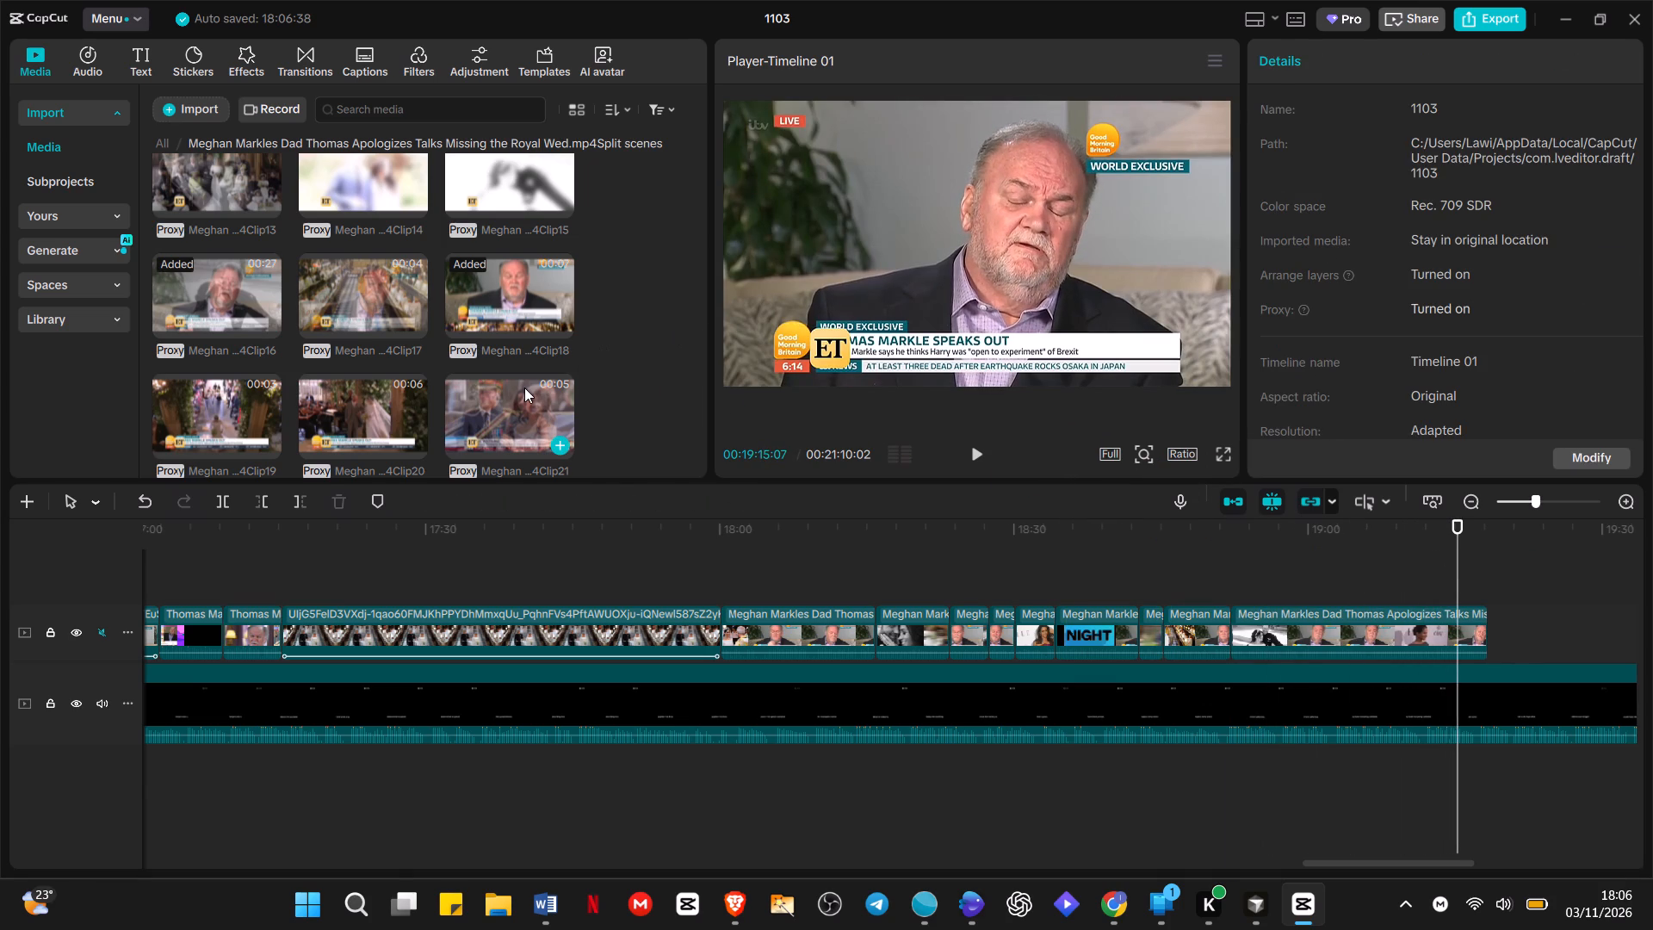
left_click(529, 404)
left_click_drag(540, 397, 1429, 660)
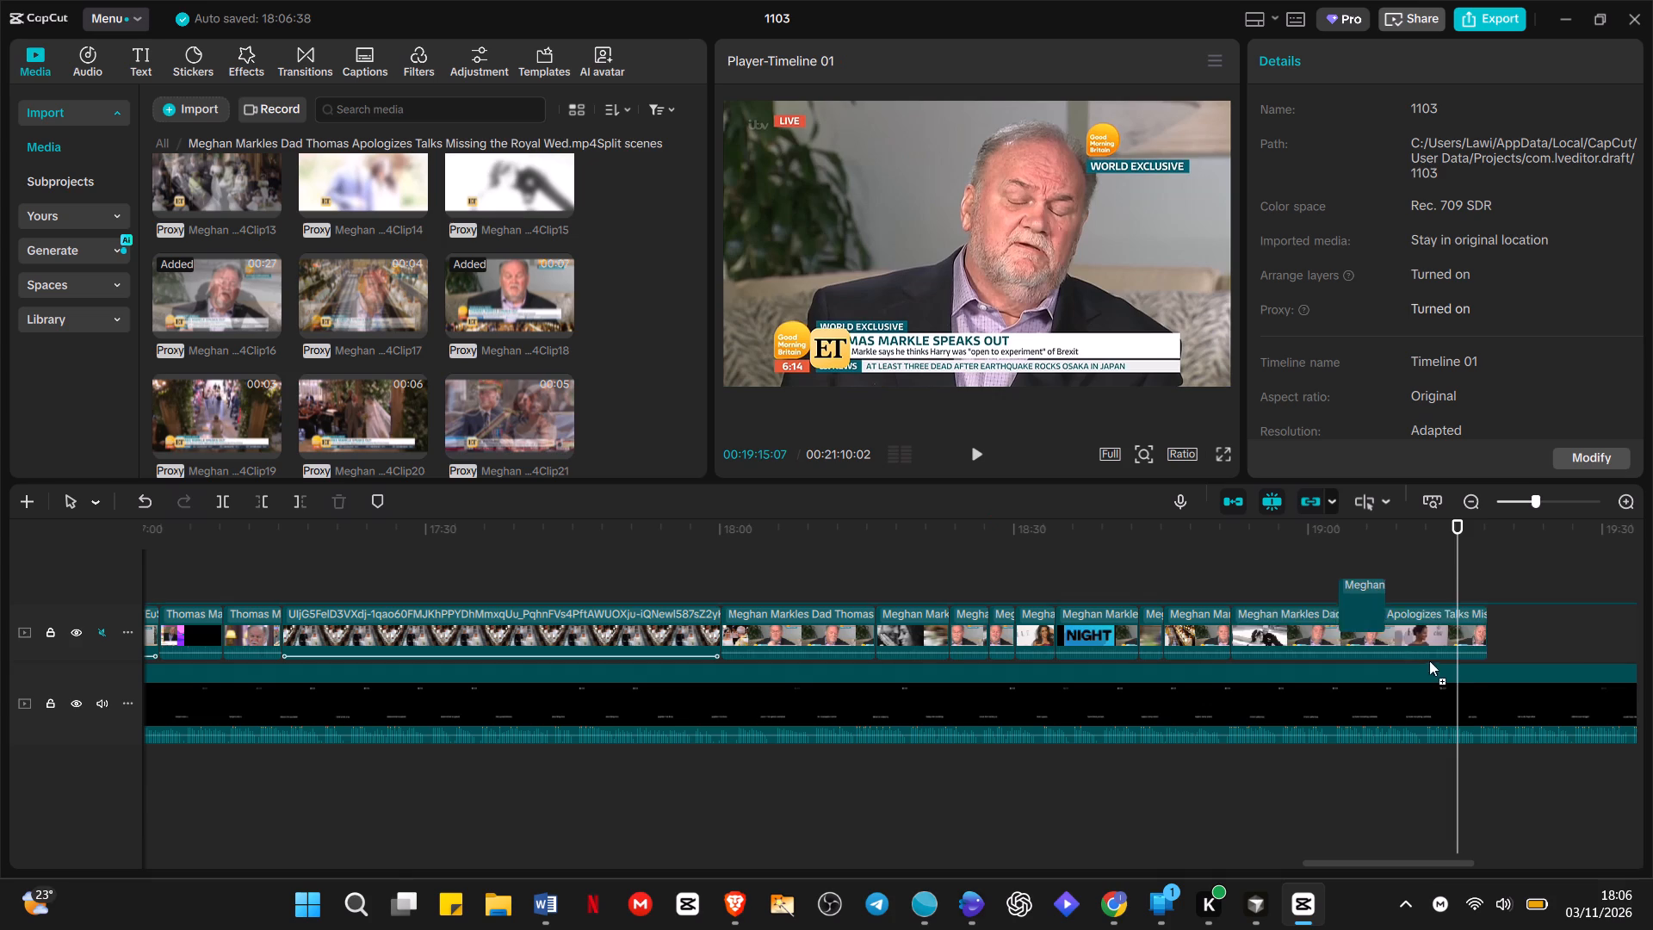
left_click_drag(1429, 660, 1483, 635)
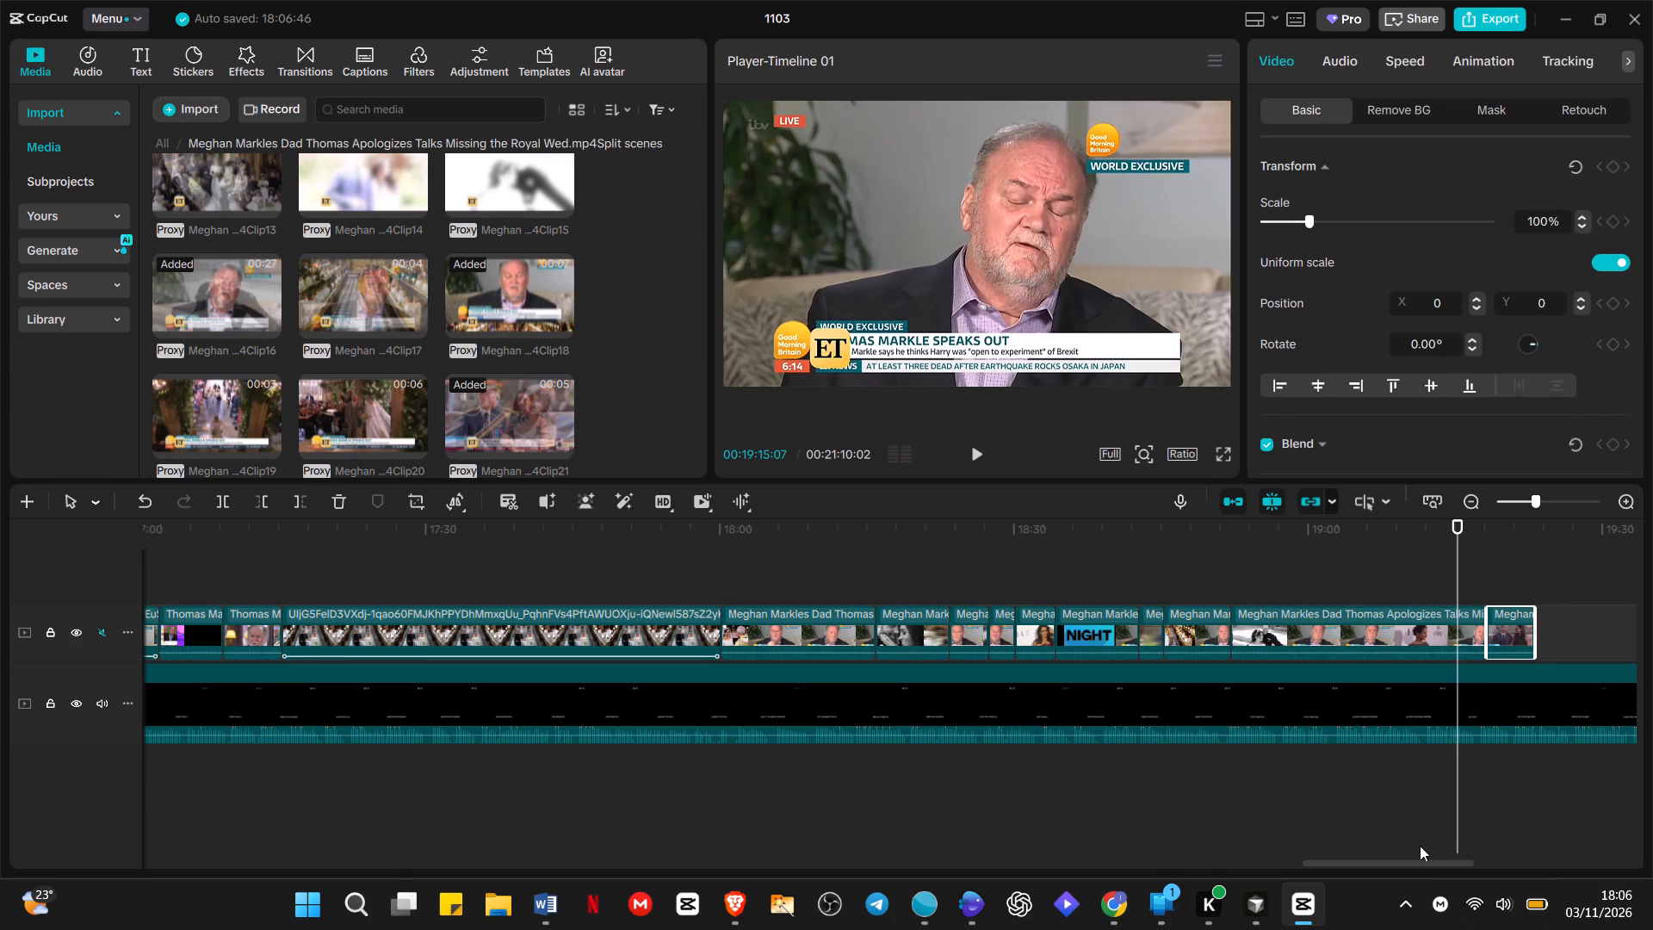
Preview Clip17, the church aisle wedding scene, and place it directly after Clip21 on the upper clip track.
left_click_drag(1415, 860, 1549, 825)
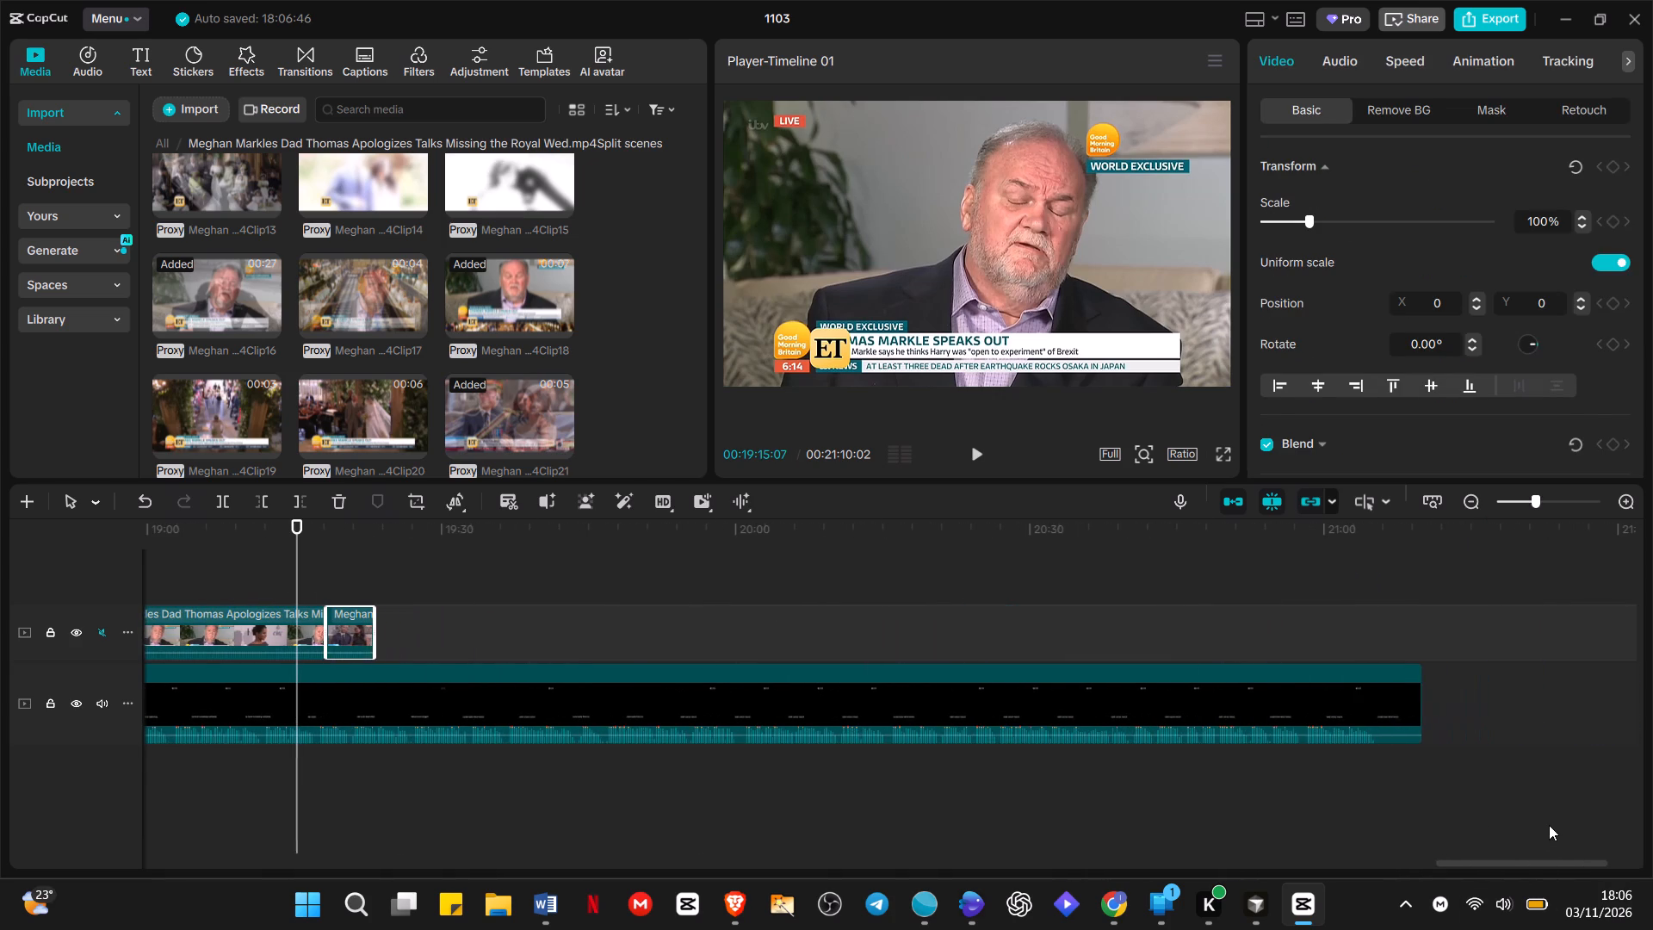
left_click_drag(1549, 825, 1551, 823)
left_click(325, 282)
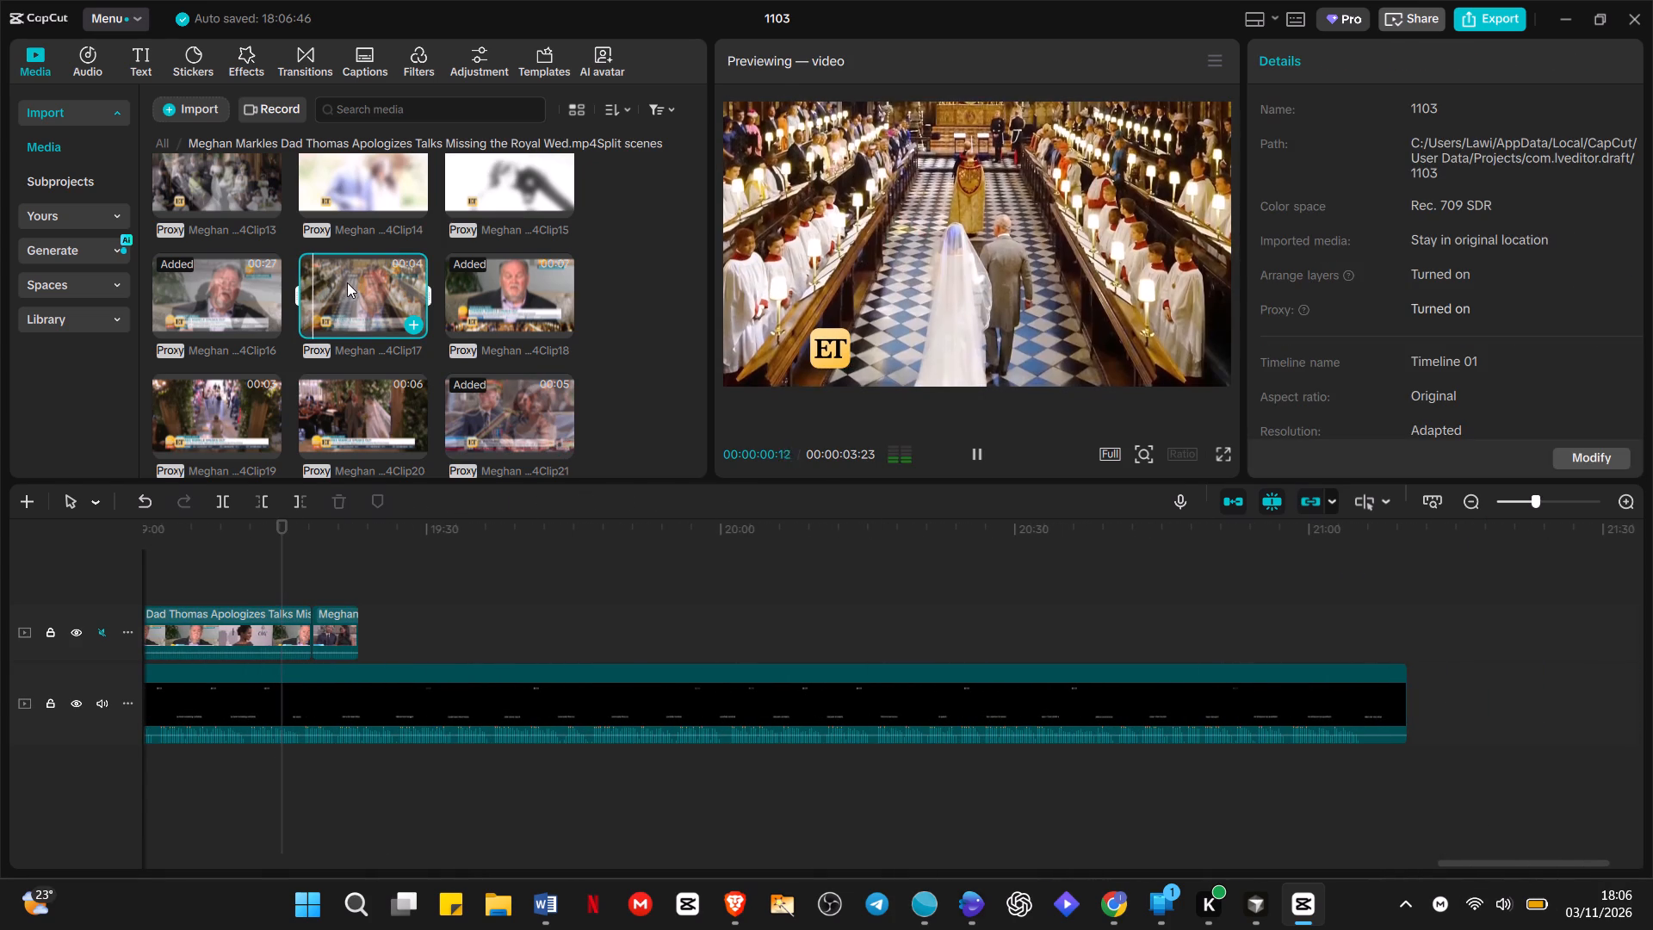
left_click(347, 282)
left_click_drag(367, 274, 378, 630)
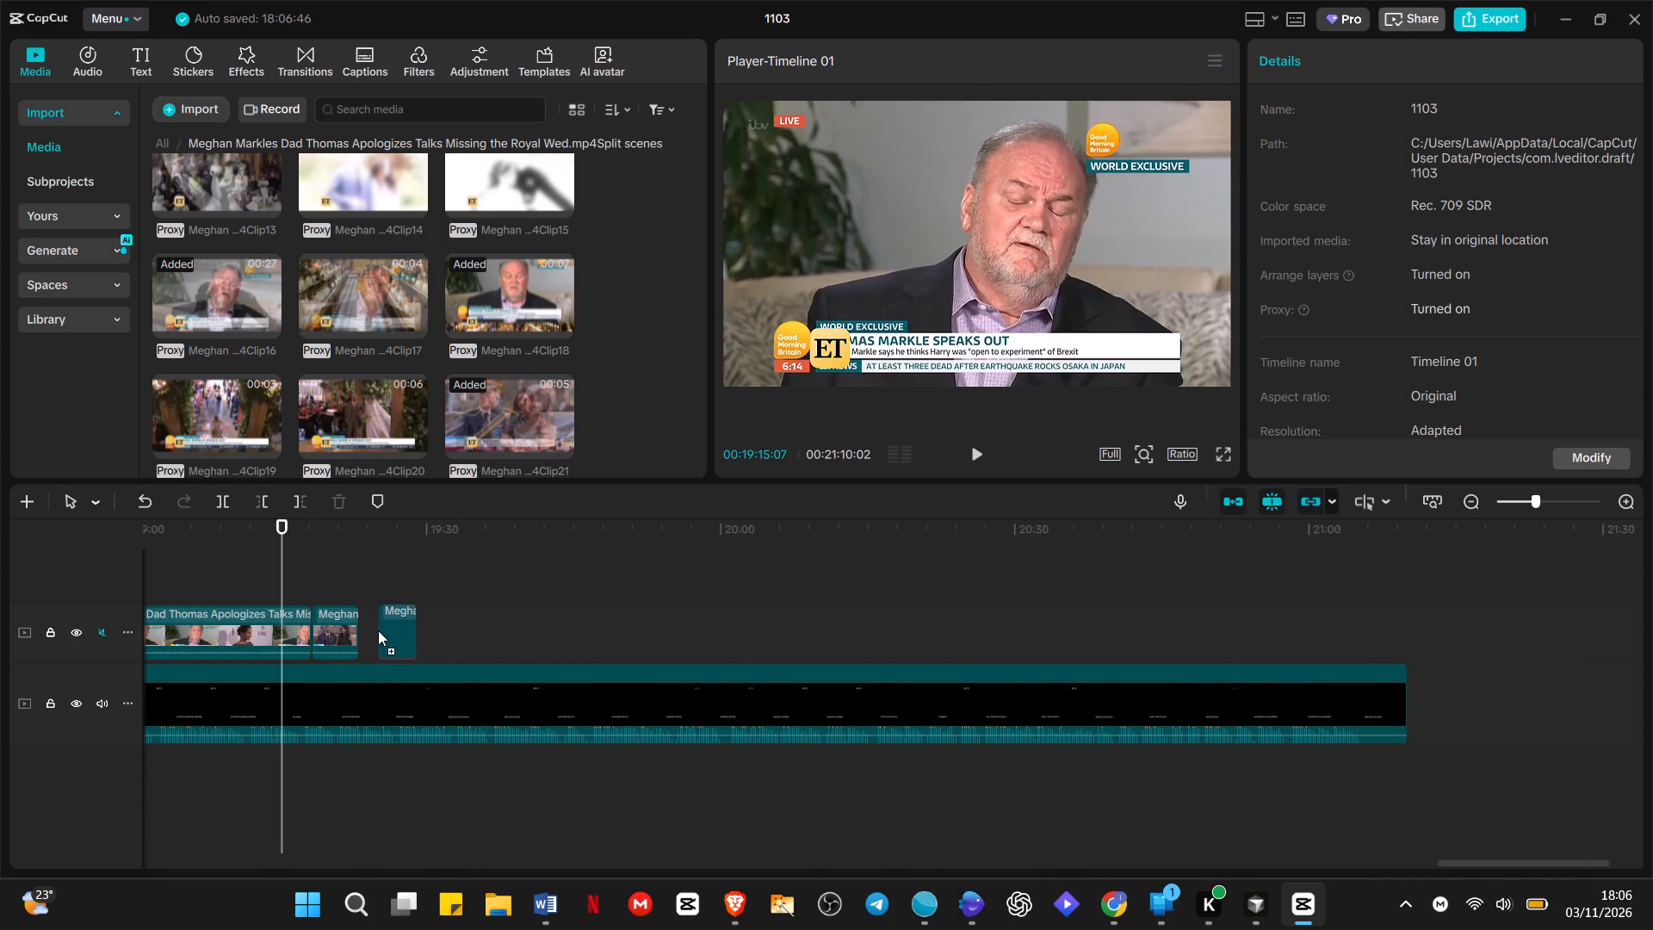
left_click_drag(378, 630, 362, 630)
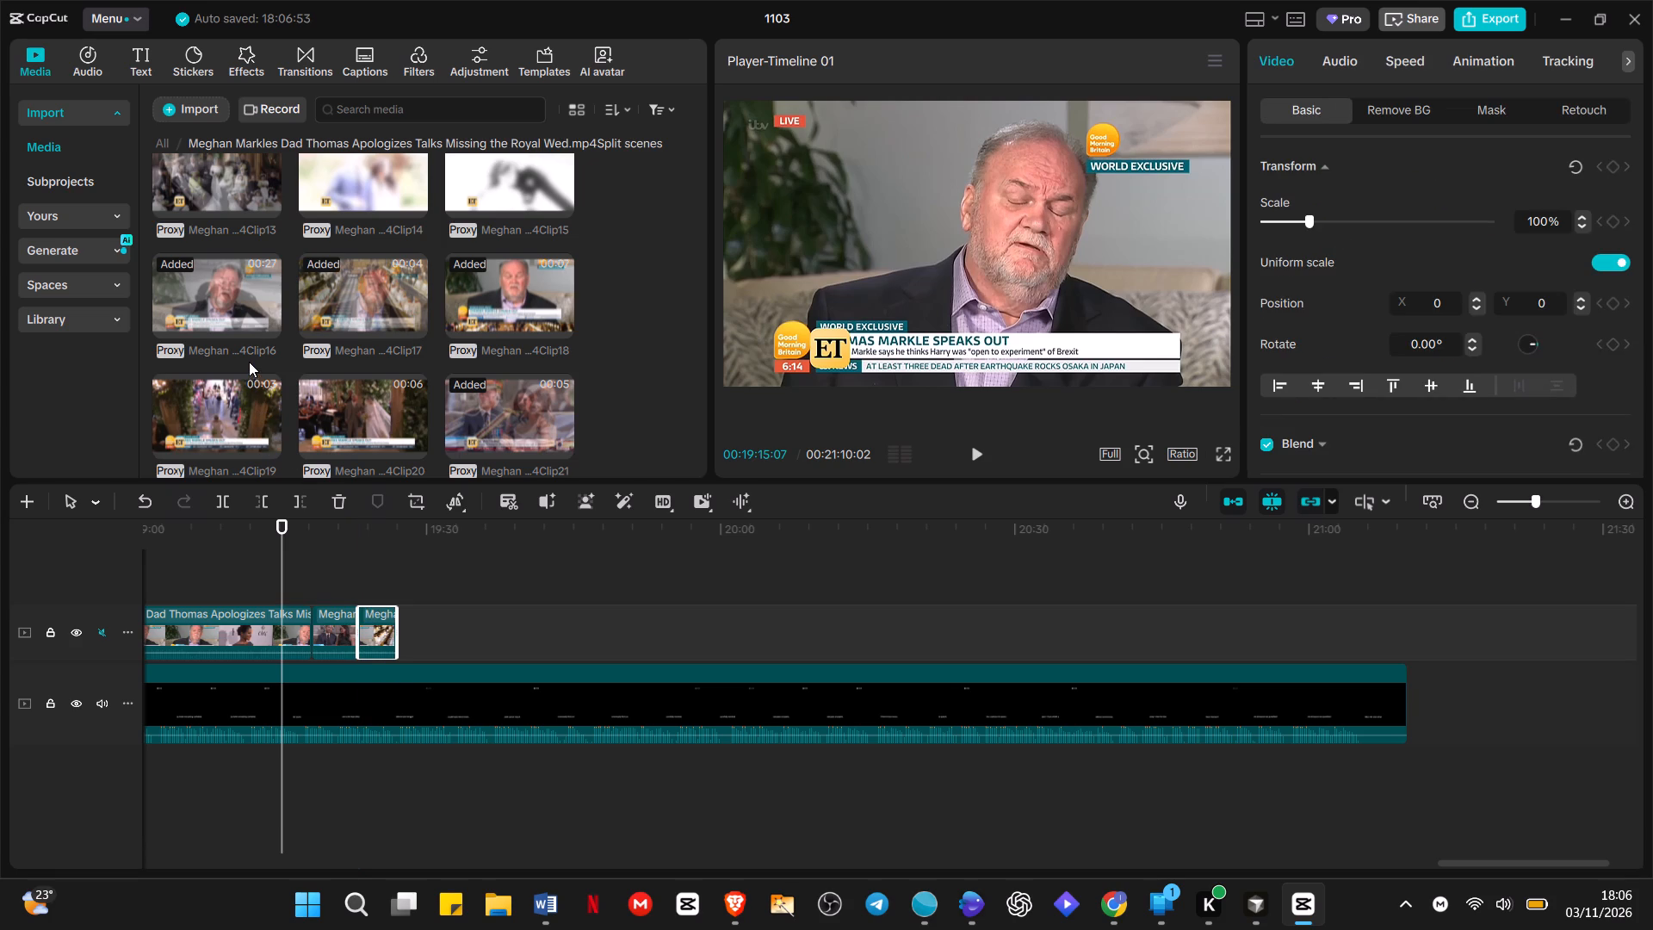
Place Clip19 and Clip20 together directly after Clip17 on the upper clip track.
left_click_drag(256, 363, 416, 421)
left_click_drag(416, 424, 453, 592)
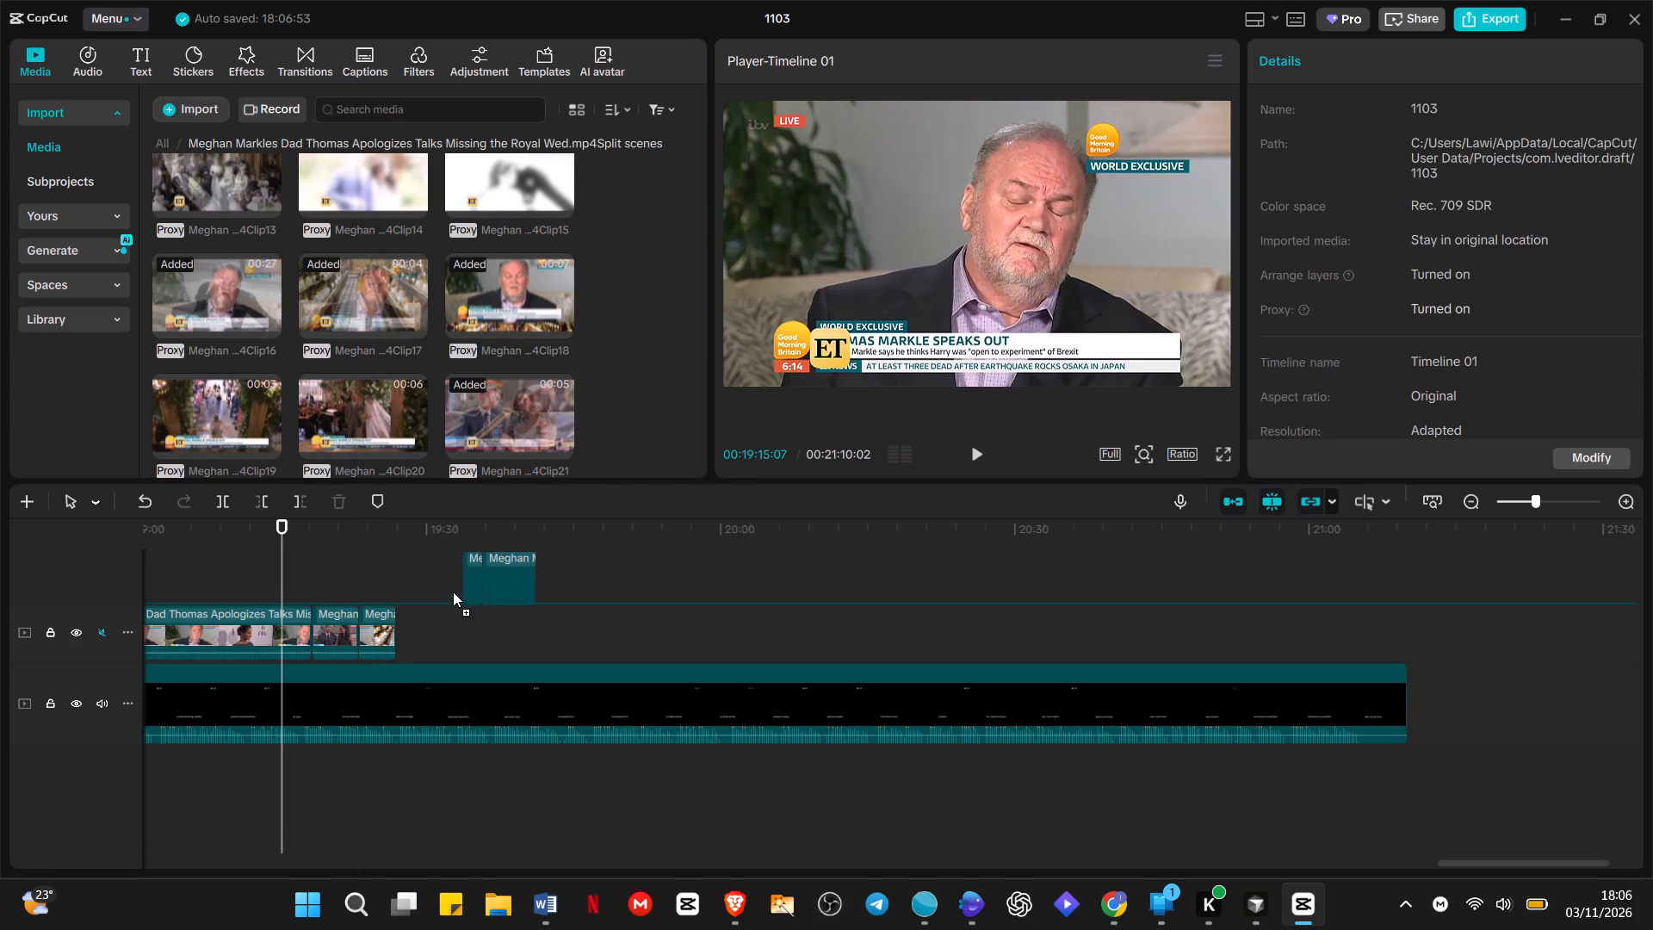
left_click_drag(453, 592, 401, 633)
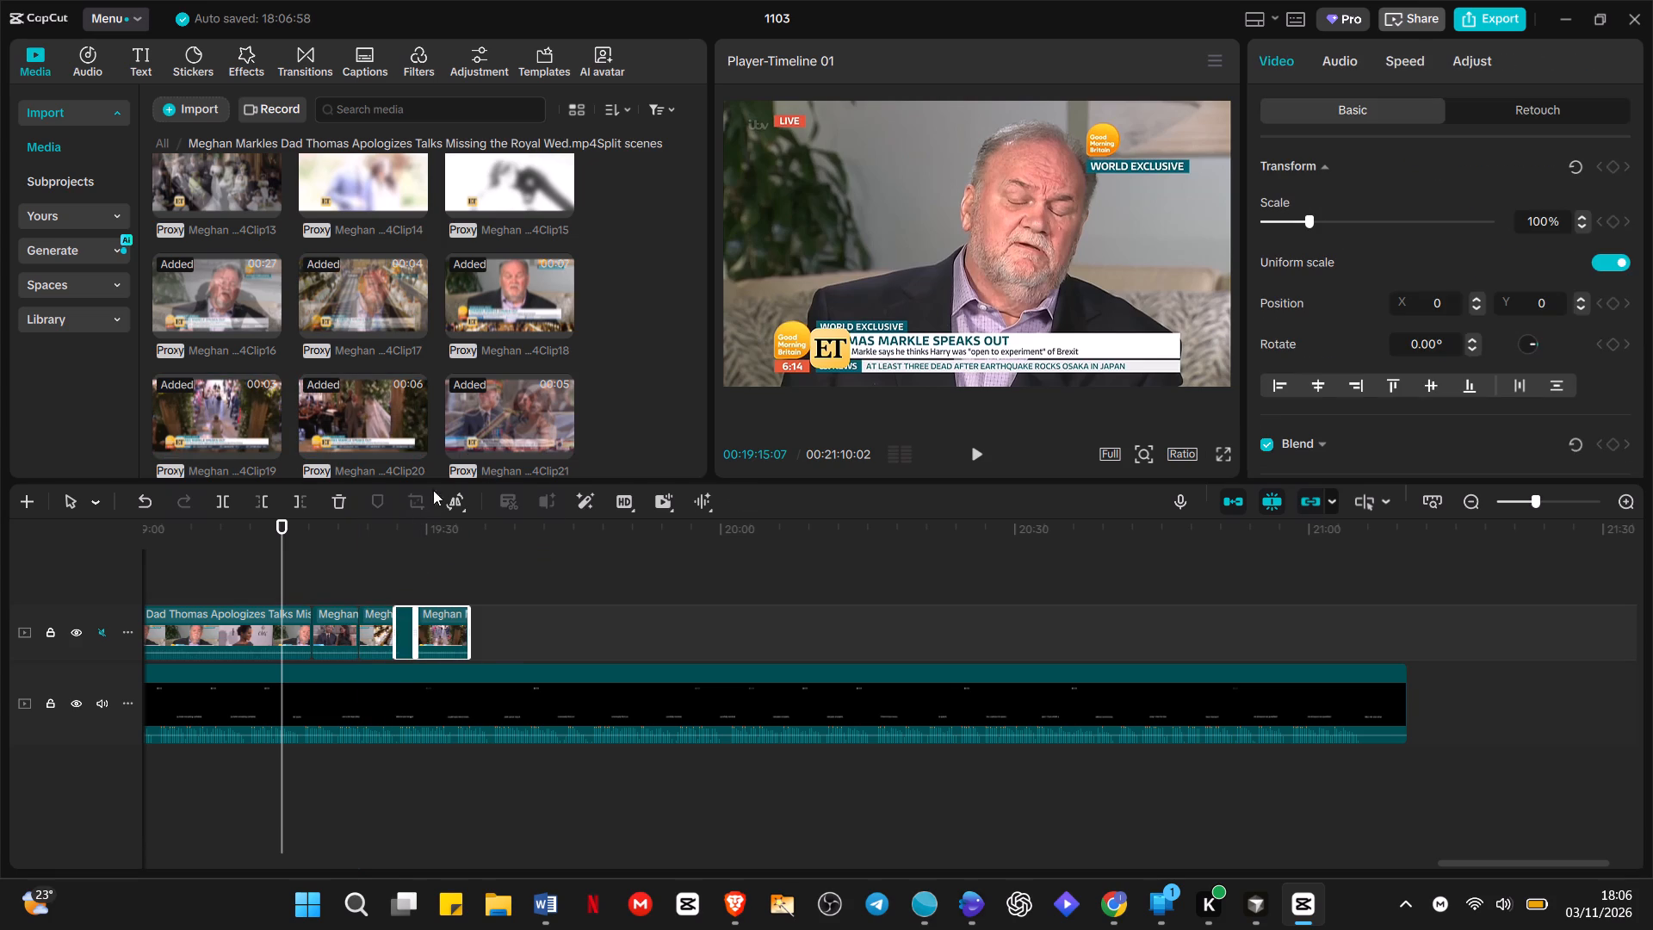
Preview Clip22, the last Thomas Markle interview scene, and place it directly after Clip20 on the upper clip track.
left_click_drag(703, 350, 694, 400)
left_click(209, 380)
left_click(227, 388)
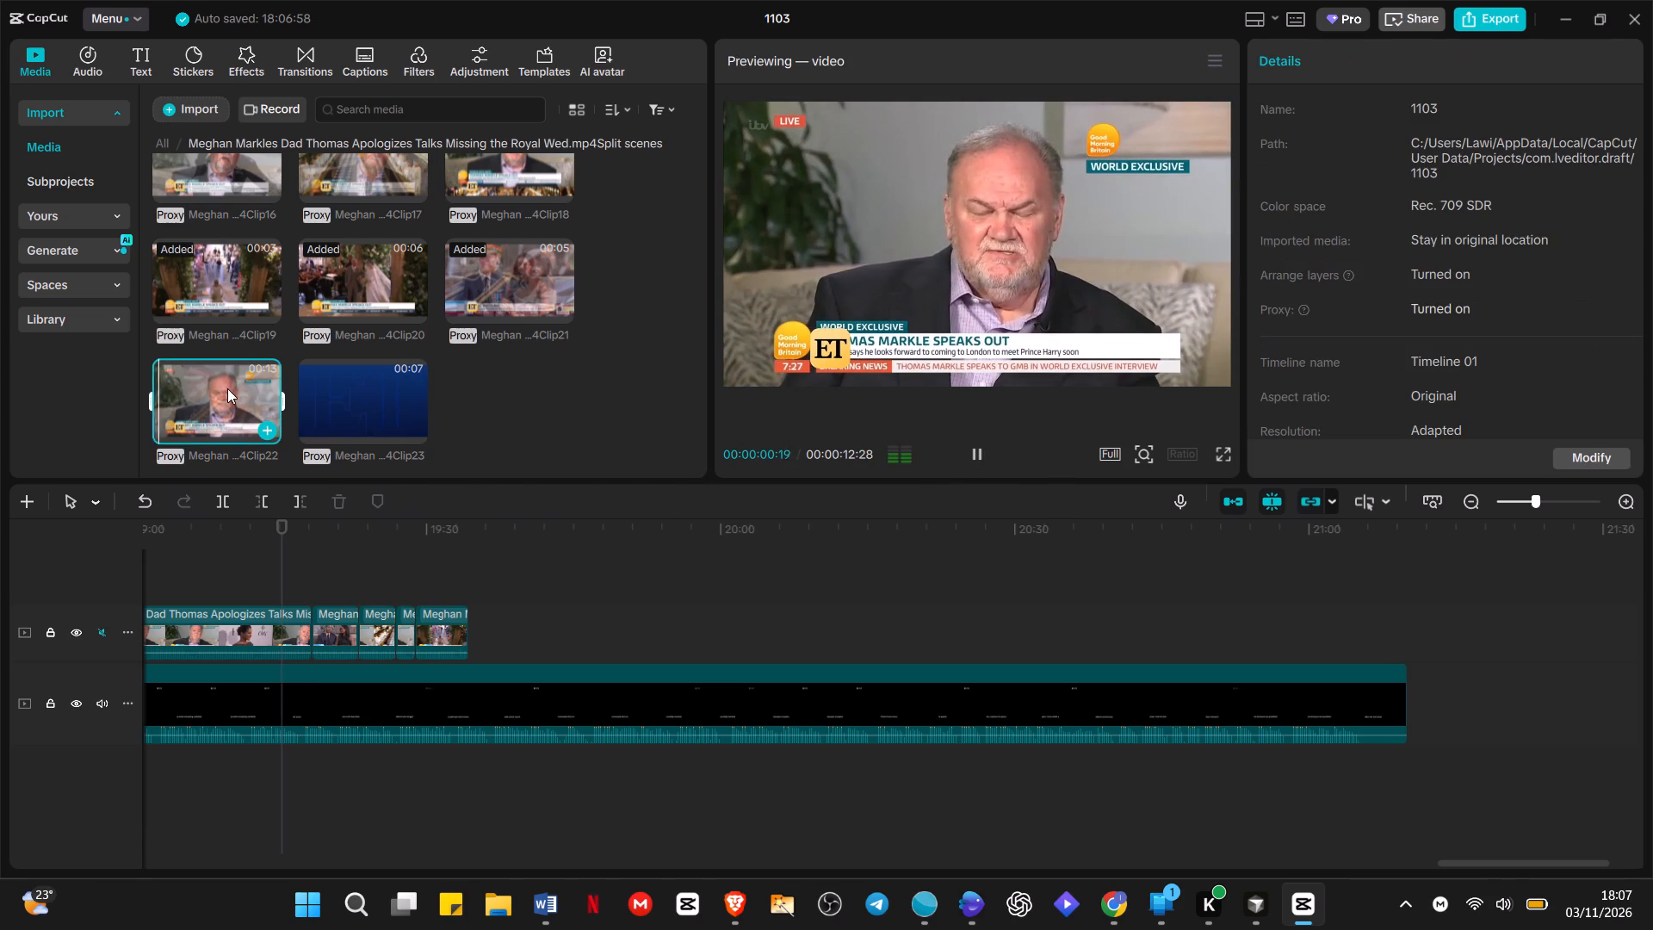
left_click(247, 371)
left_click(266, 369)
left_click_drag(267, 372, 426, 555)
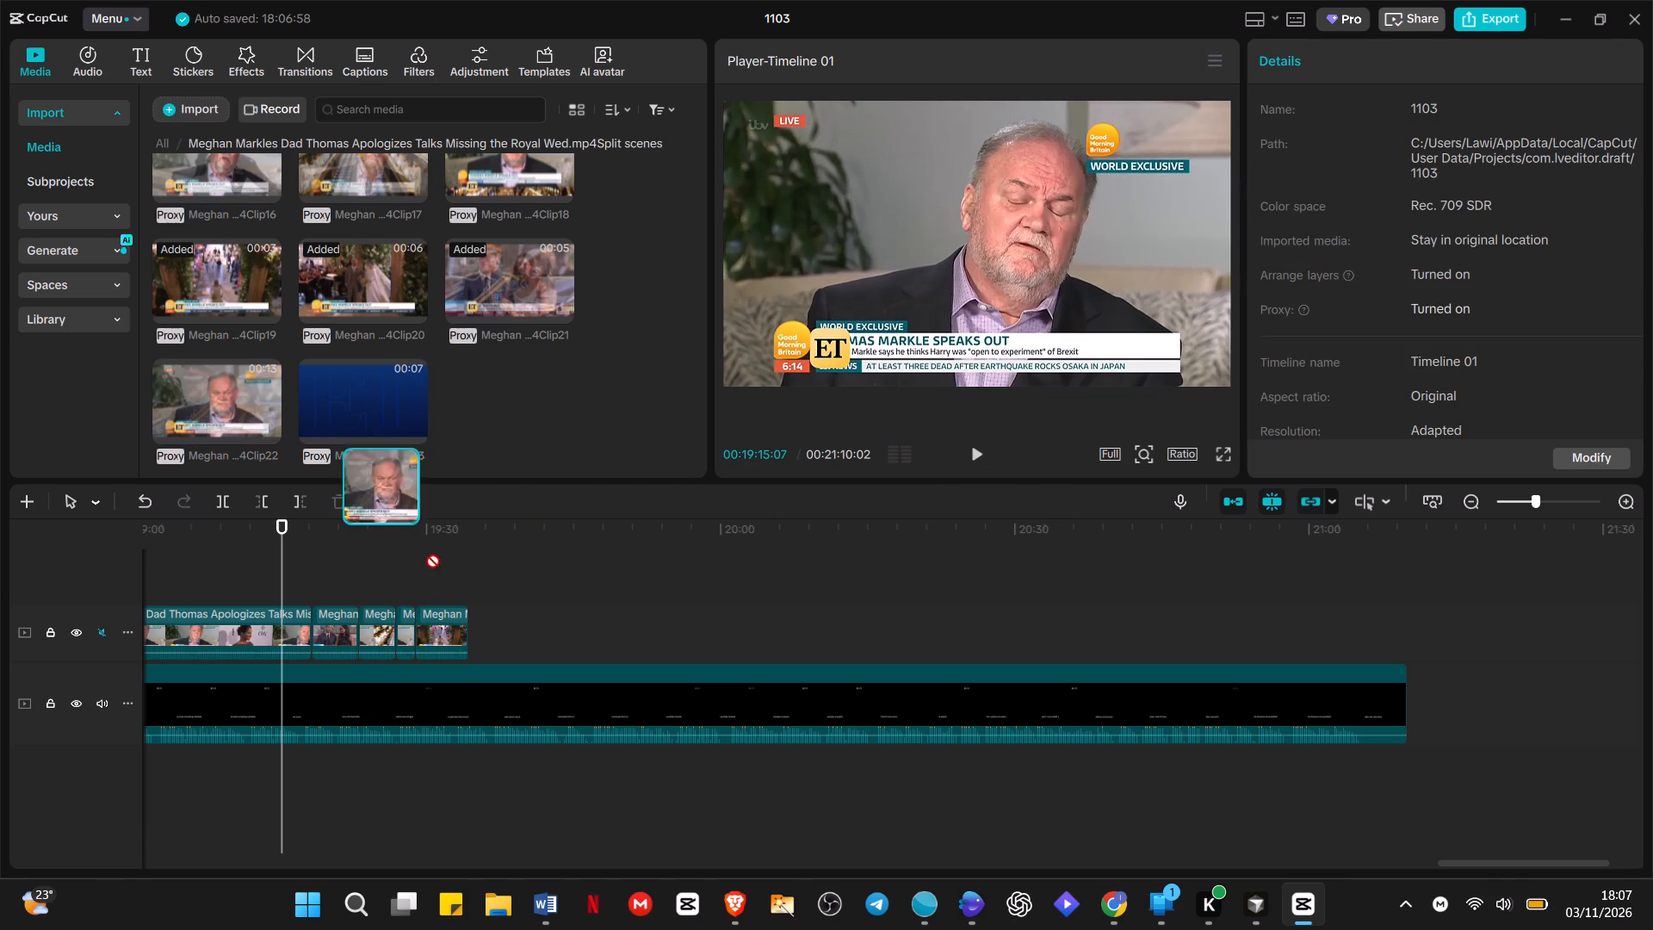
left_click_drag(426, 555, 470, 631)
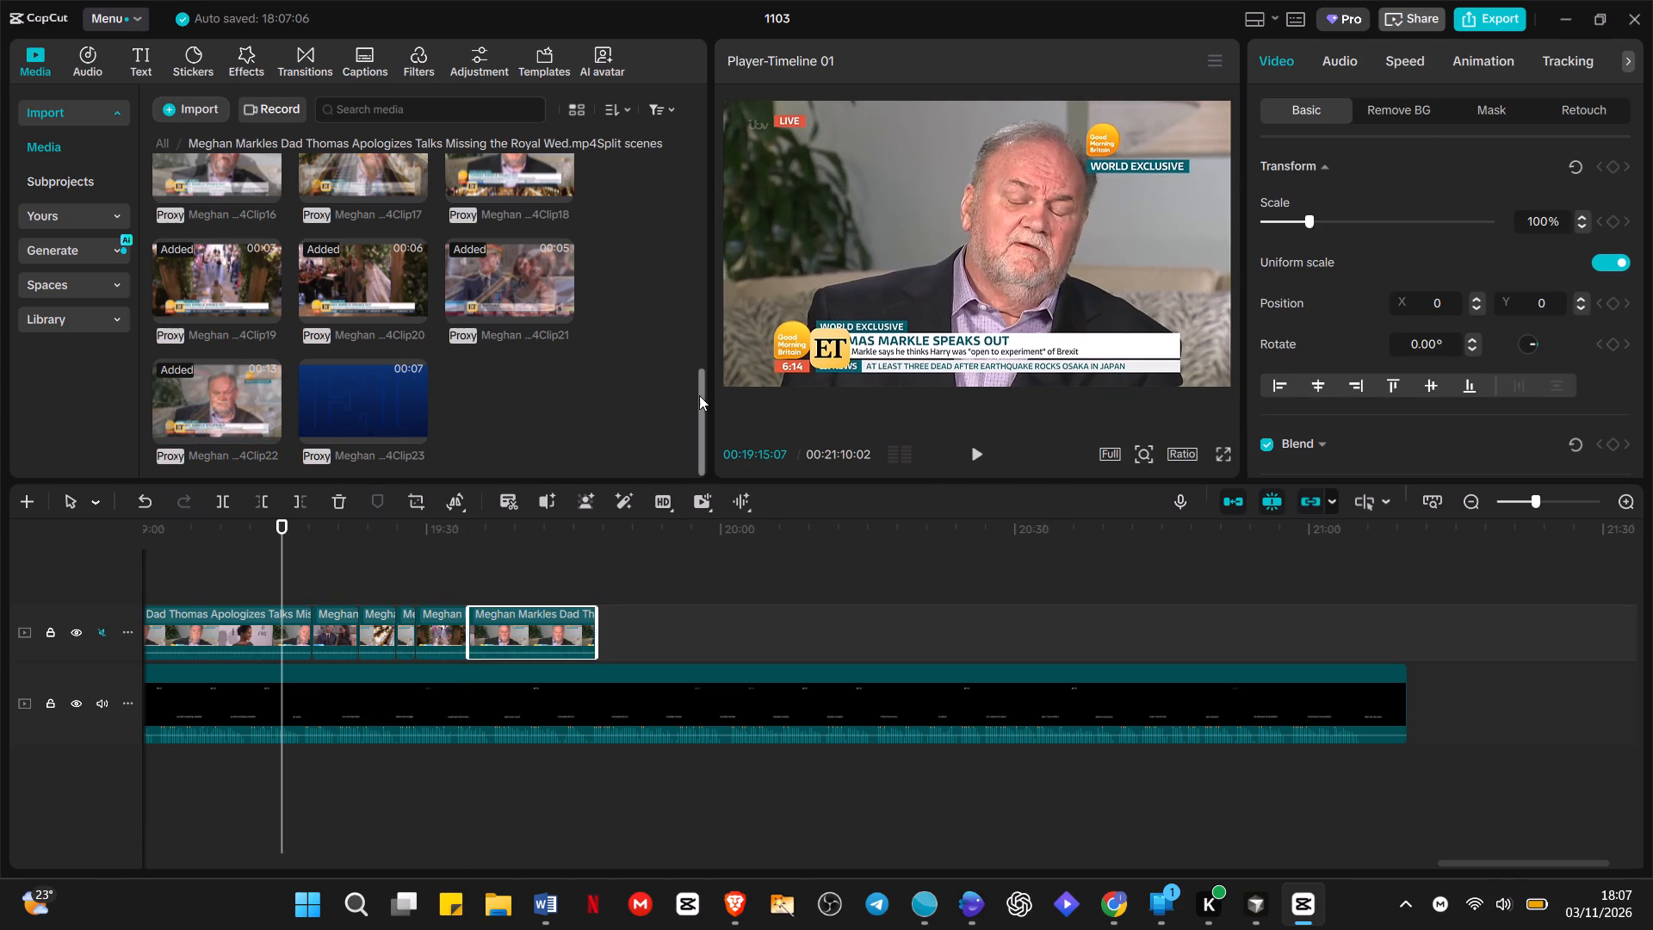
Check Clip14 and the other split scenes, and browse the project's main media for more footage to use.
left_click_drag(699, 399, 690, 296)
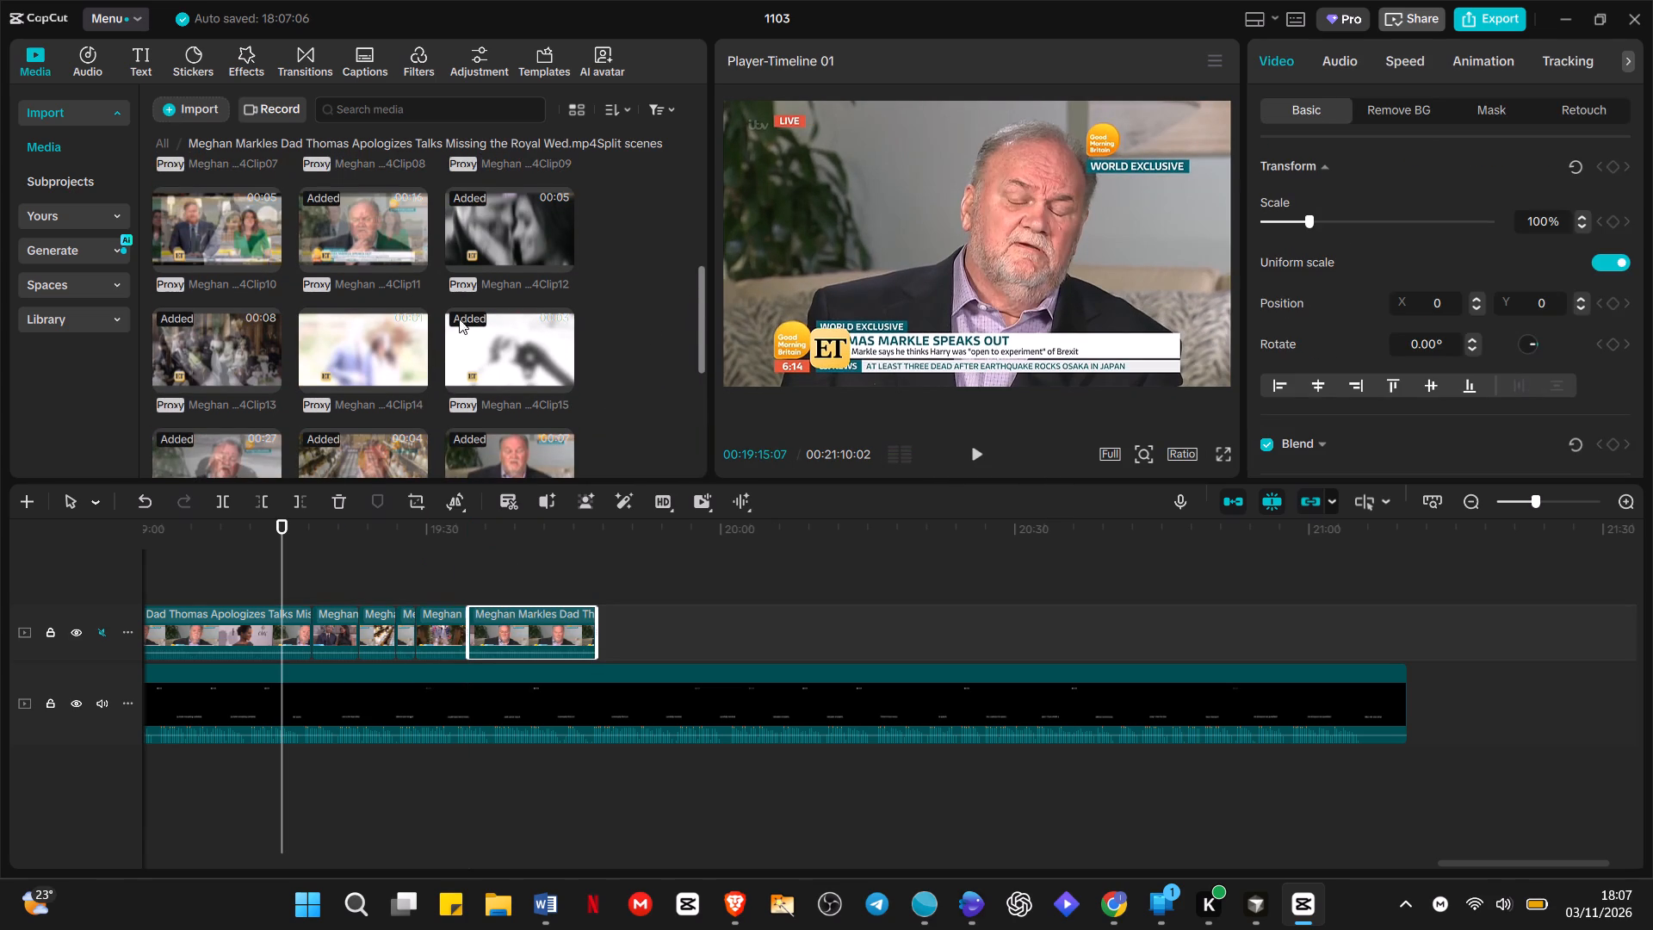
left_click(350, 345)
left_click(350, 342)
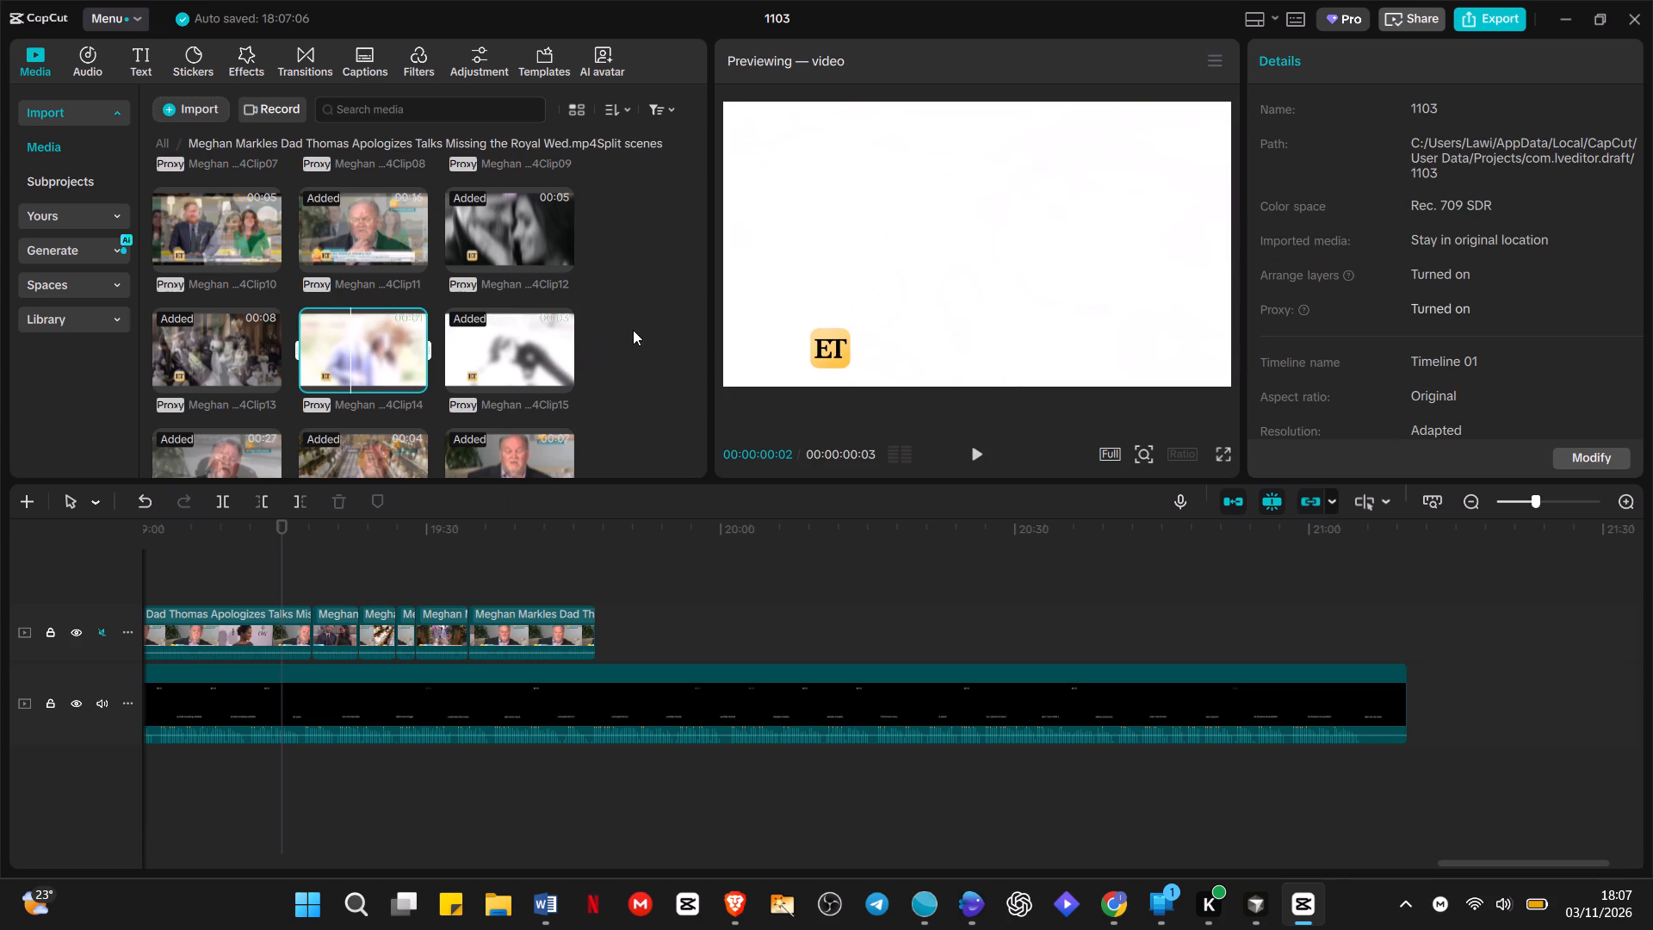
left_click_drag(707, 345, 697, 253)
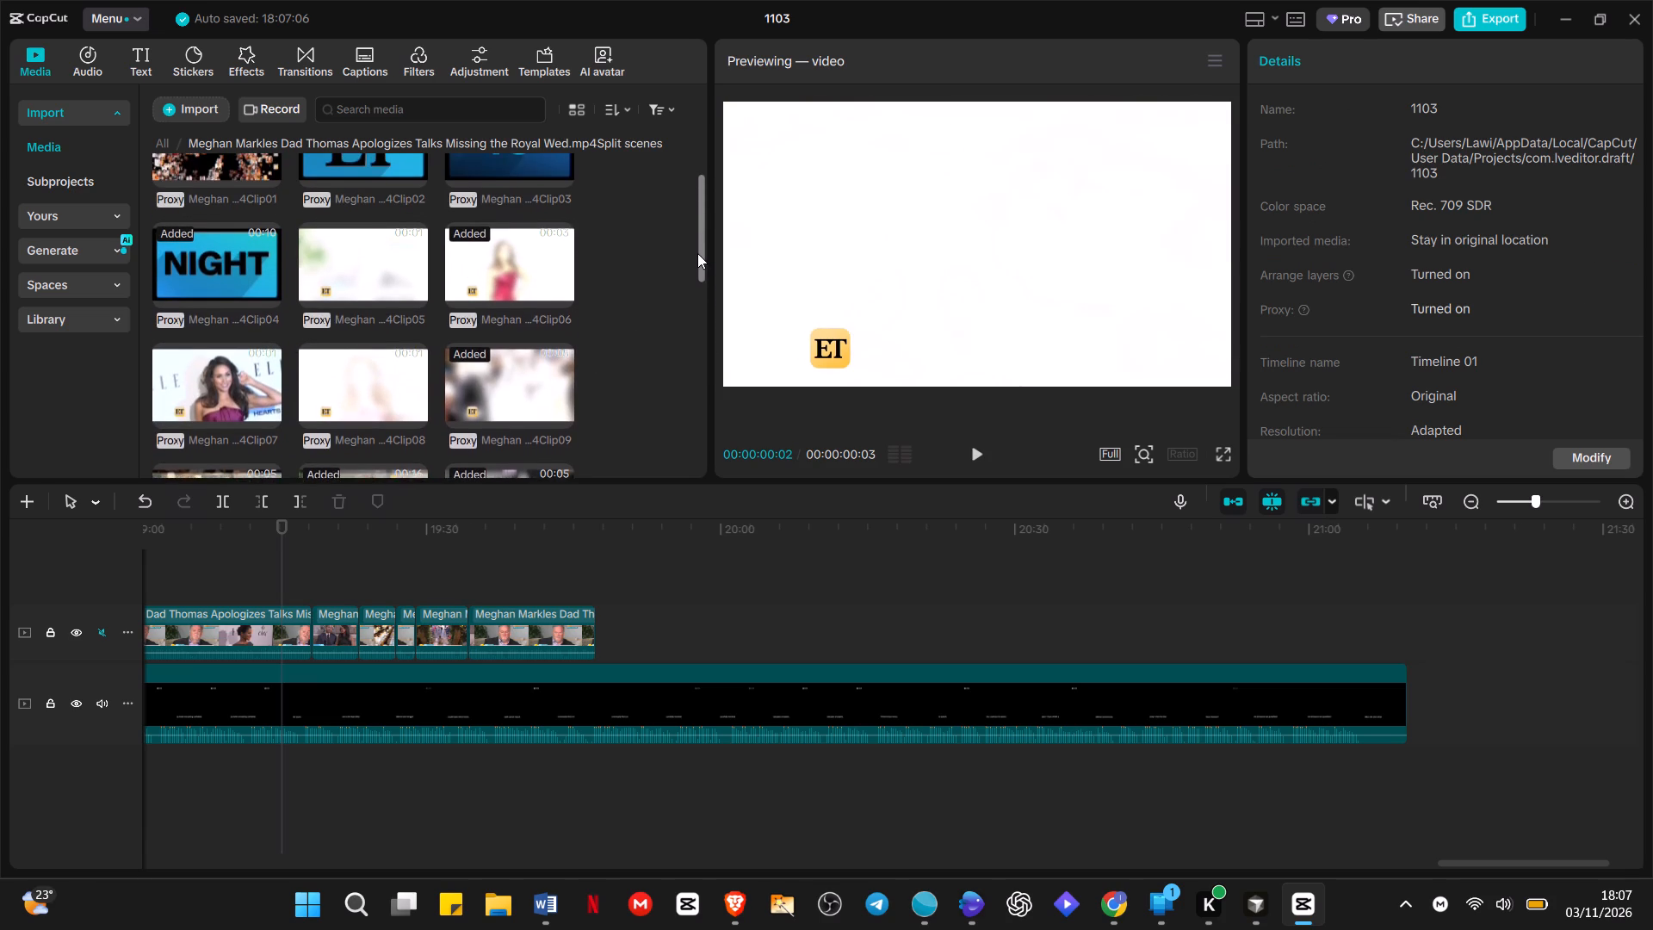
left_click_drag(697, 253, 699, 196)
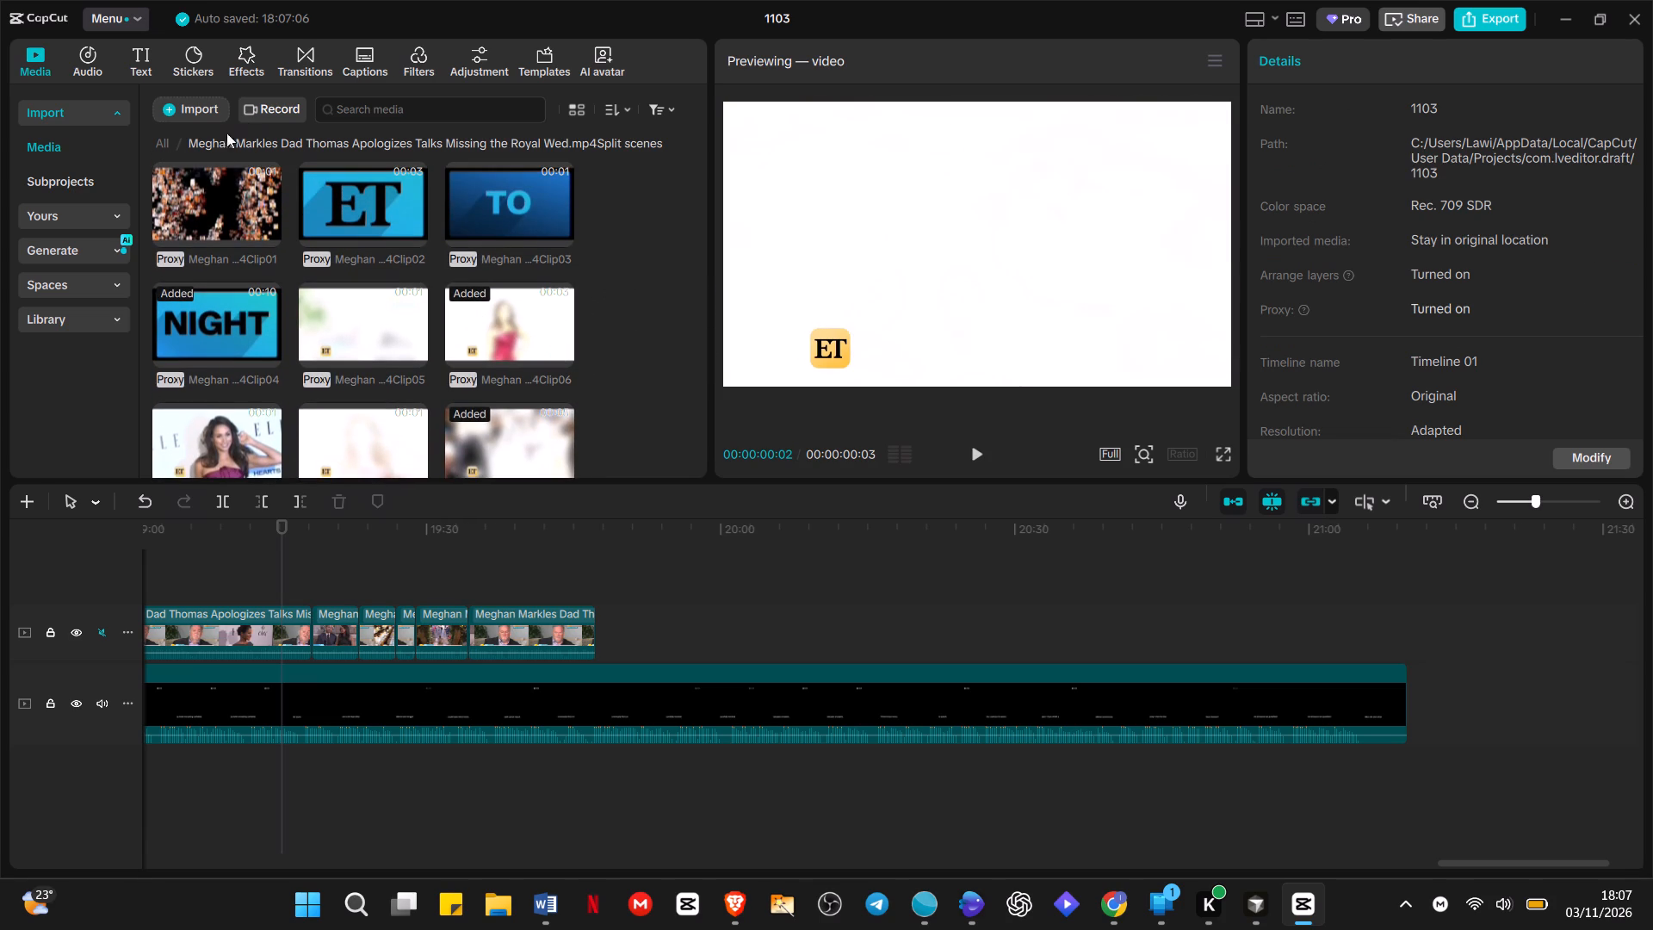
left_click(167, 146)
scroll(482, 327, "down", 11)
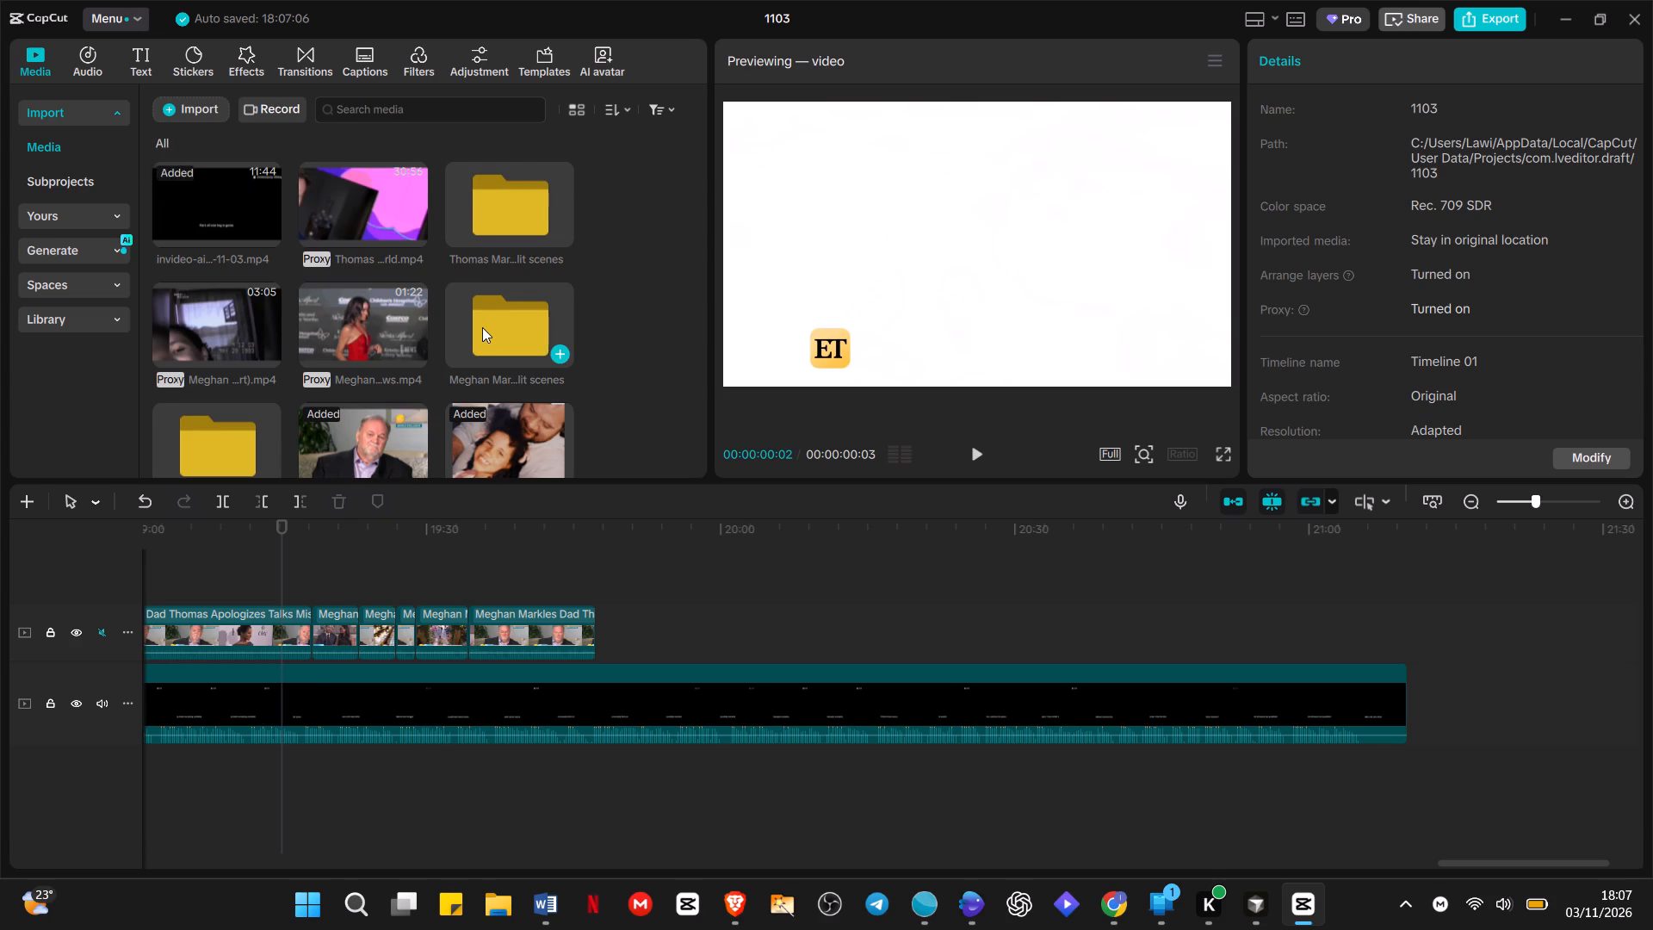
scroll(482, 327, "down", 14)
scroll(502, 275, "up", 9)
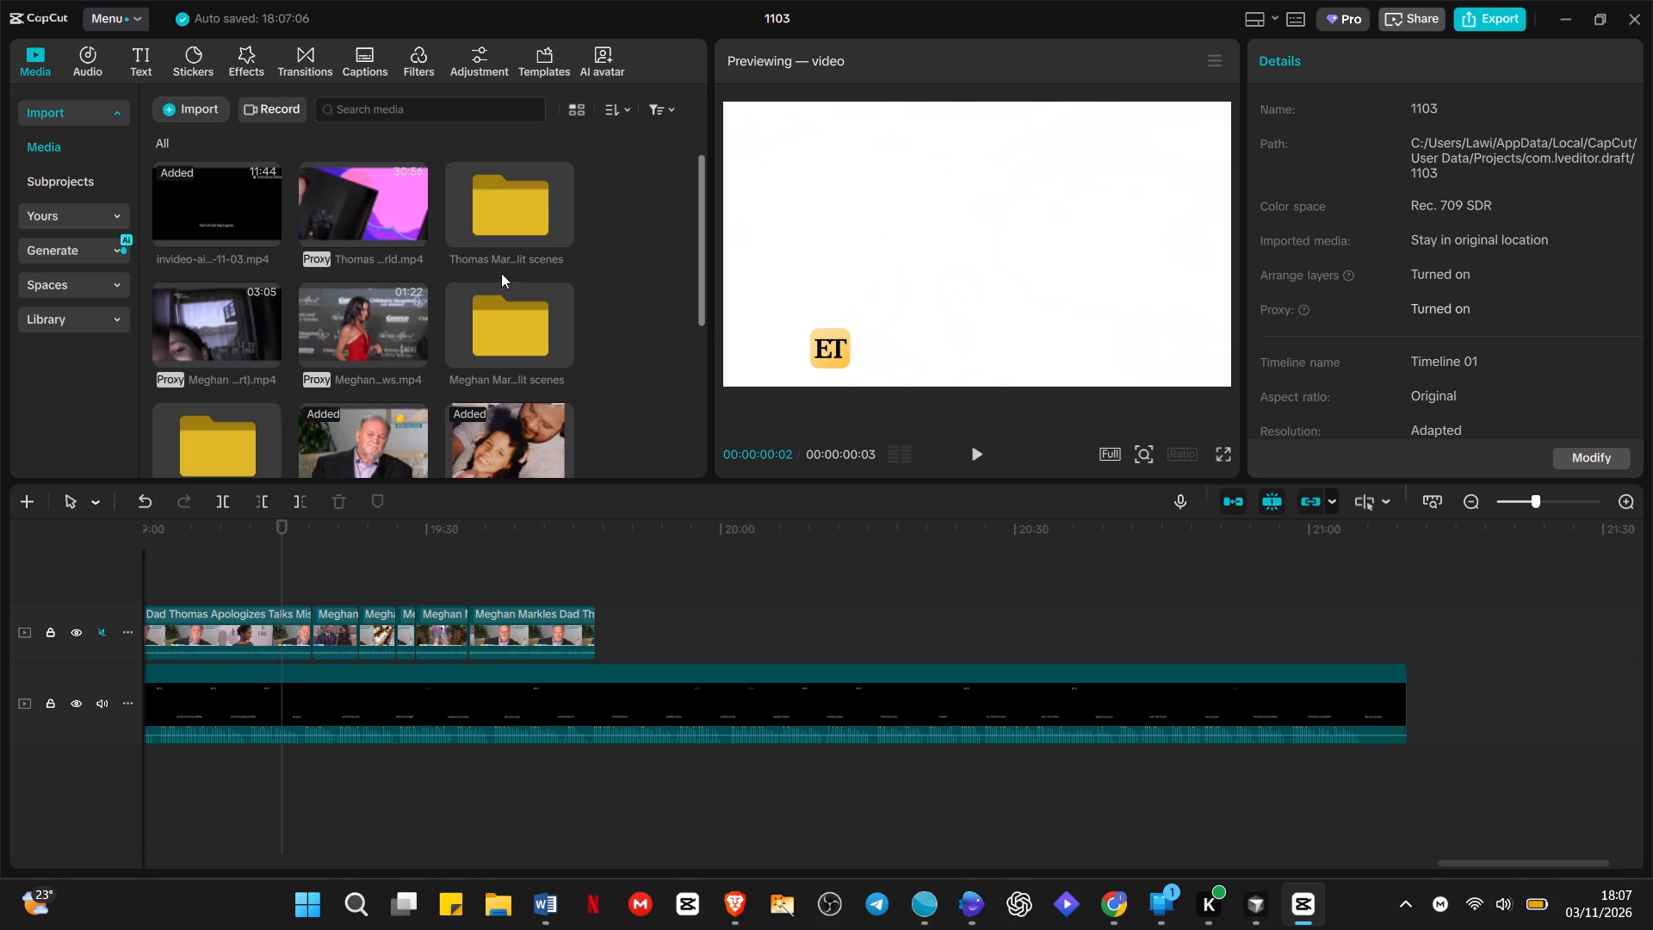
Place the Thomas Markle still photo near the narration's end on the upper track and extend its start back to Clip22.
left_click_drag(381, 439, 486, 459)
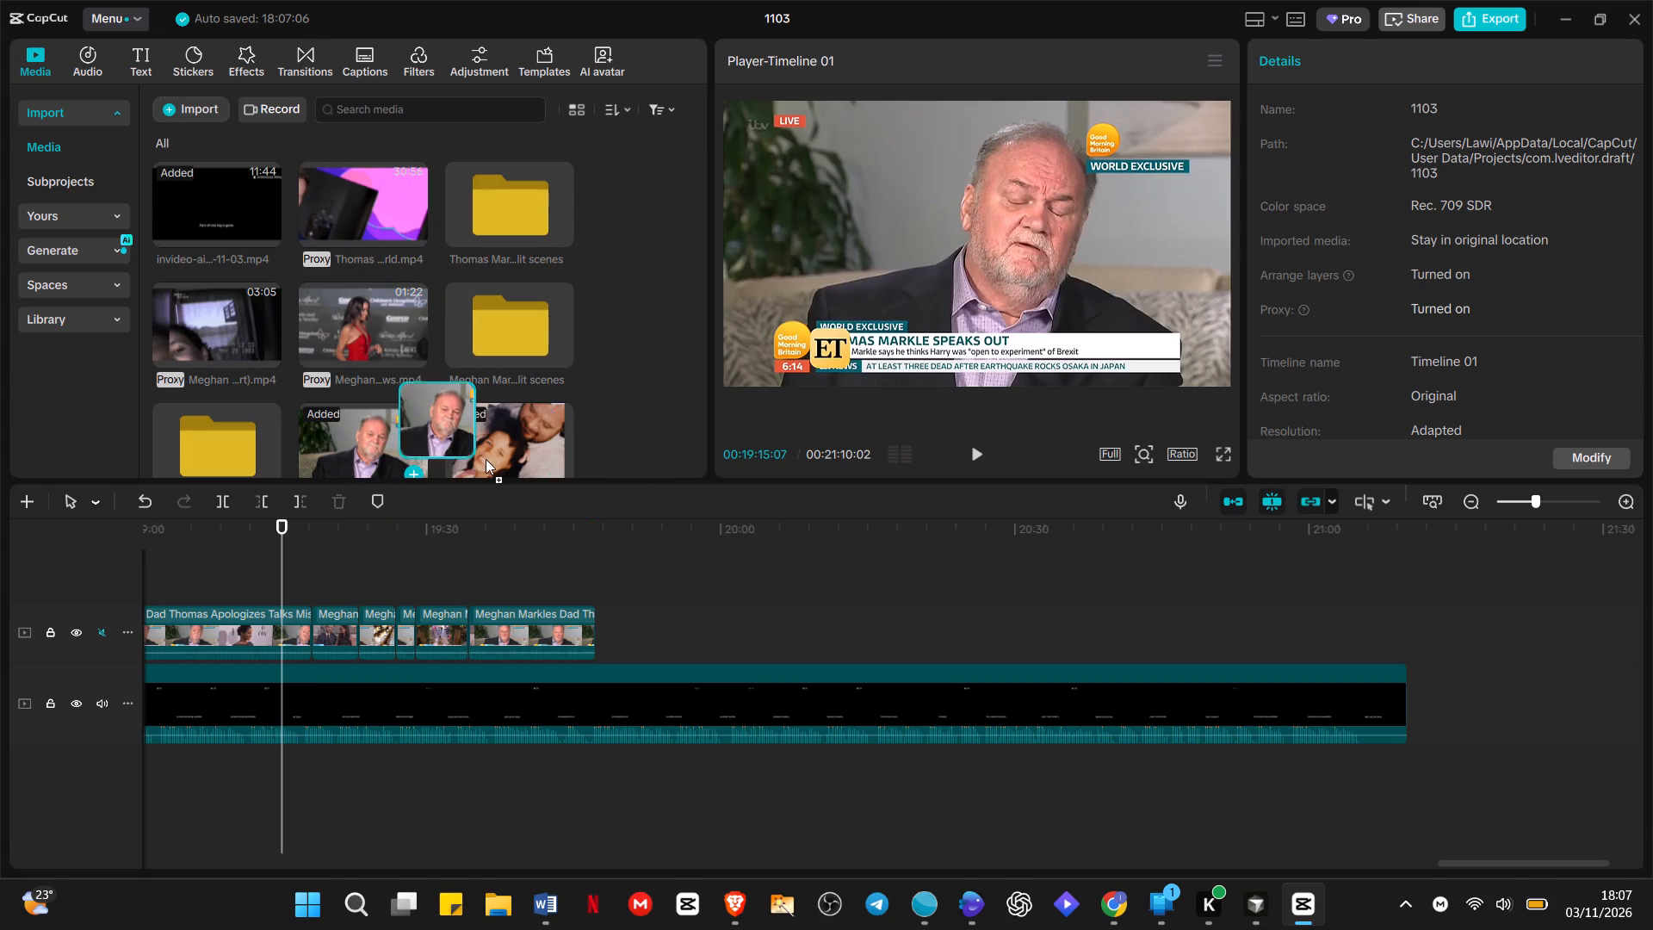
left_click_drag(486, 459, 969, 635)
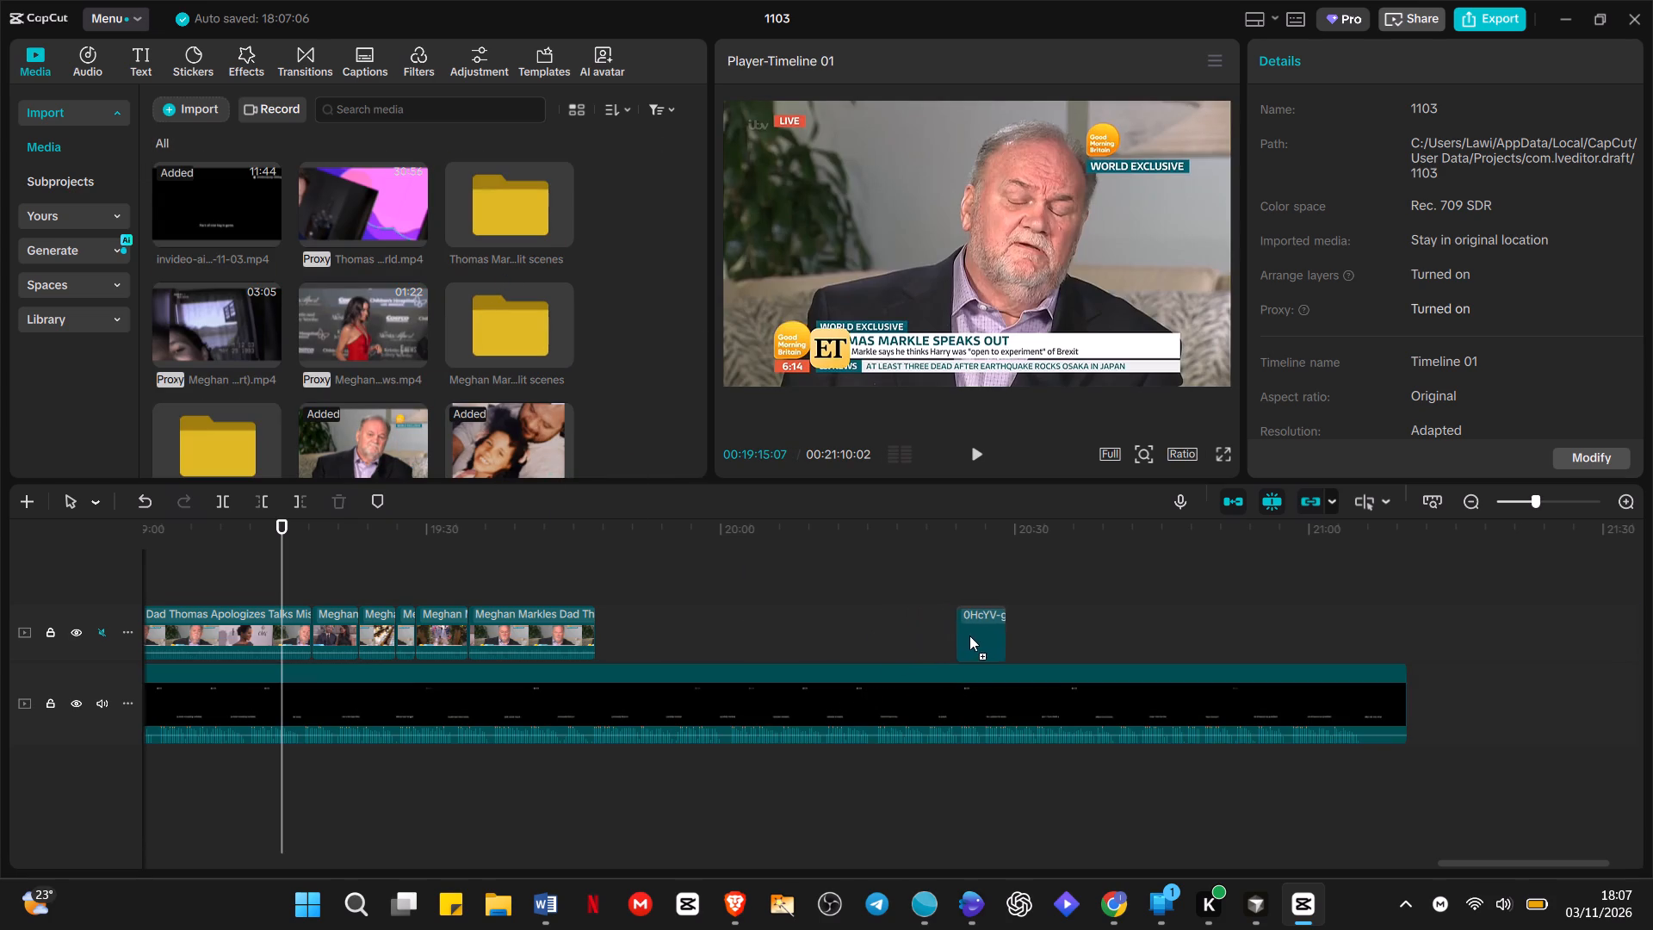
left_click_drag(969, 635, 1130, 640)
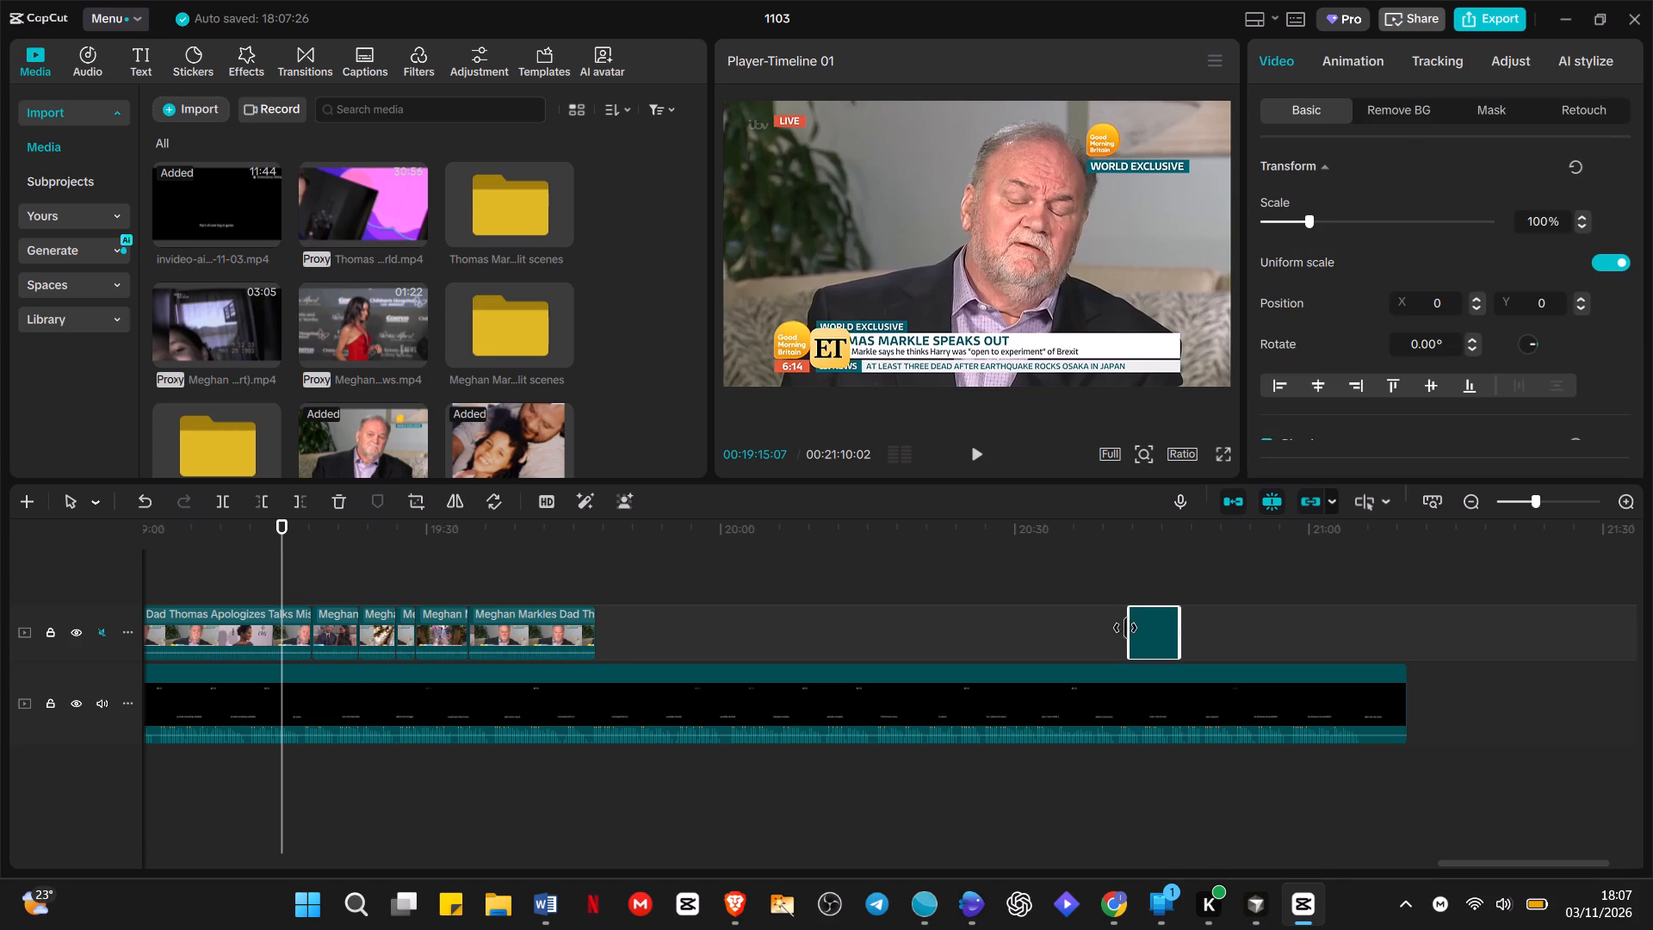
left_click_drag(1131, 626, 580, 595)
Apply the Zoom 1 combo animation to the extended Thomas Markle photo and check the zoom near the photo's end.
left_click(604, 591)
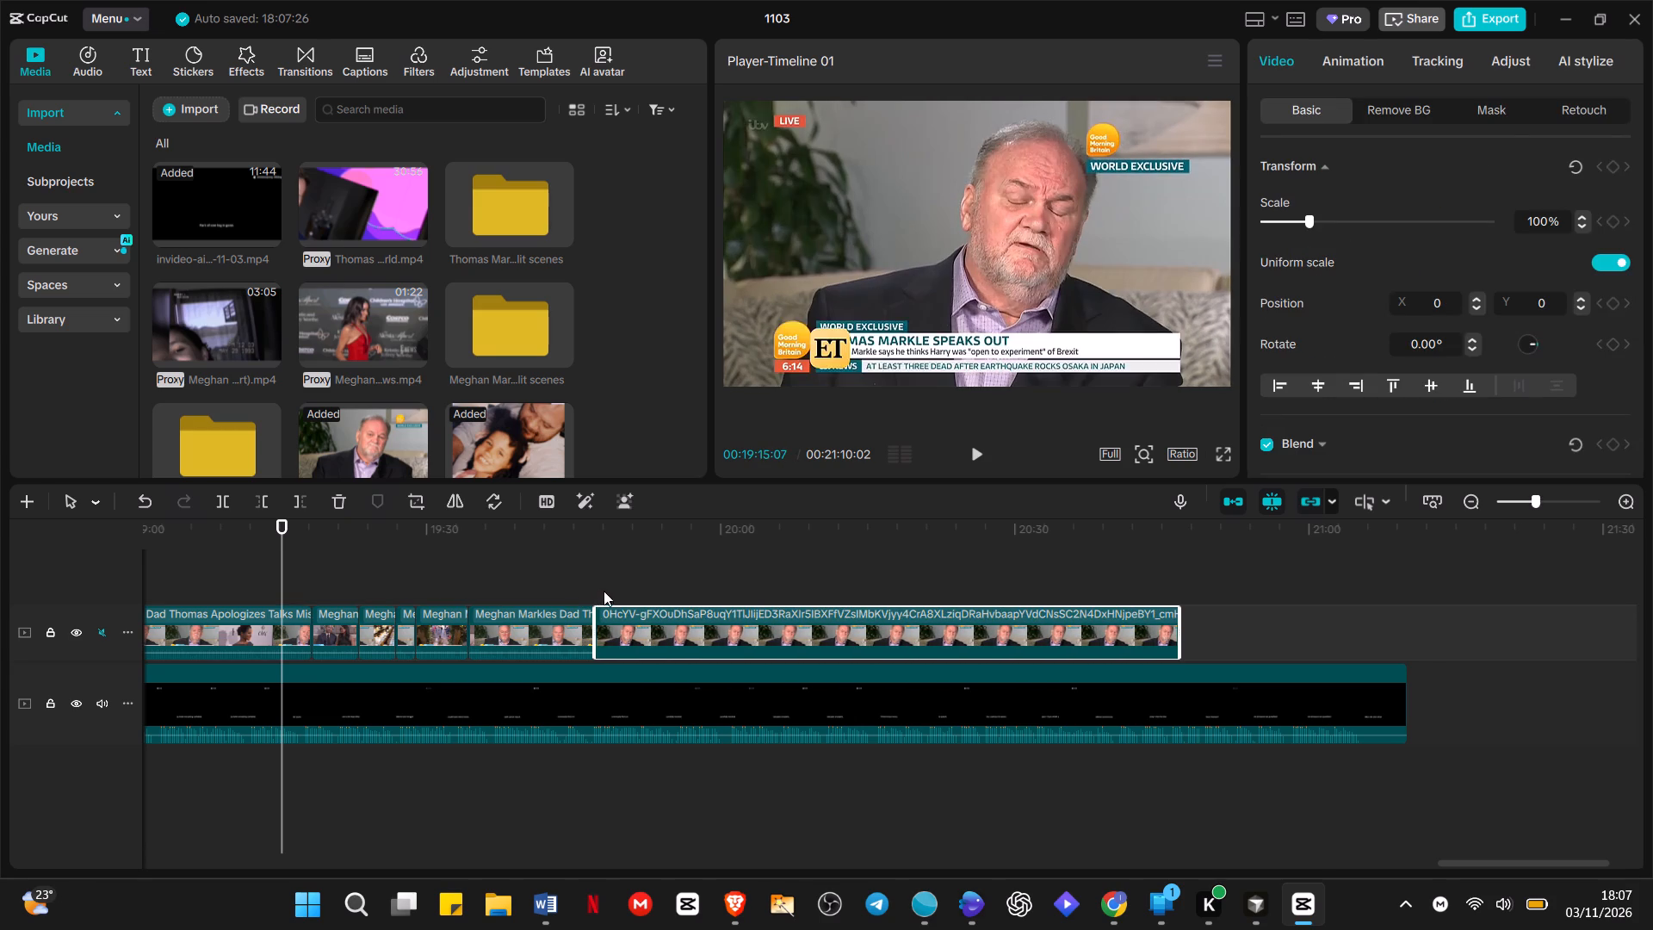
left_click(649, 631)
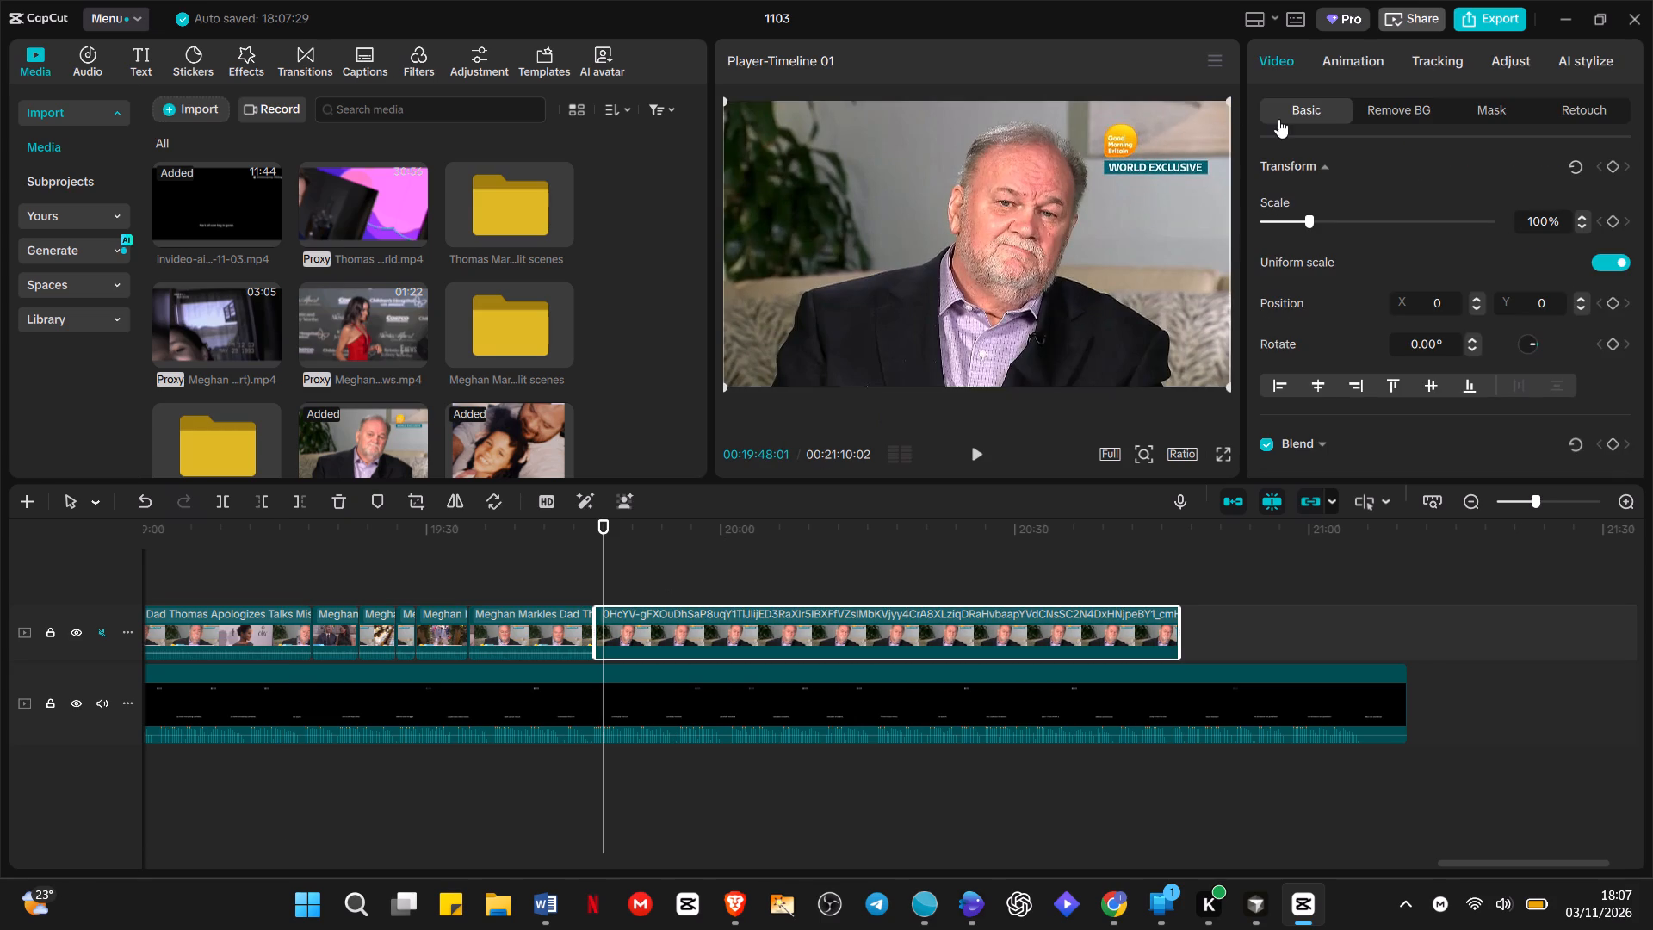
left_click(1349, 55)
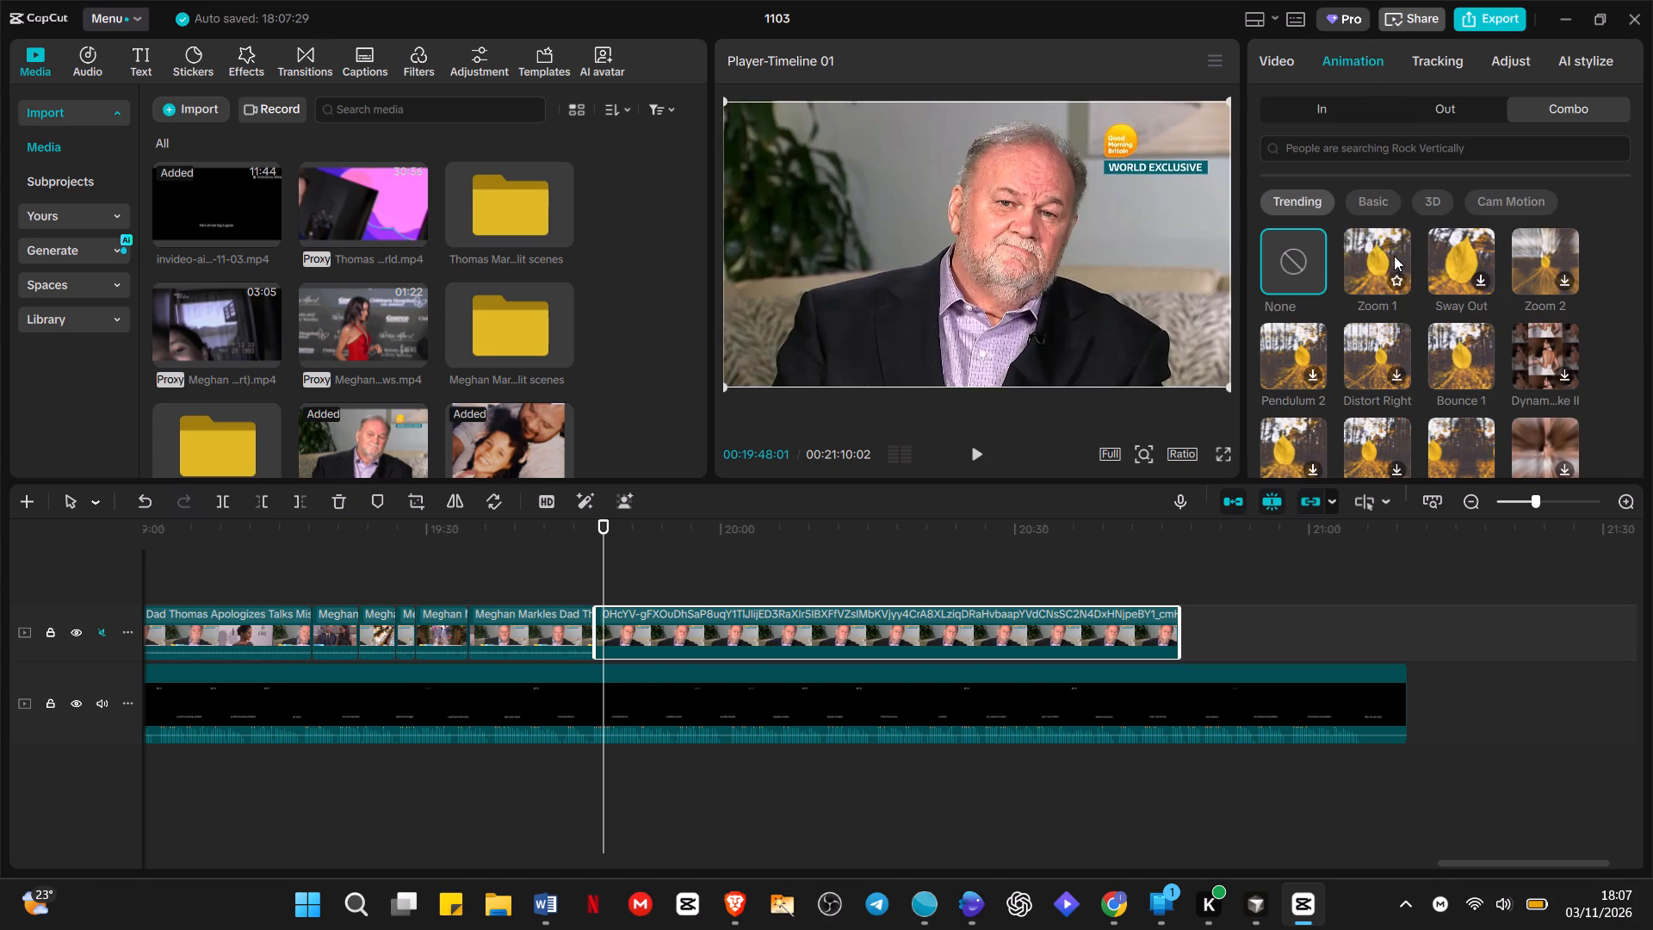
left_click(1388, 256)
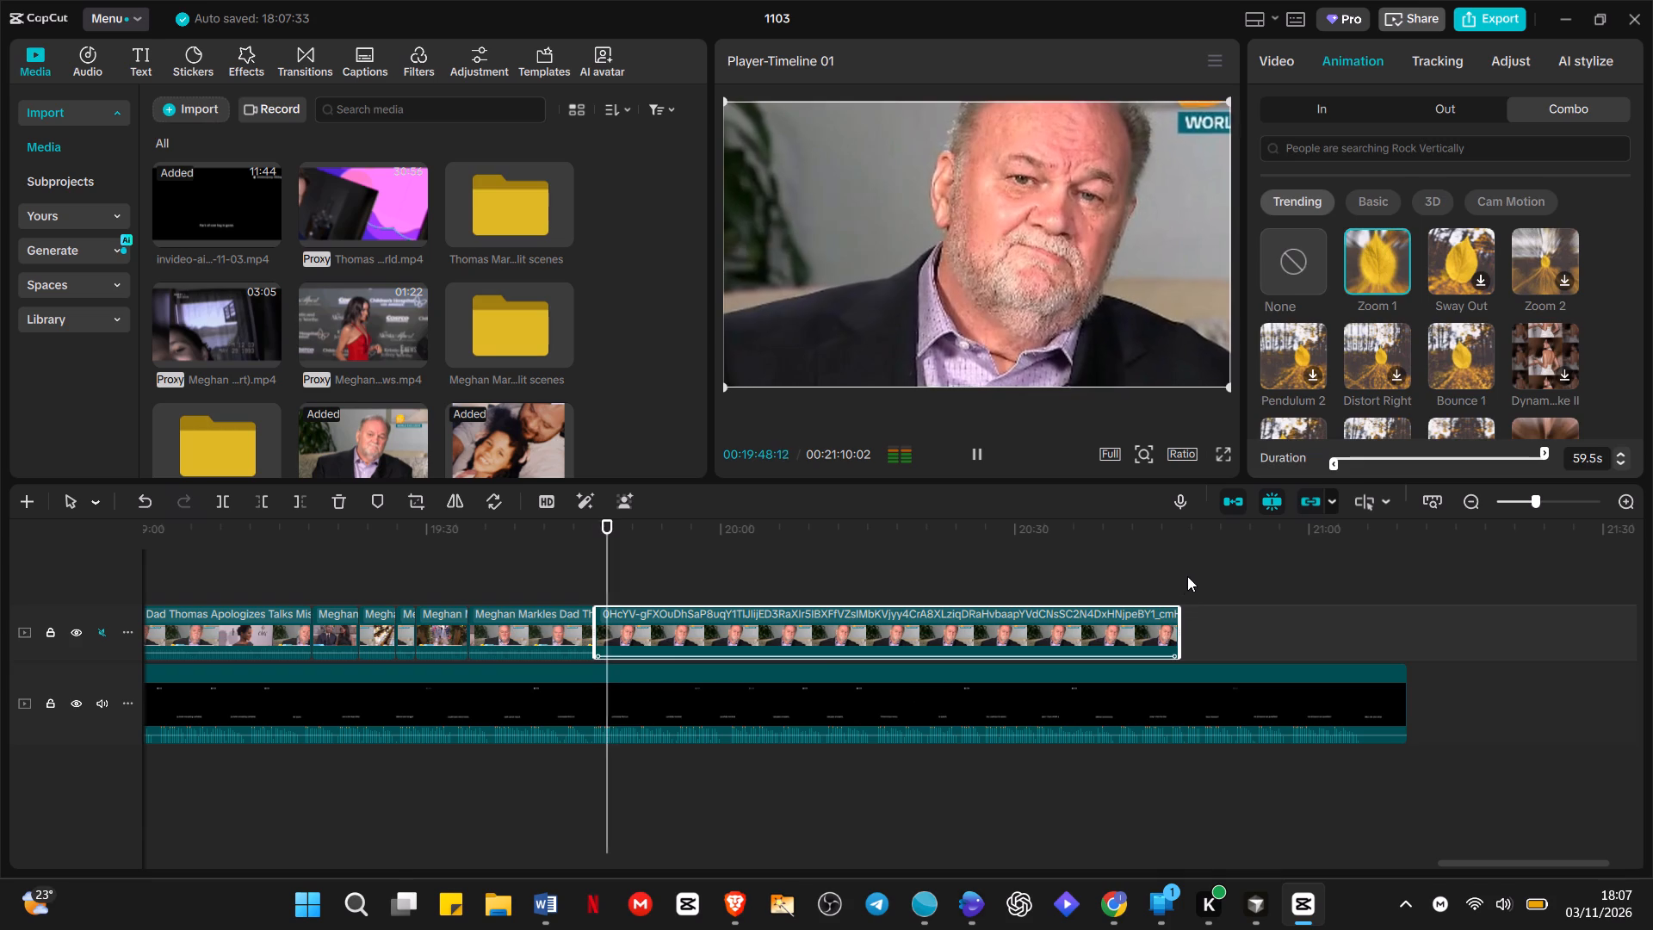
left_click(1149, 575)
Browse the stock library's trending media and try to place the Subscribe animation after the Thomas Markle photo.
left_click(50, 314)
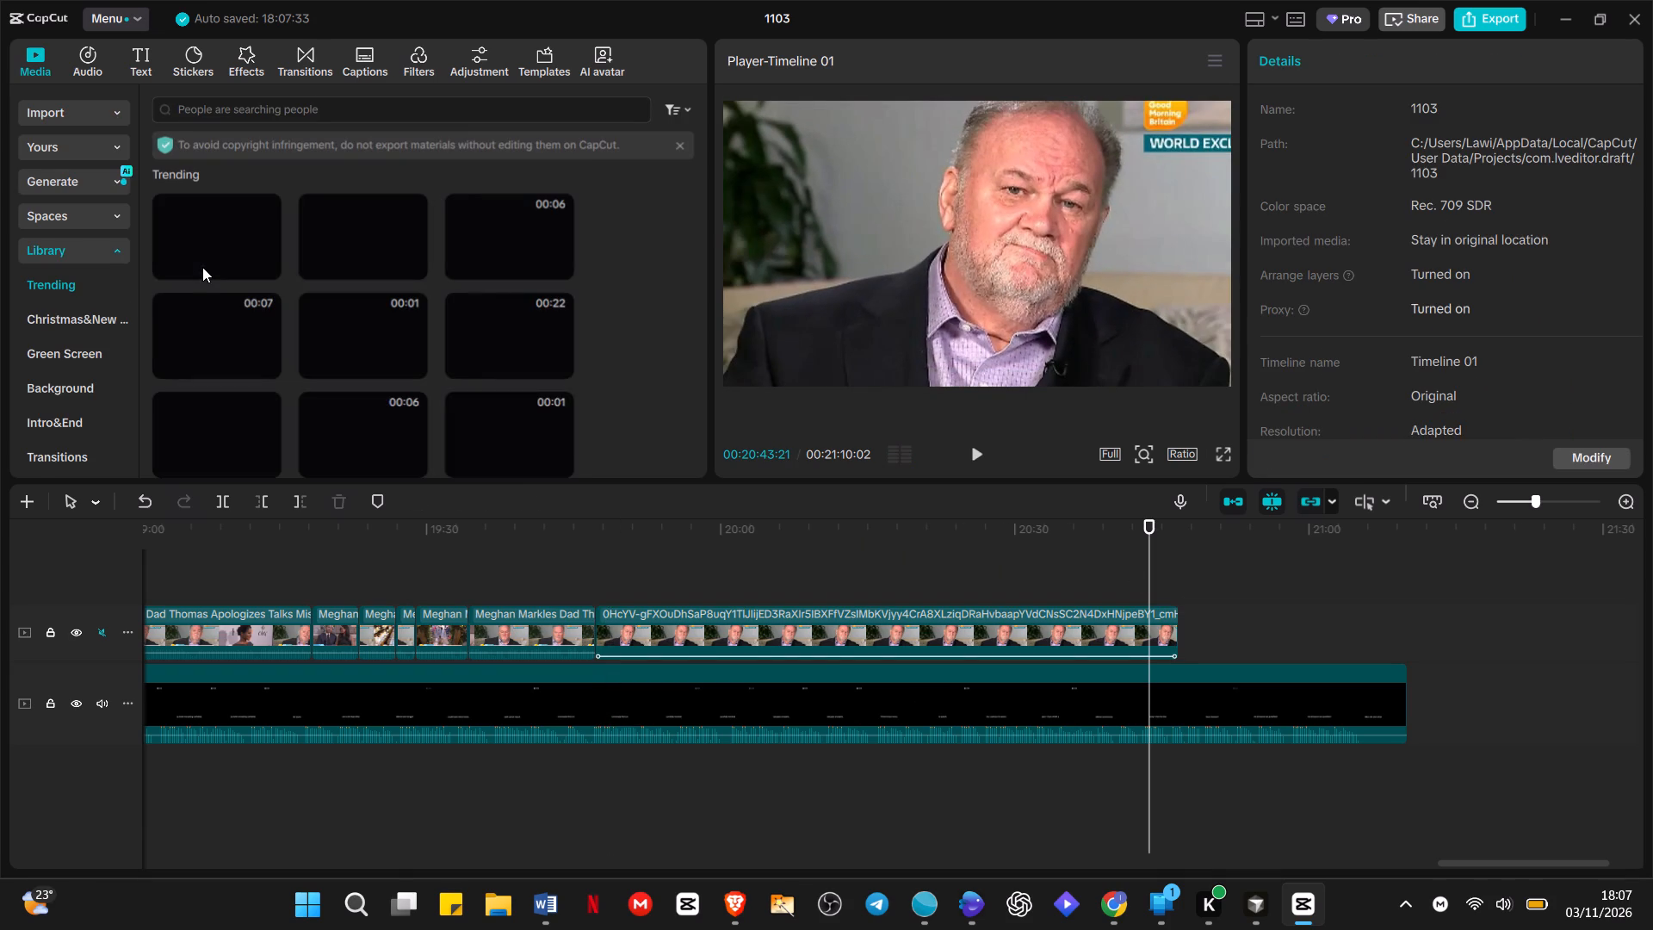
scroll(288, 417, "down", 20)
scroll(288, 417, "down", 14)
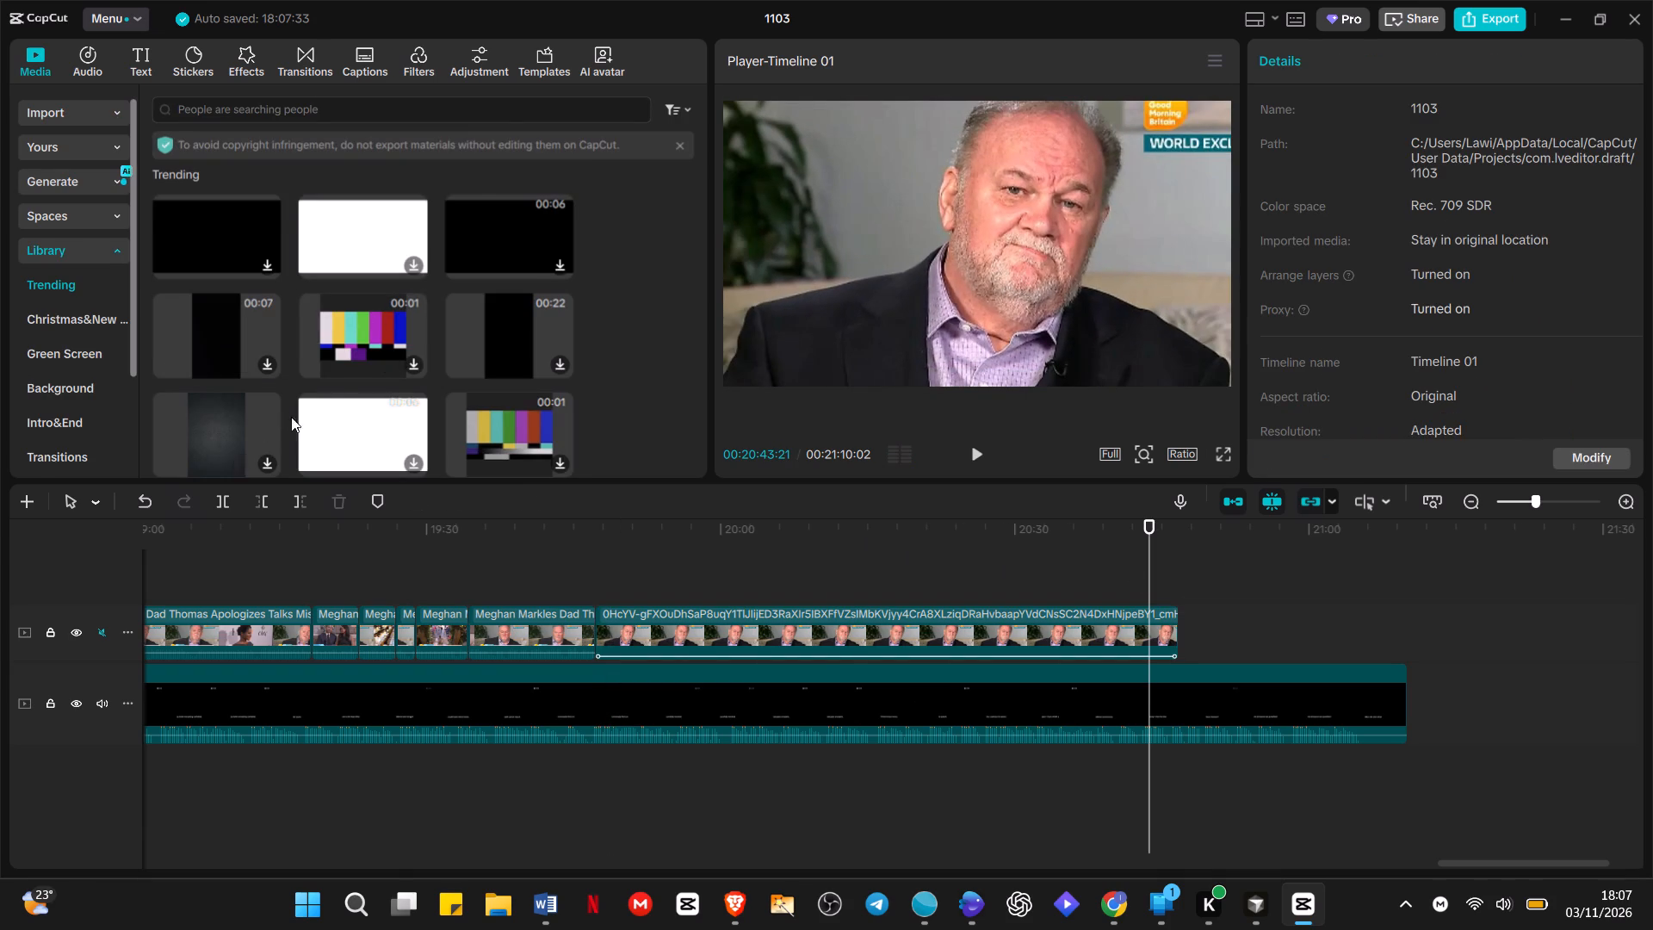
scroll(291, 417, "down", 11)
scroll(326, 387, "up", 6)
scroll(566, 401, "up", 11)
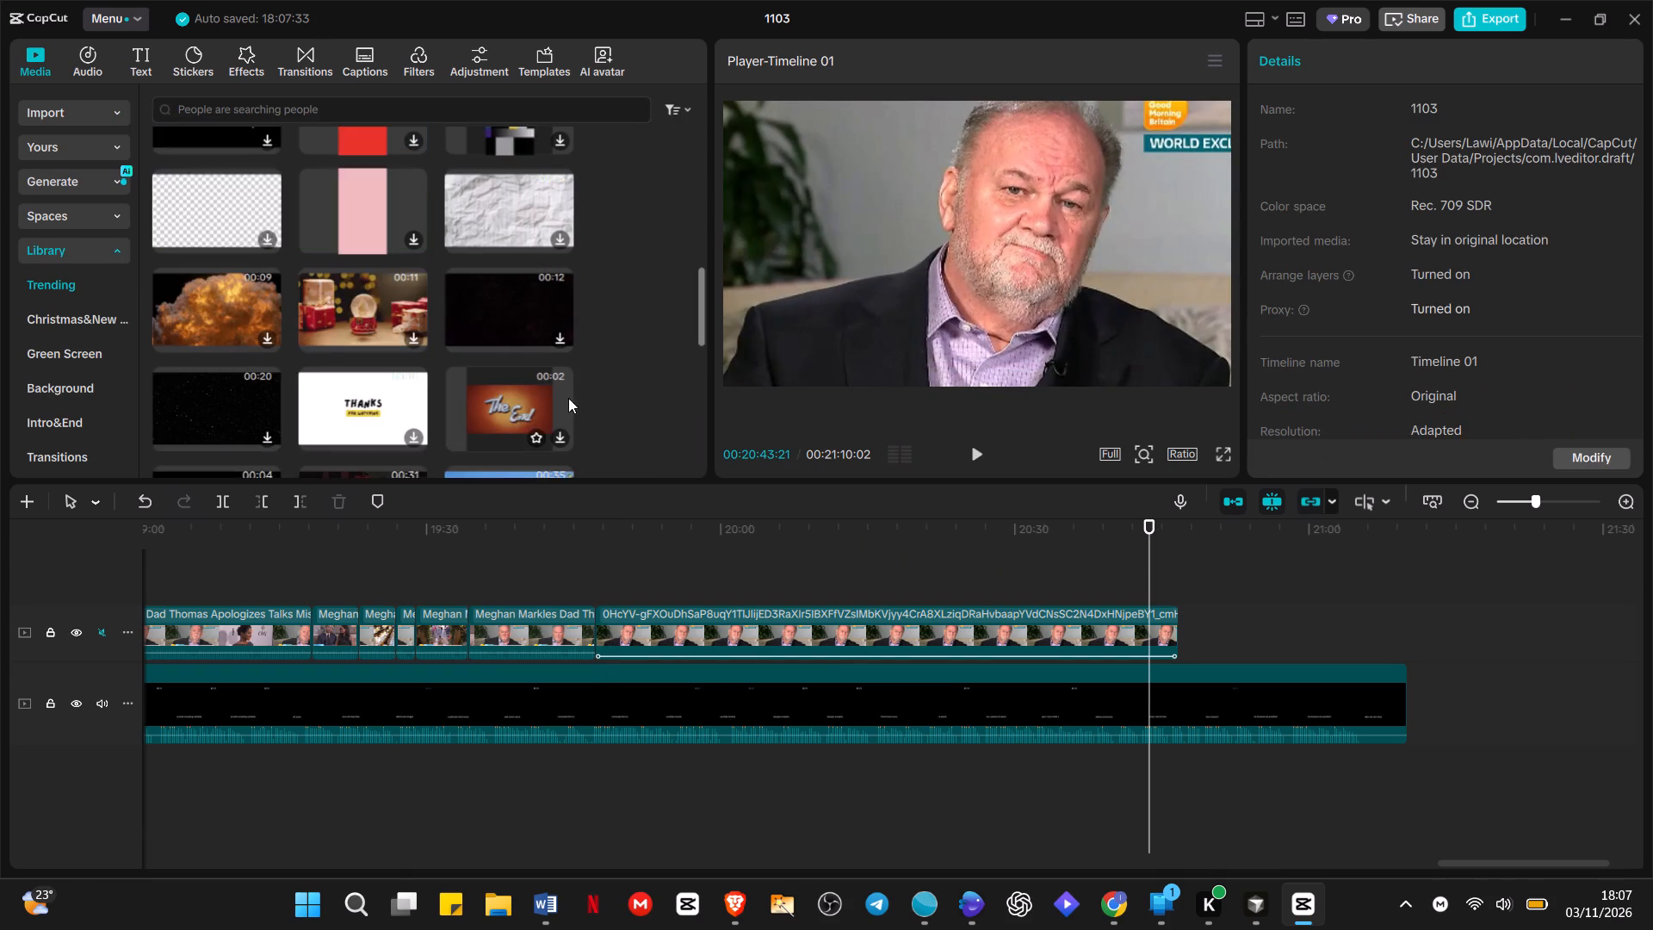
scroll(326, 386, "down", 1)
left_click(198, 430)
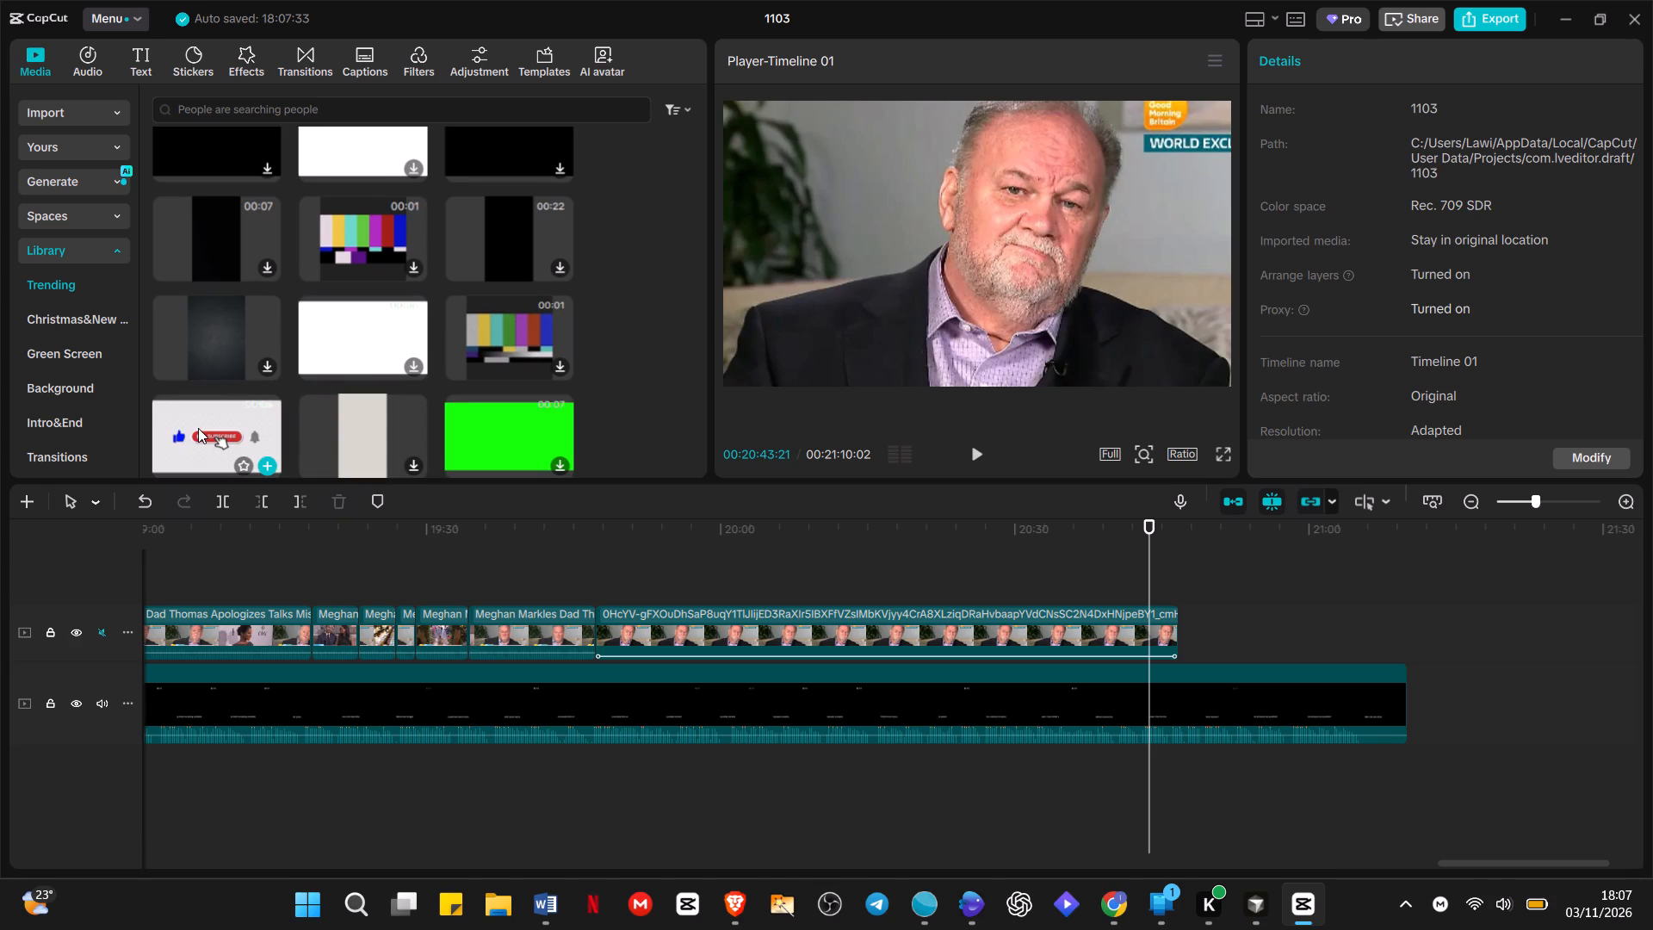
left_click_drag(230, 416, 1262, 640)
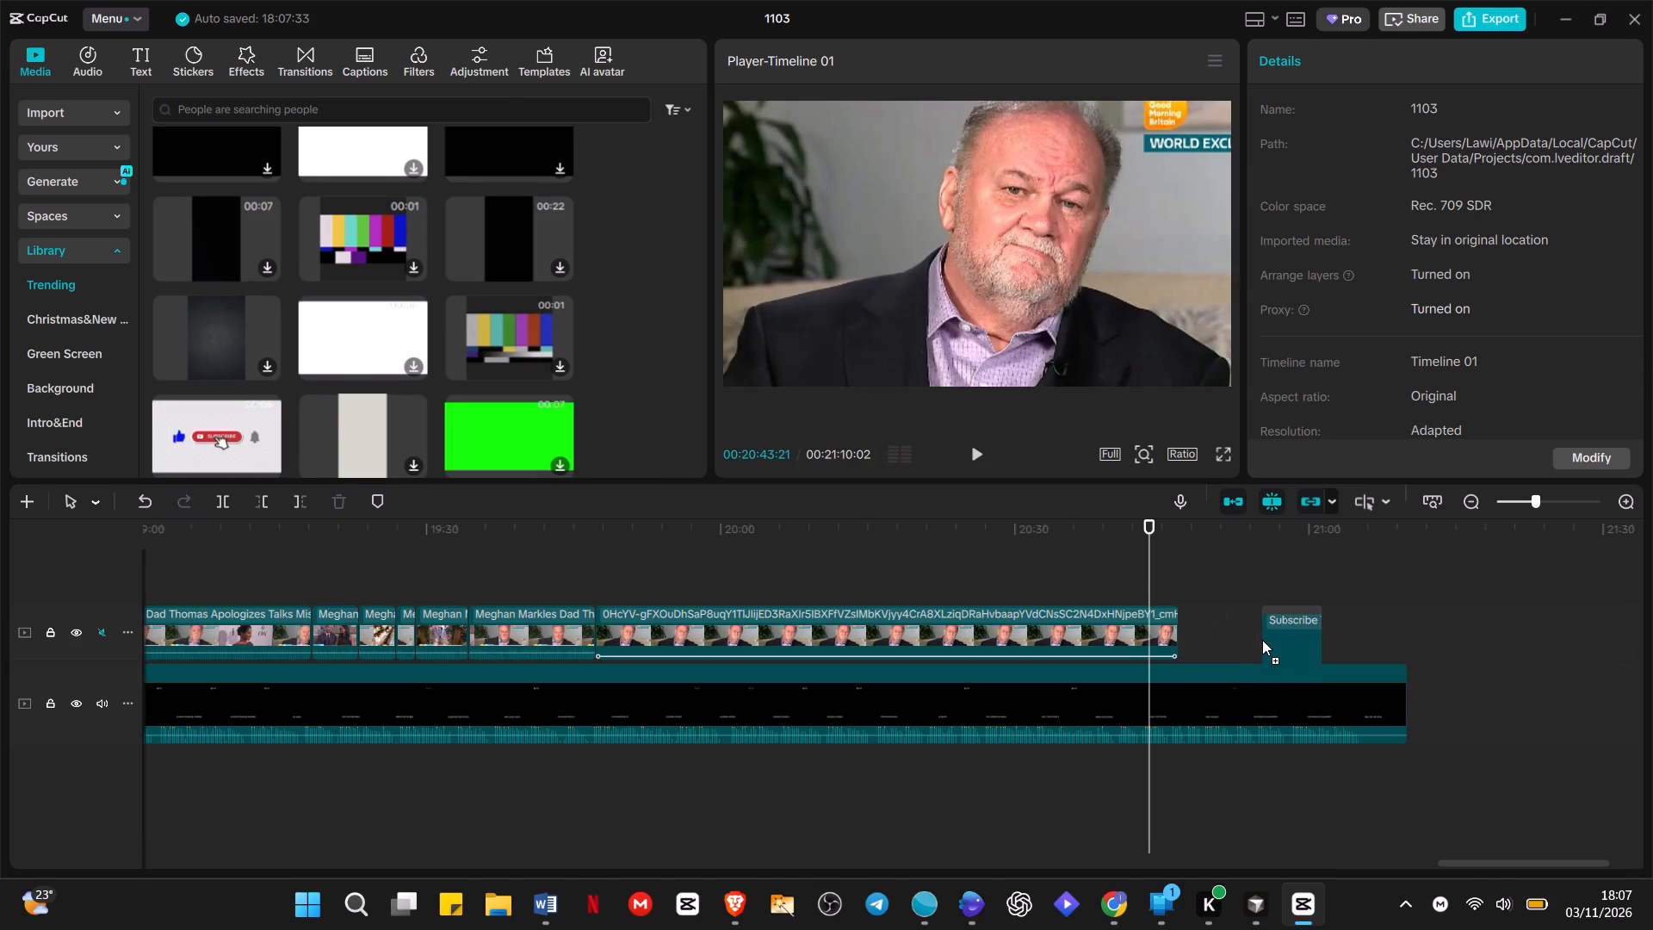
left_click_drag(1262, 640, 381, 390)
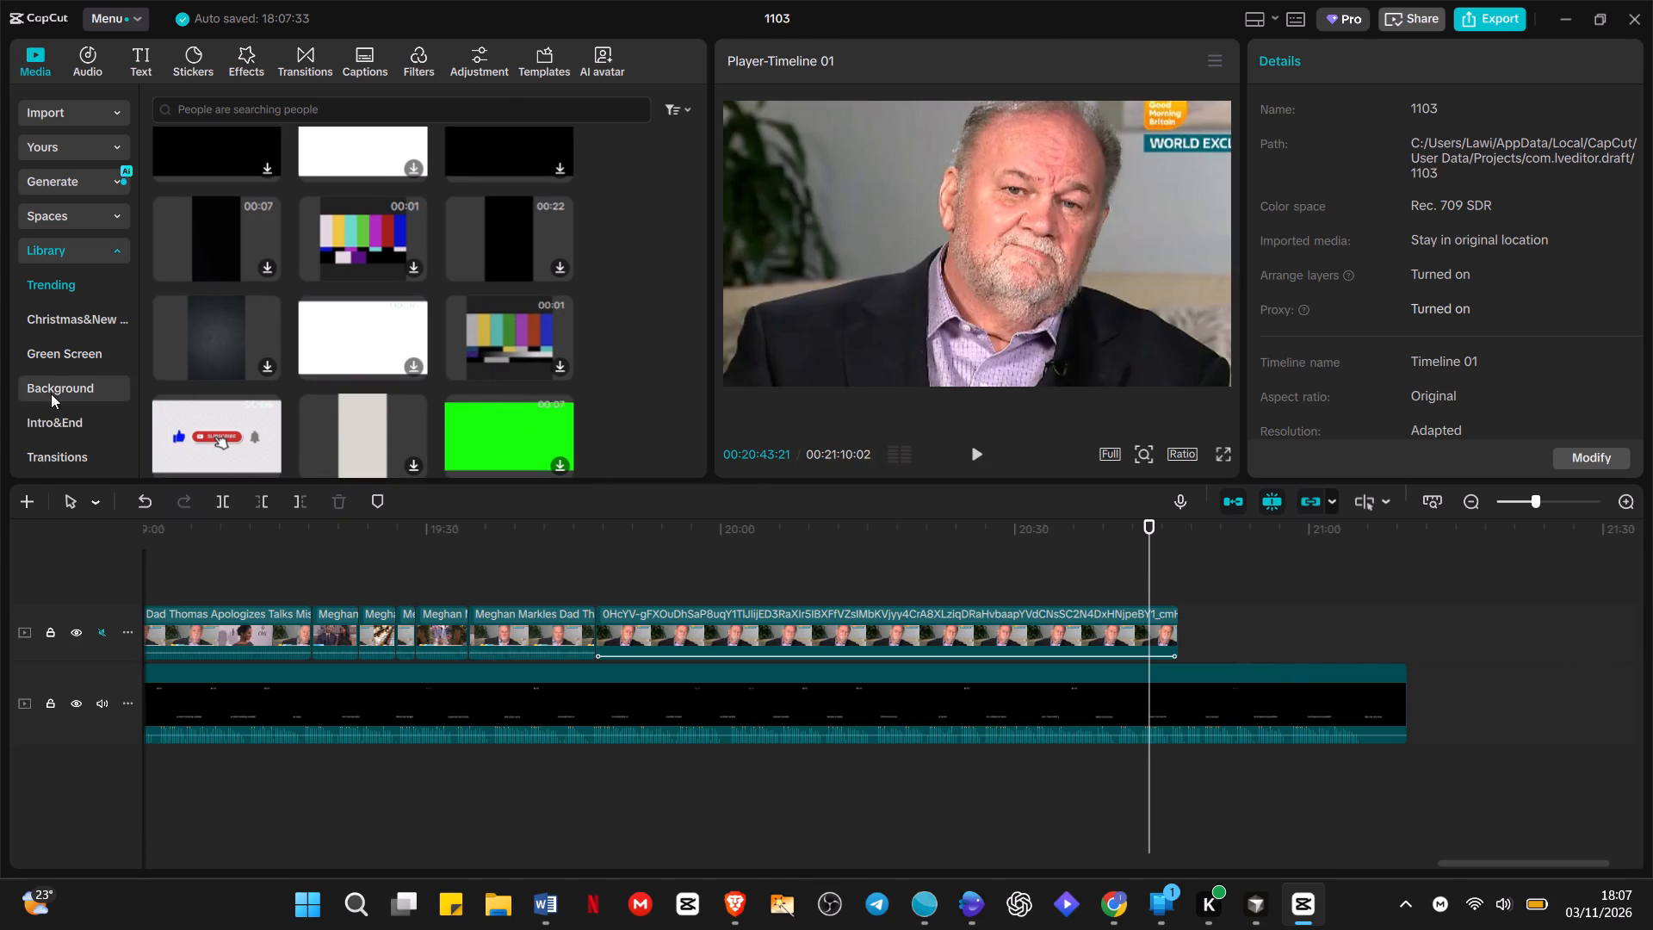
Preview the misty river forest clip in the library's Scenery category and place it directly after the Thomas Markle photo.
scroll(71, 420, "down", 3)
left_click(80, 381)
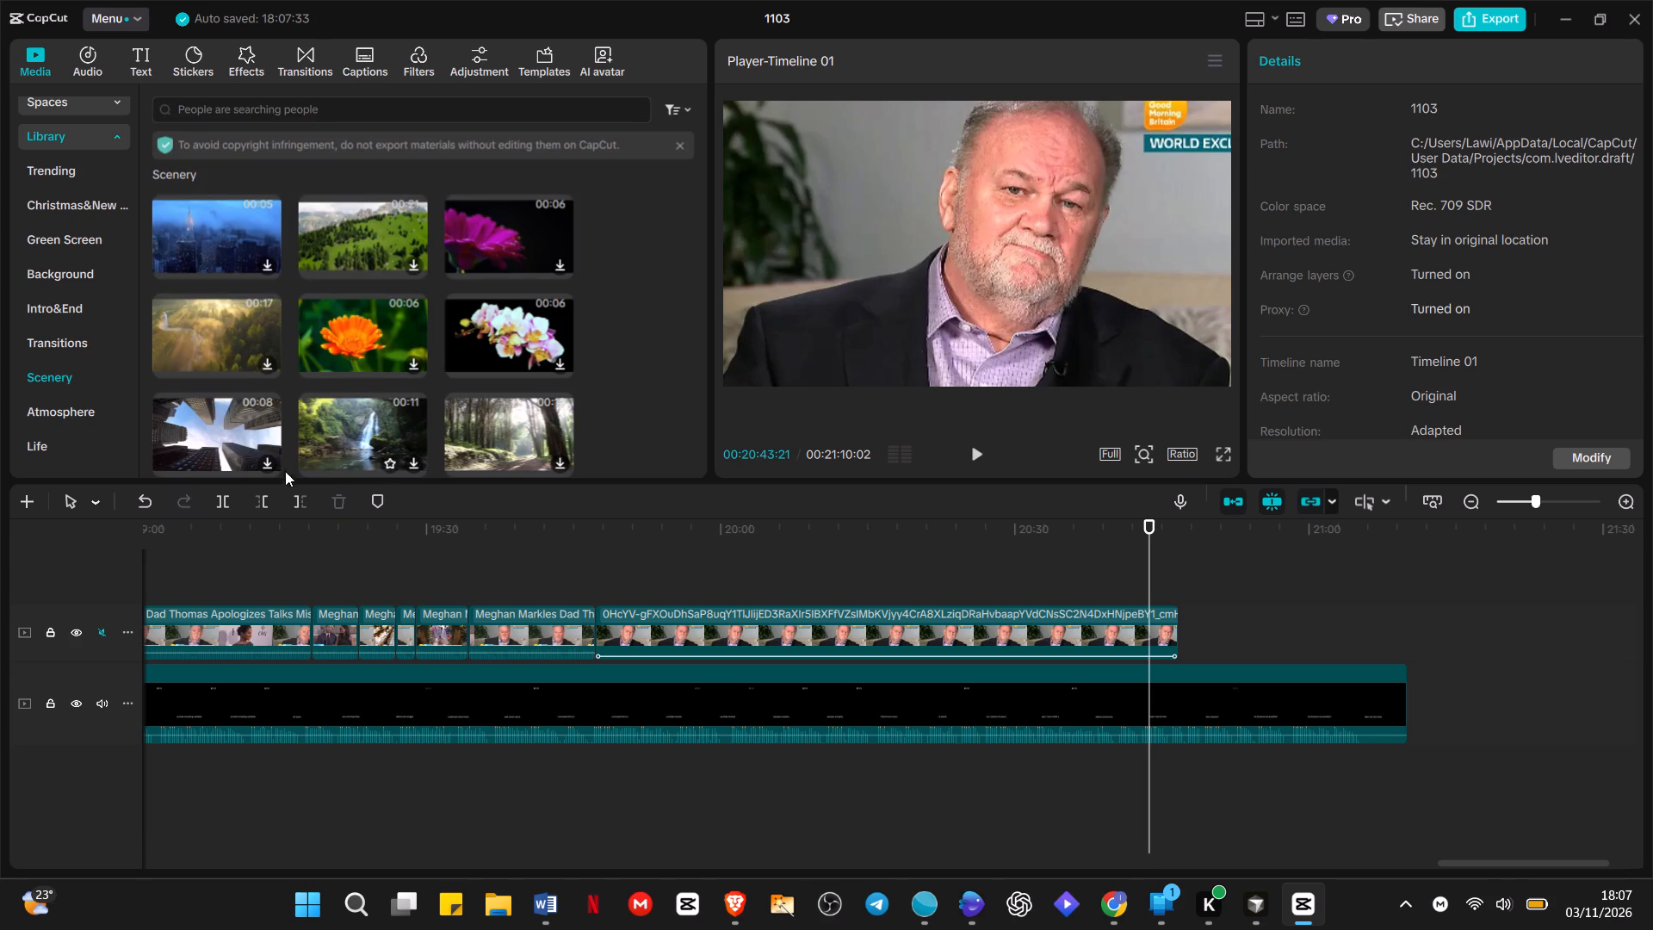
left_click(215, 302)
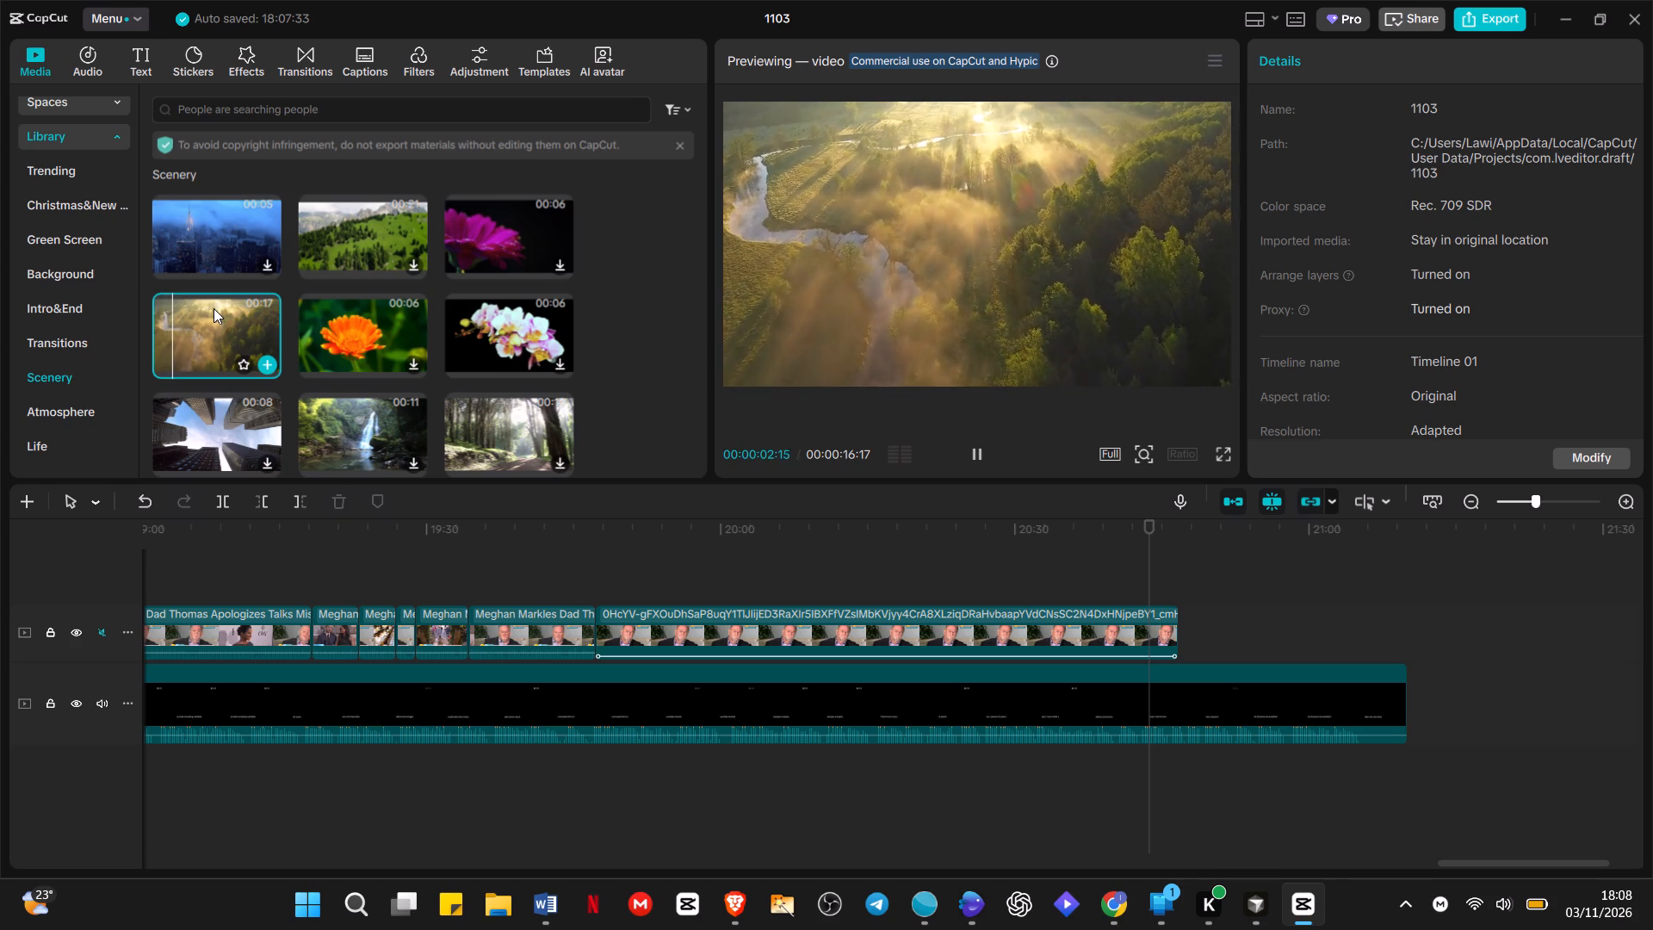
left_click_drag(213, 326, 1180, 629)
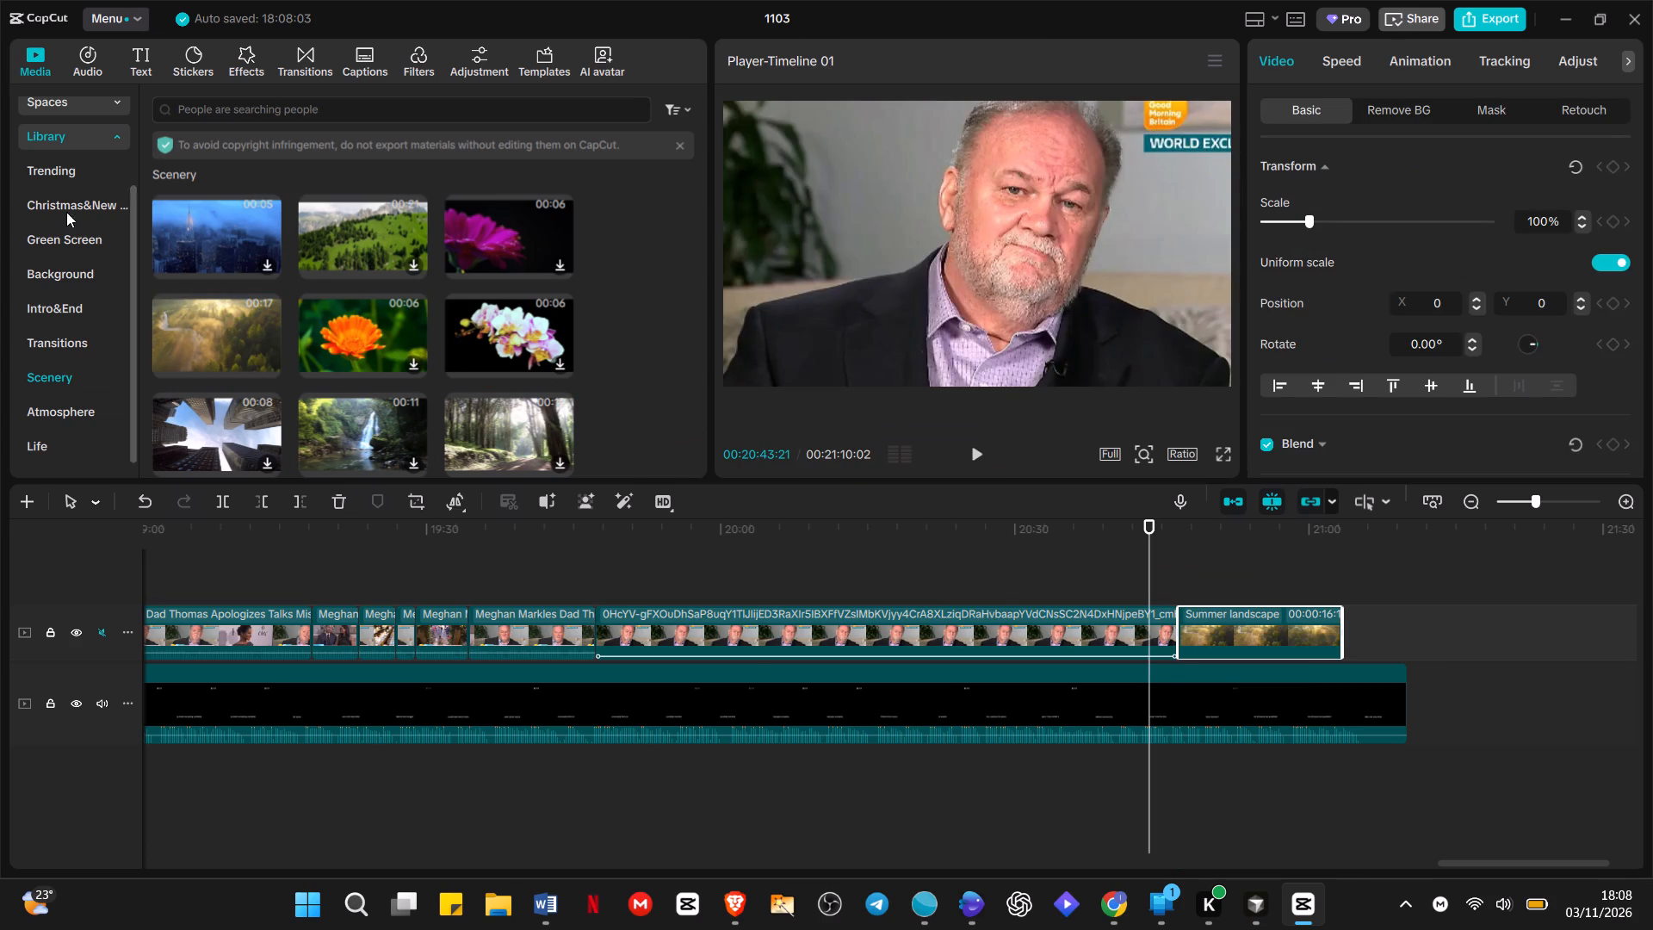
Find the like-and-subscribe animation among the library's trending media and place it directly after the Summer landscape clip.
left_click(79, 175)
scroll(468, 441, "down", 20)
scroll(468, 441, "down", 20)
scroll(468, 441, "down", 12)
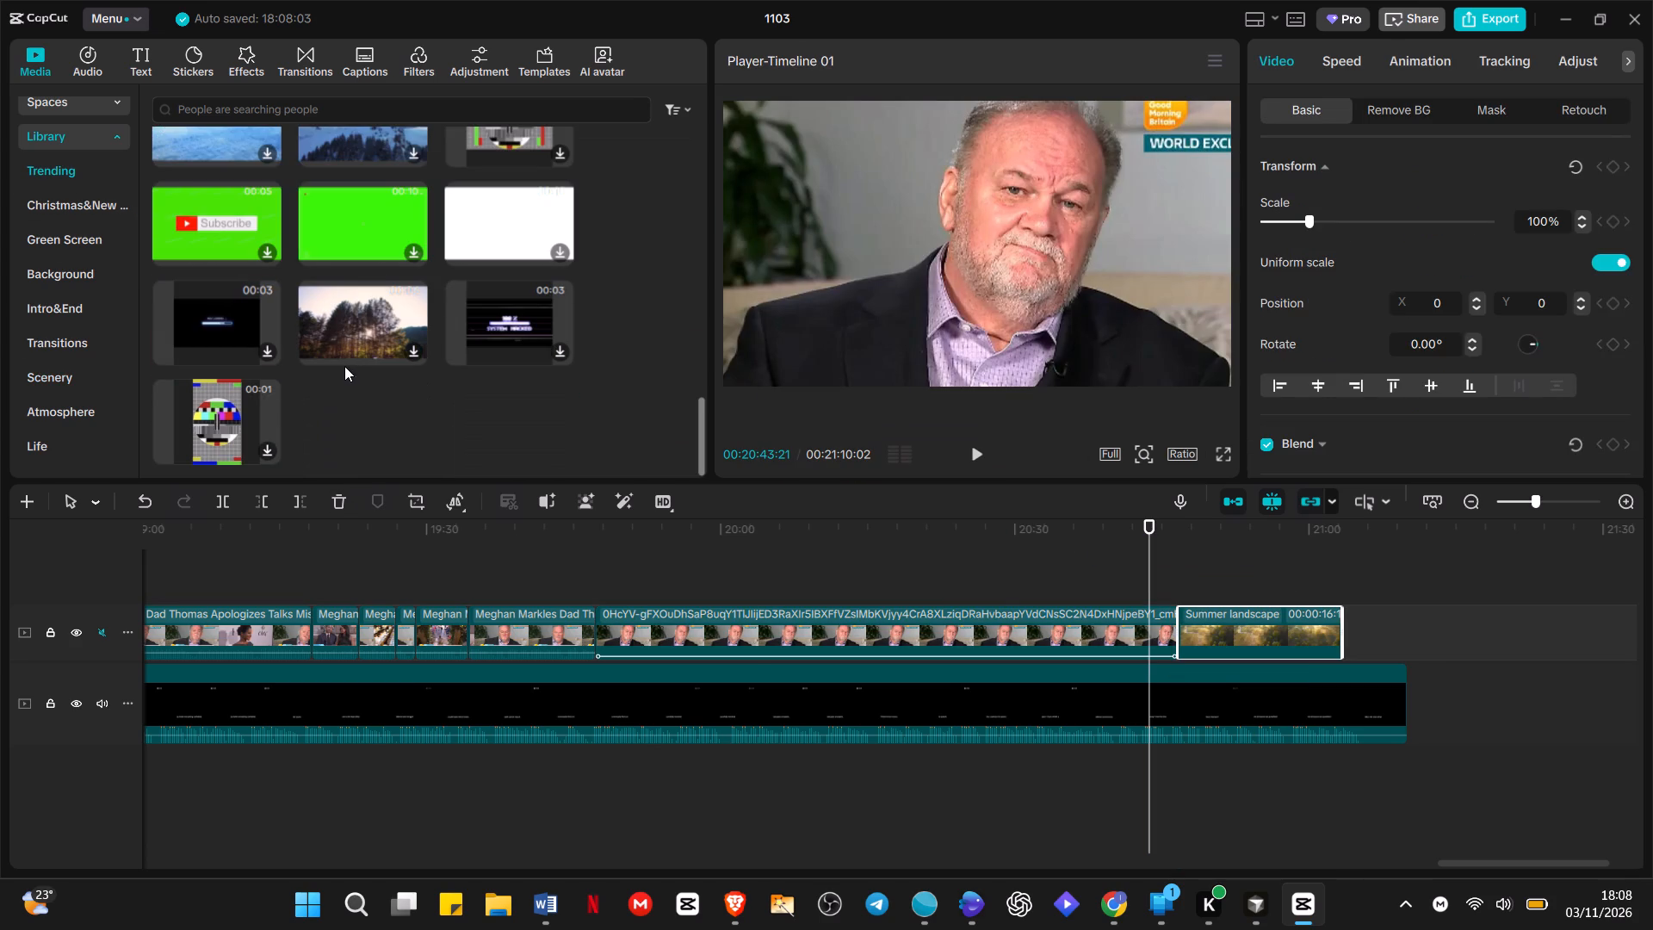
scroll(289, 309, "up", 1)
scroll(292, 307, "up", 20)
scroll(292, 307, "up", 20)
scroll(292, 307, "up", 5)
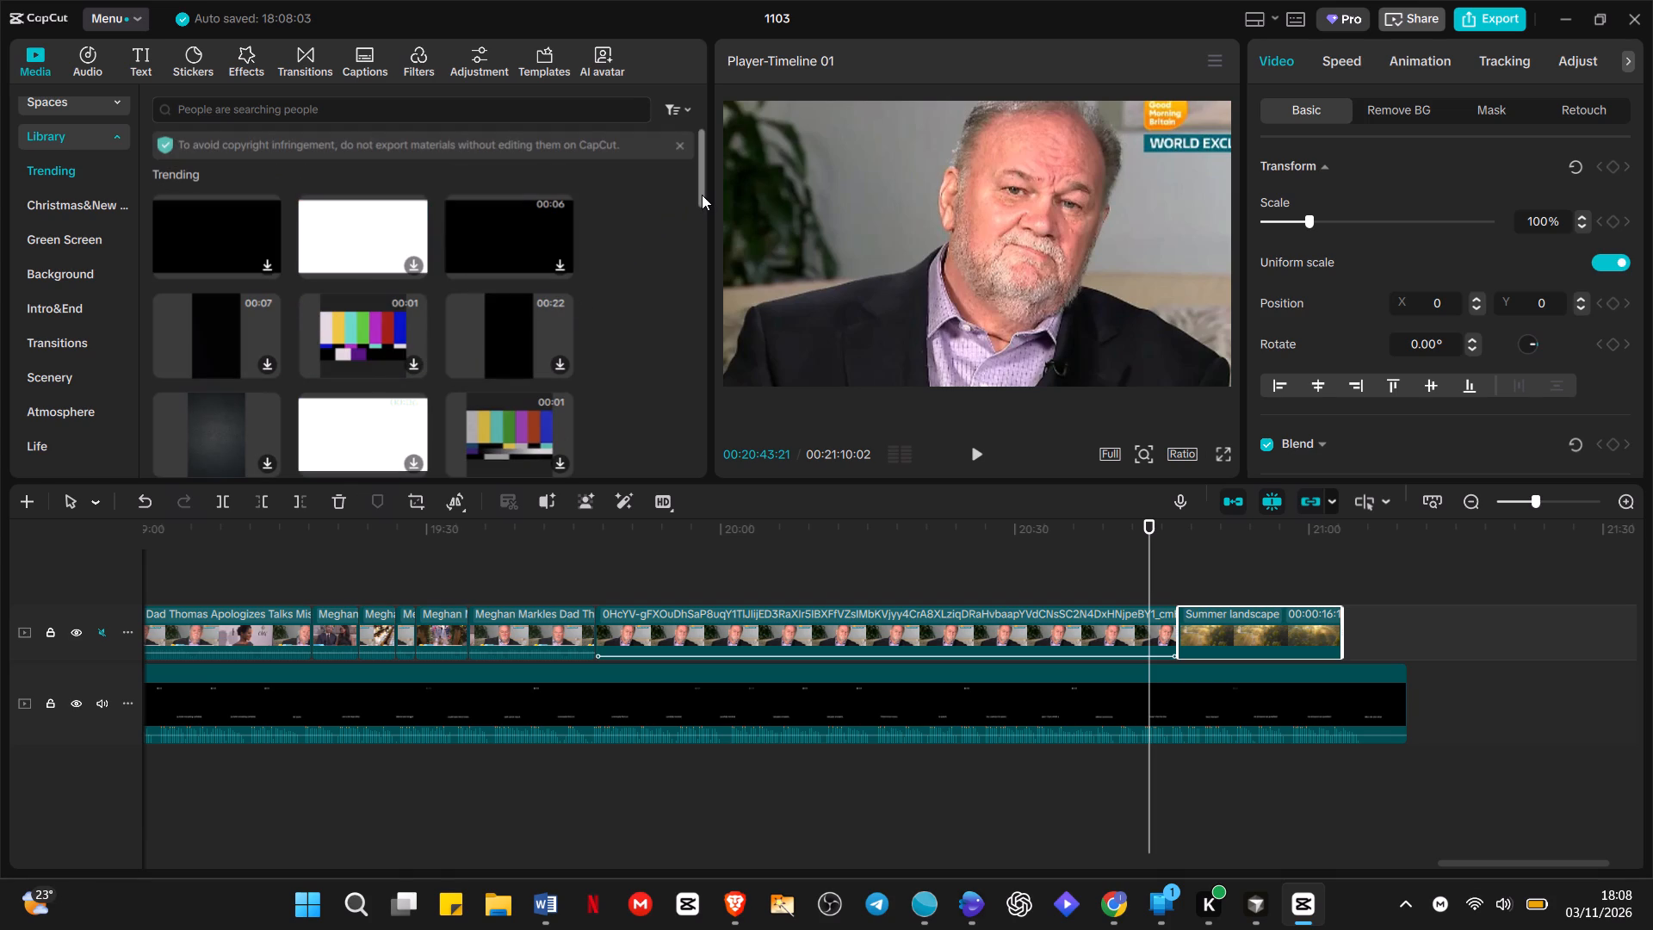
left_click_drag(702, 178, 690, 247)
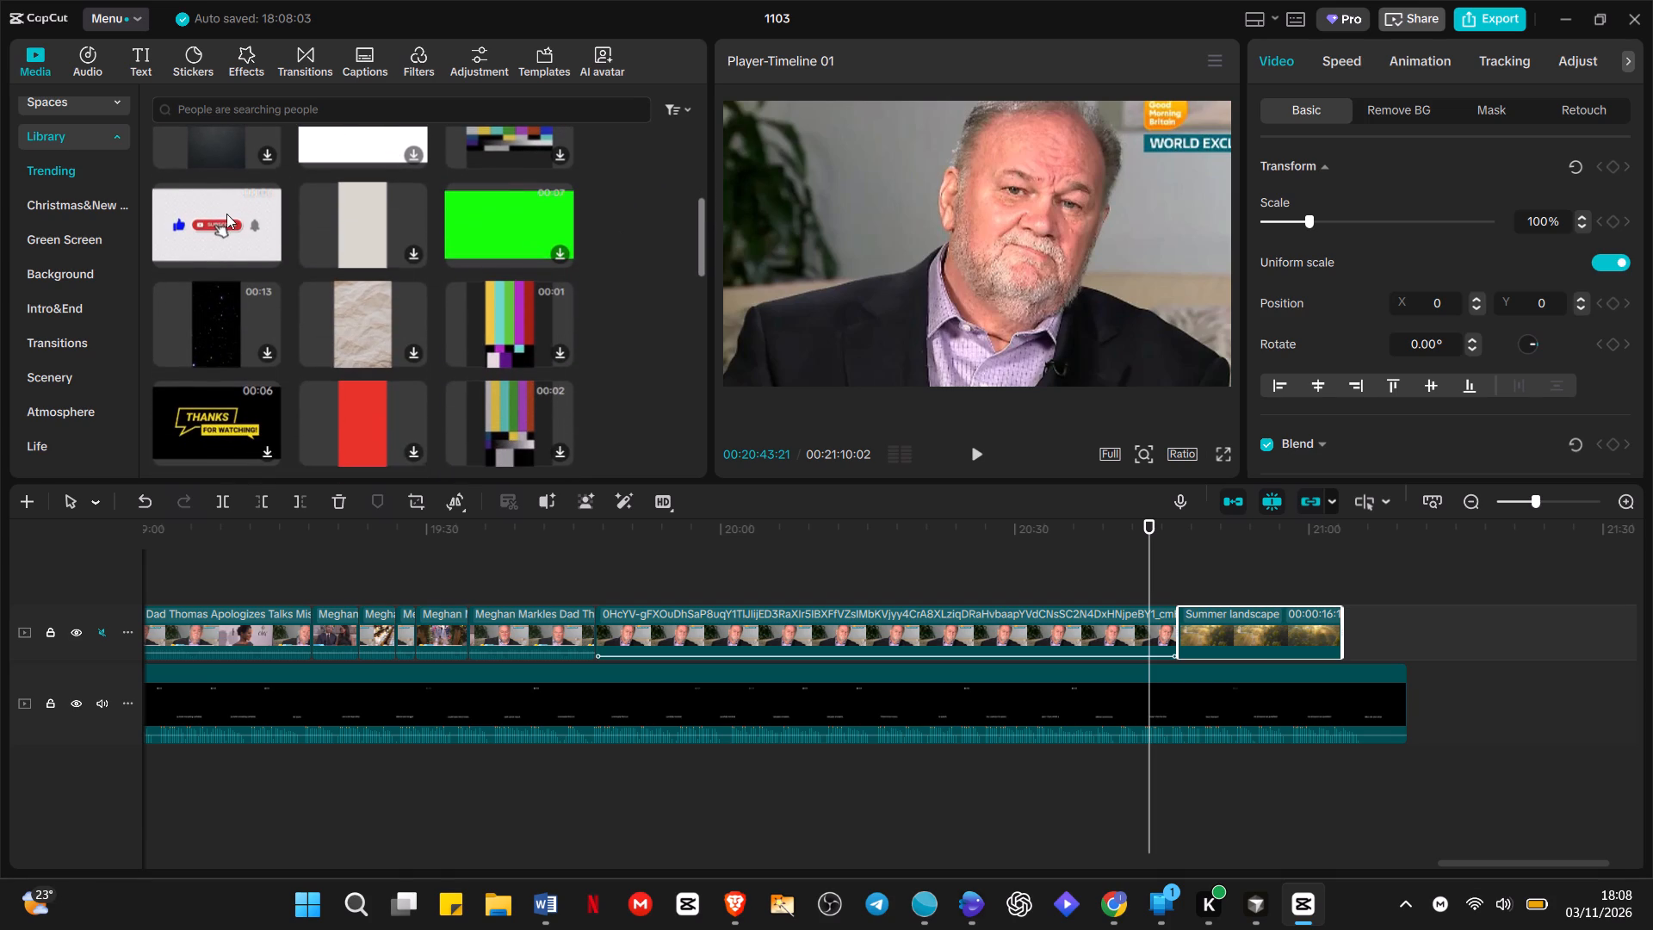
left_click(224, 214)
left_click_drag(224, 214, 1347, 614)
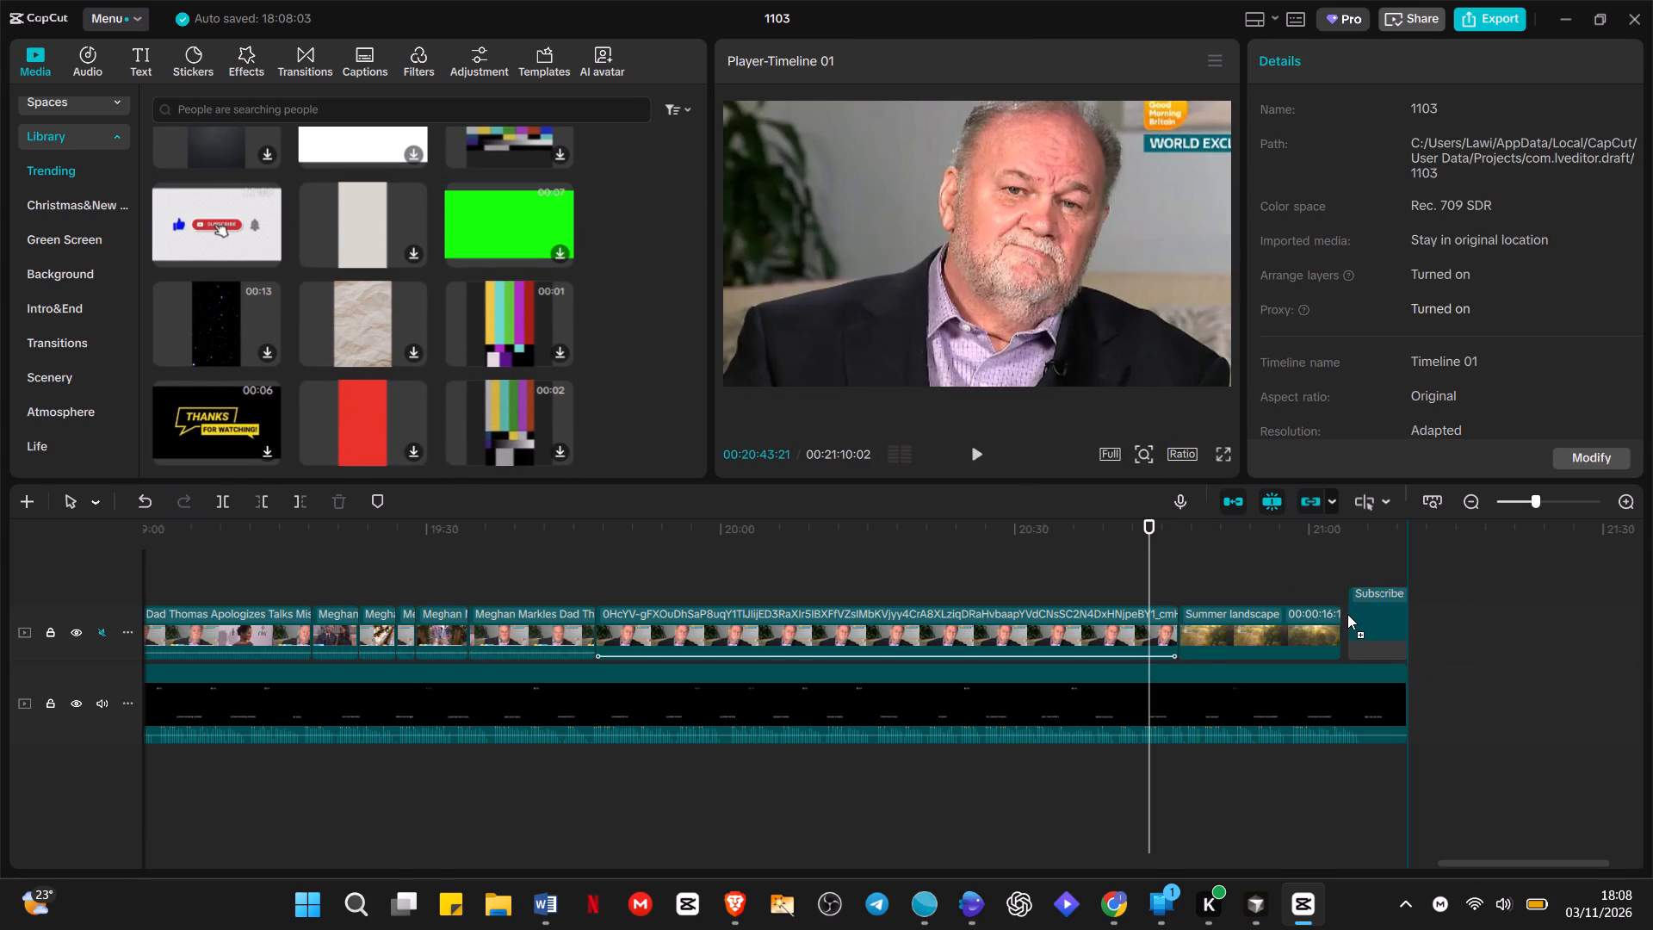
left_click_drag(1347, 614, 1338, 615)
Play the ending and lift the Subscribe Youtube clip onto its own track above, starting where the landscape clip ends.
left_click(1320, 580)
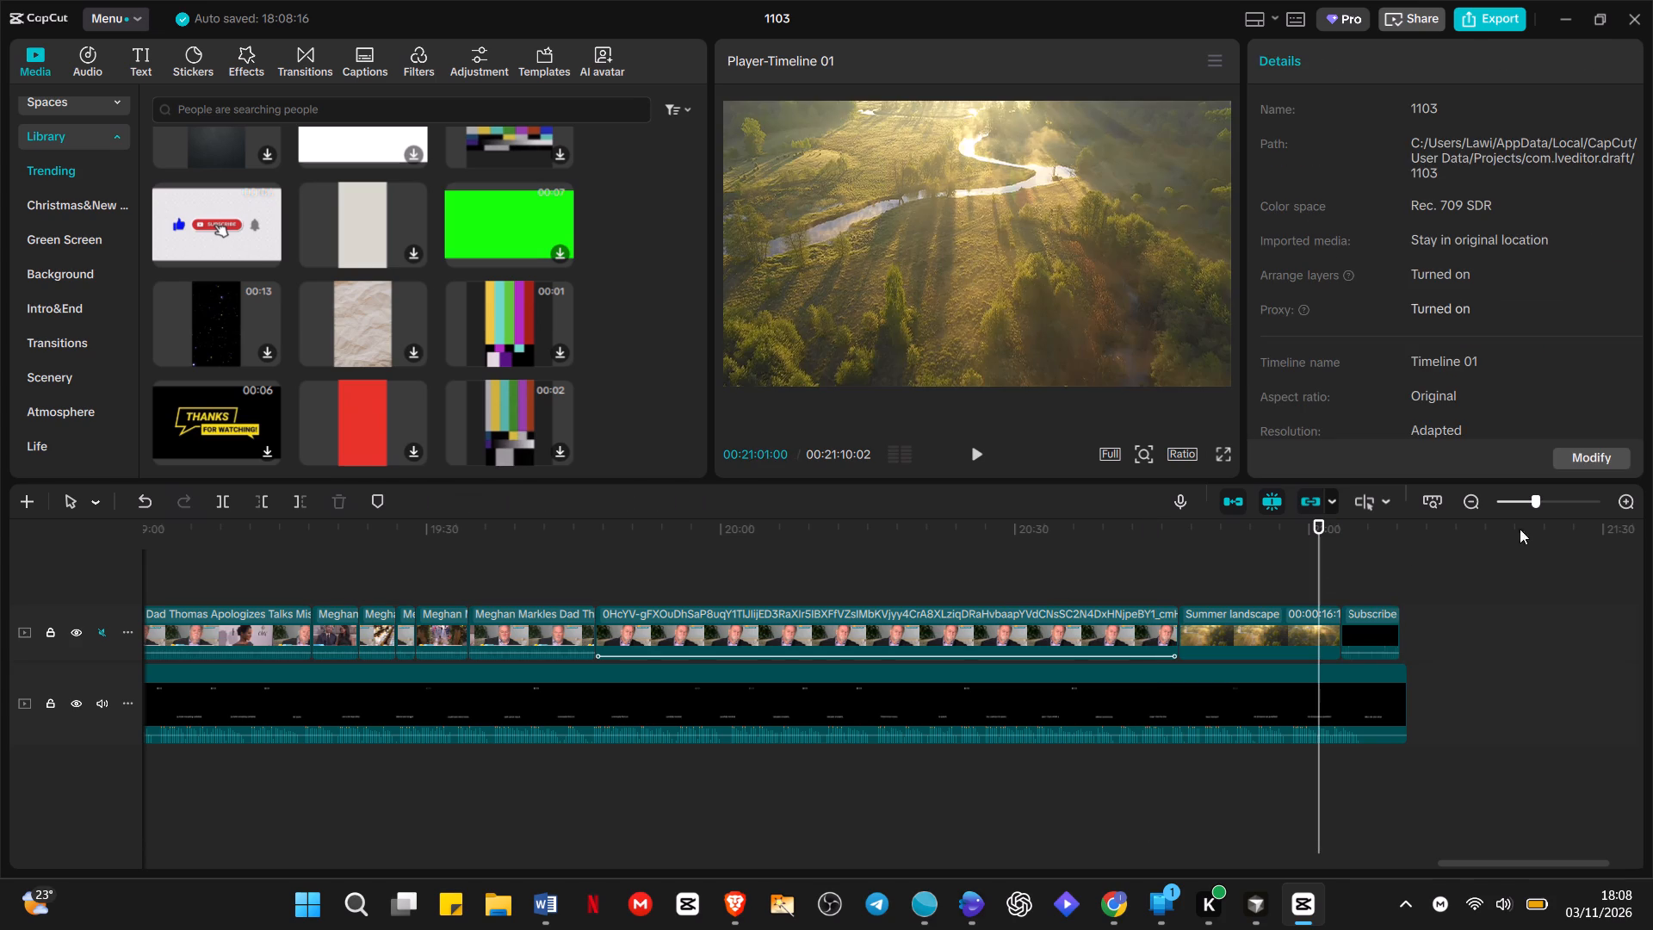
double_click(1624, 494)
key("space")
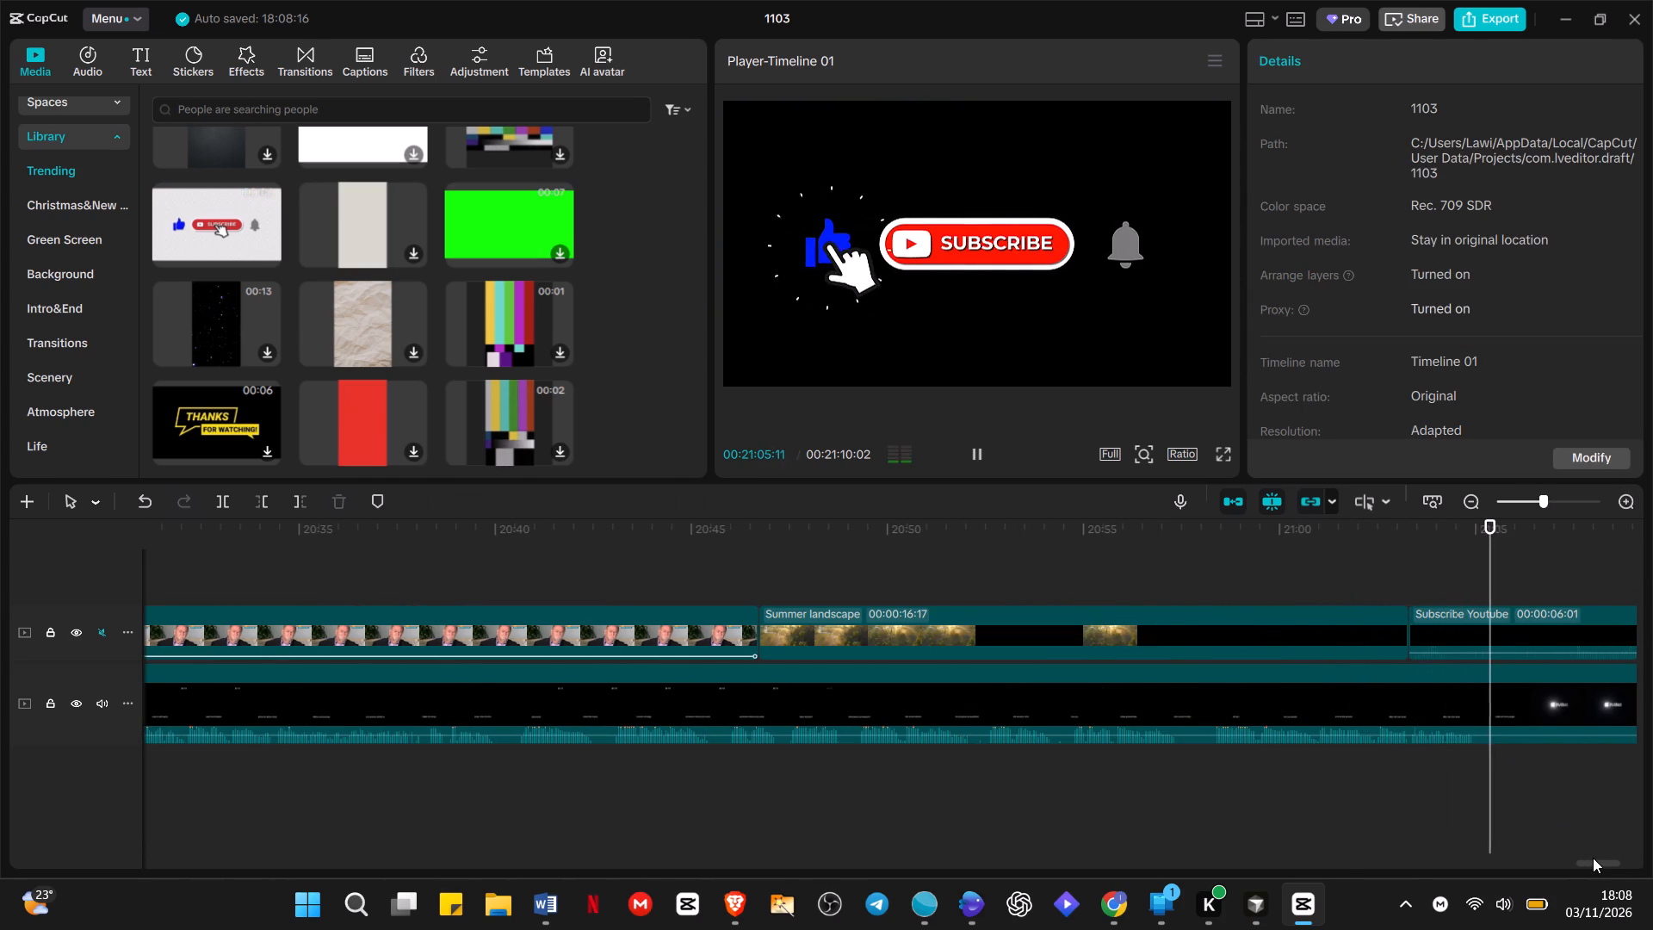
left_click_drag(1593, 858, 1603, 860)
left_click_drag(1597, 859, 1621, 852)
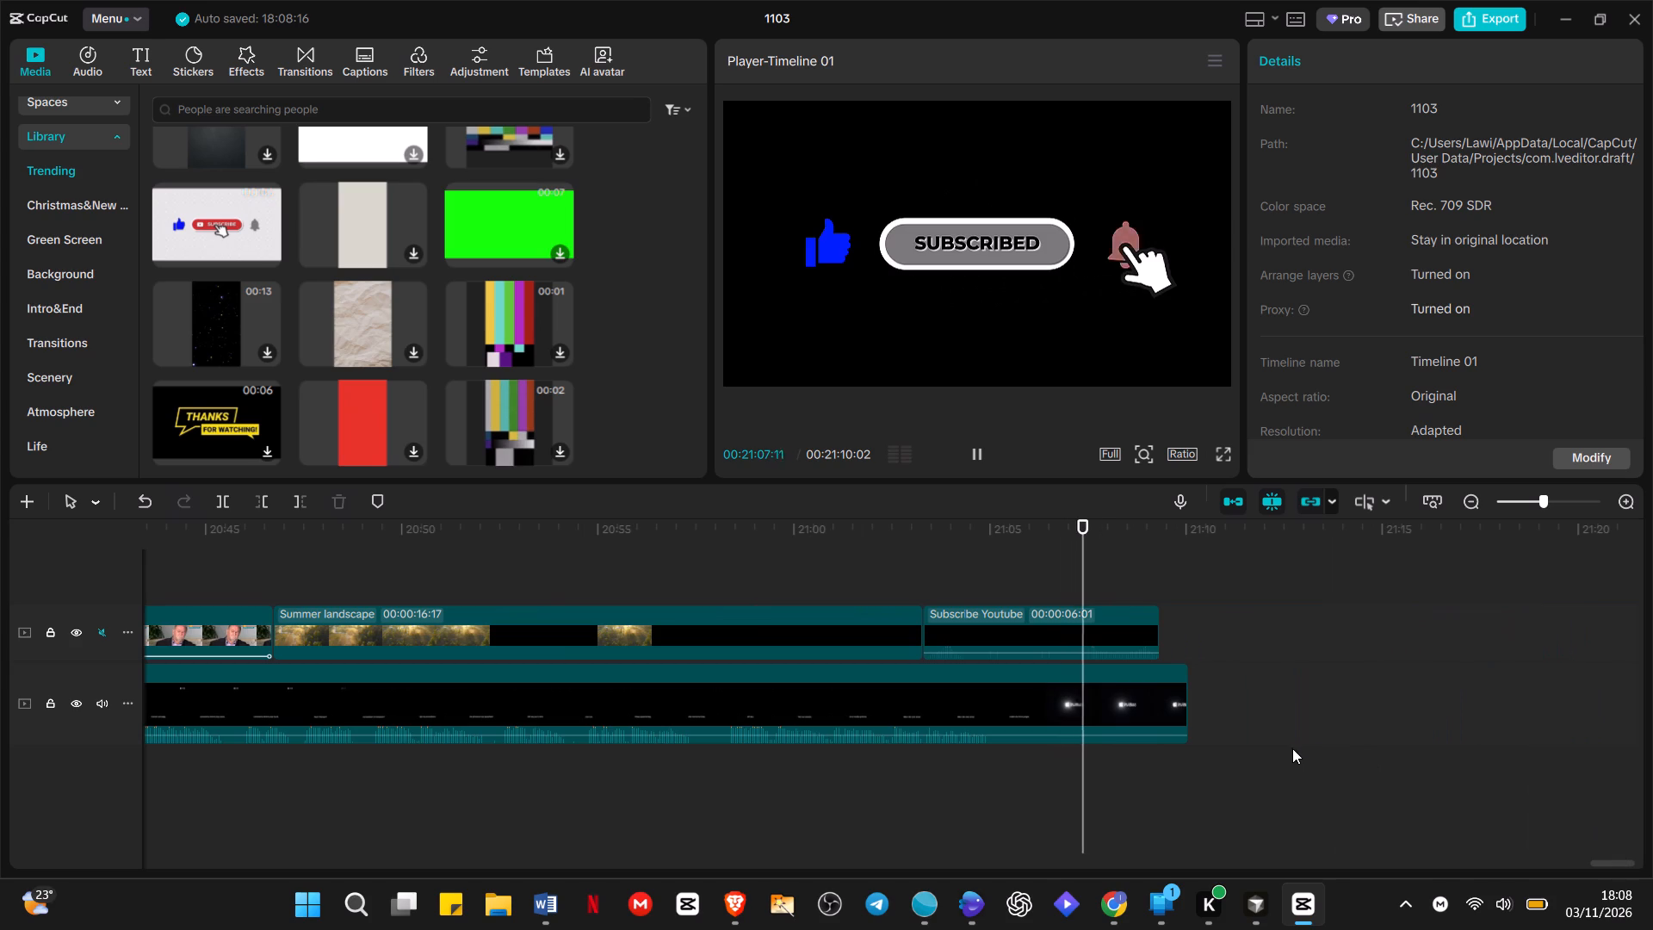
key("space")
left_click_drag(1062, 636, 1044, 573)
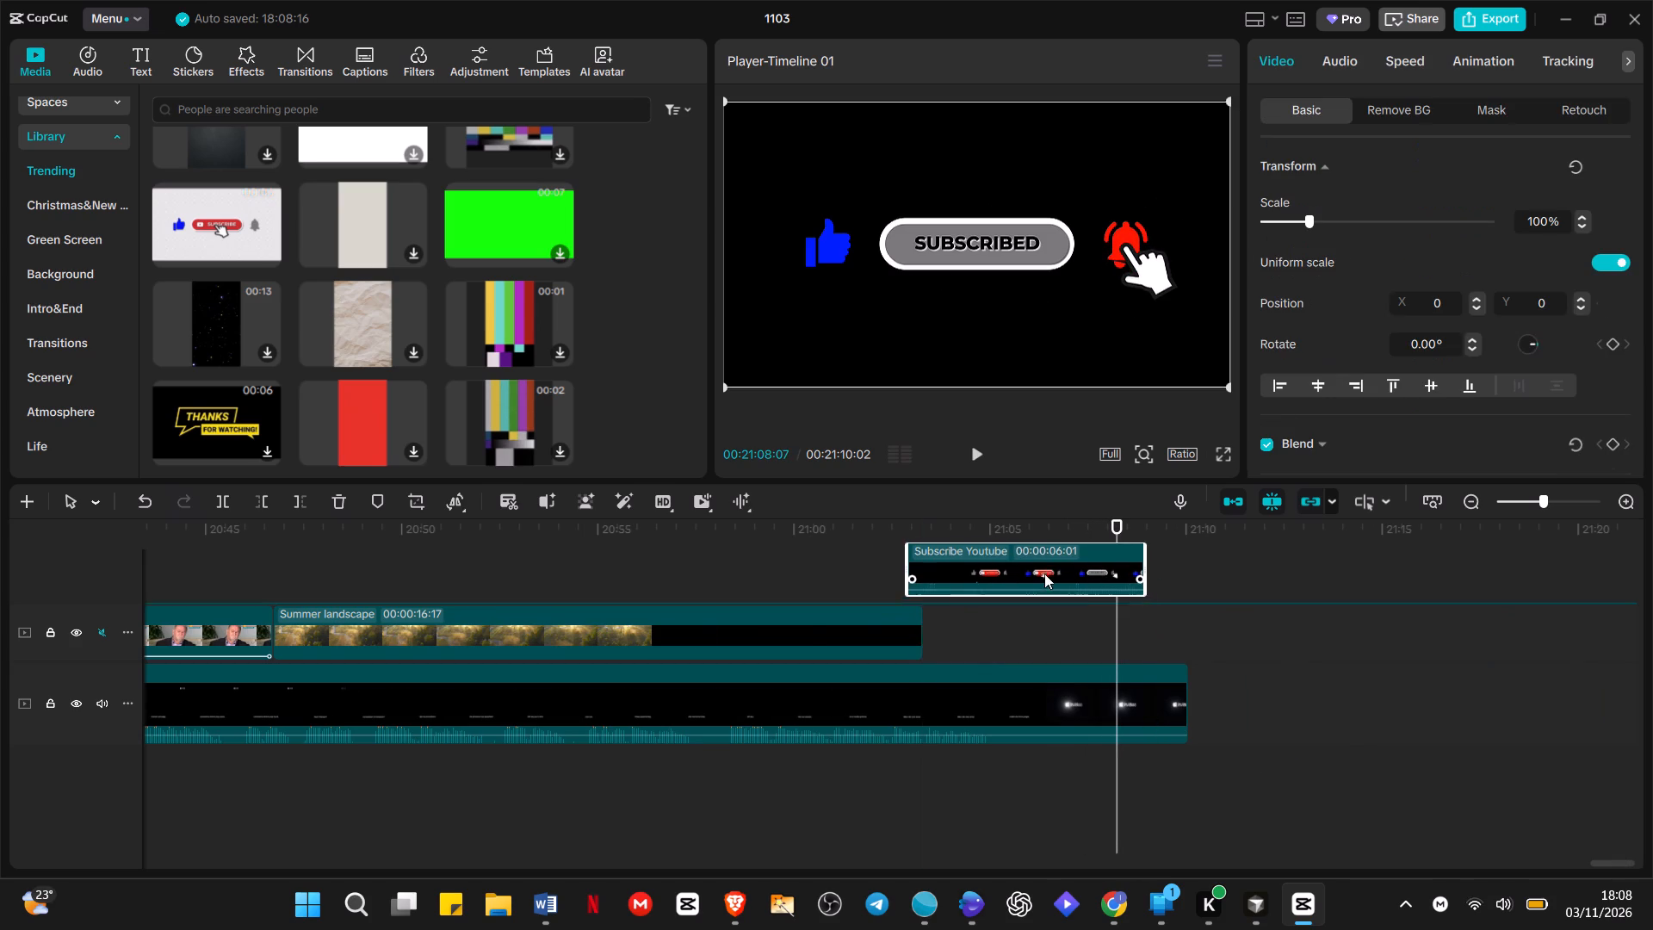
left_click_drag(1044, 573, 1060, 578)
key("space")
key("space")
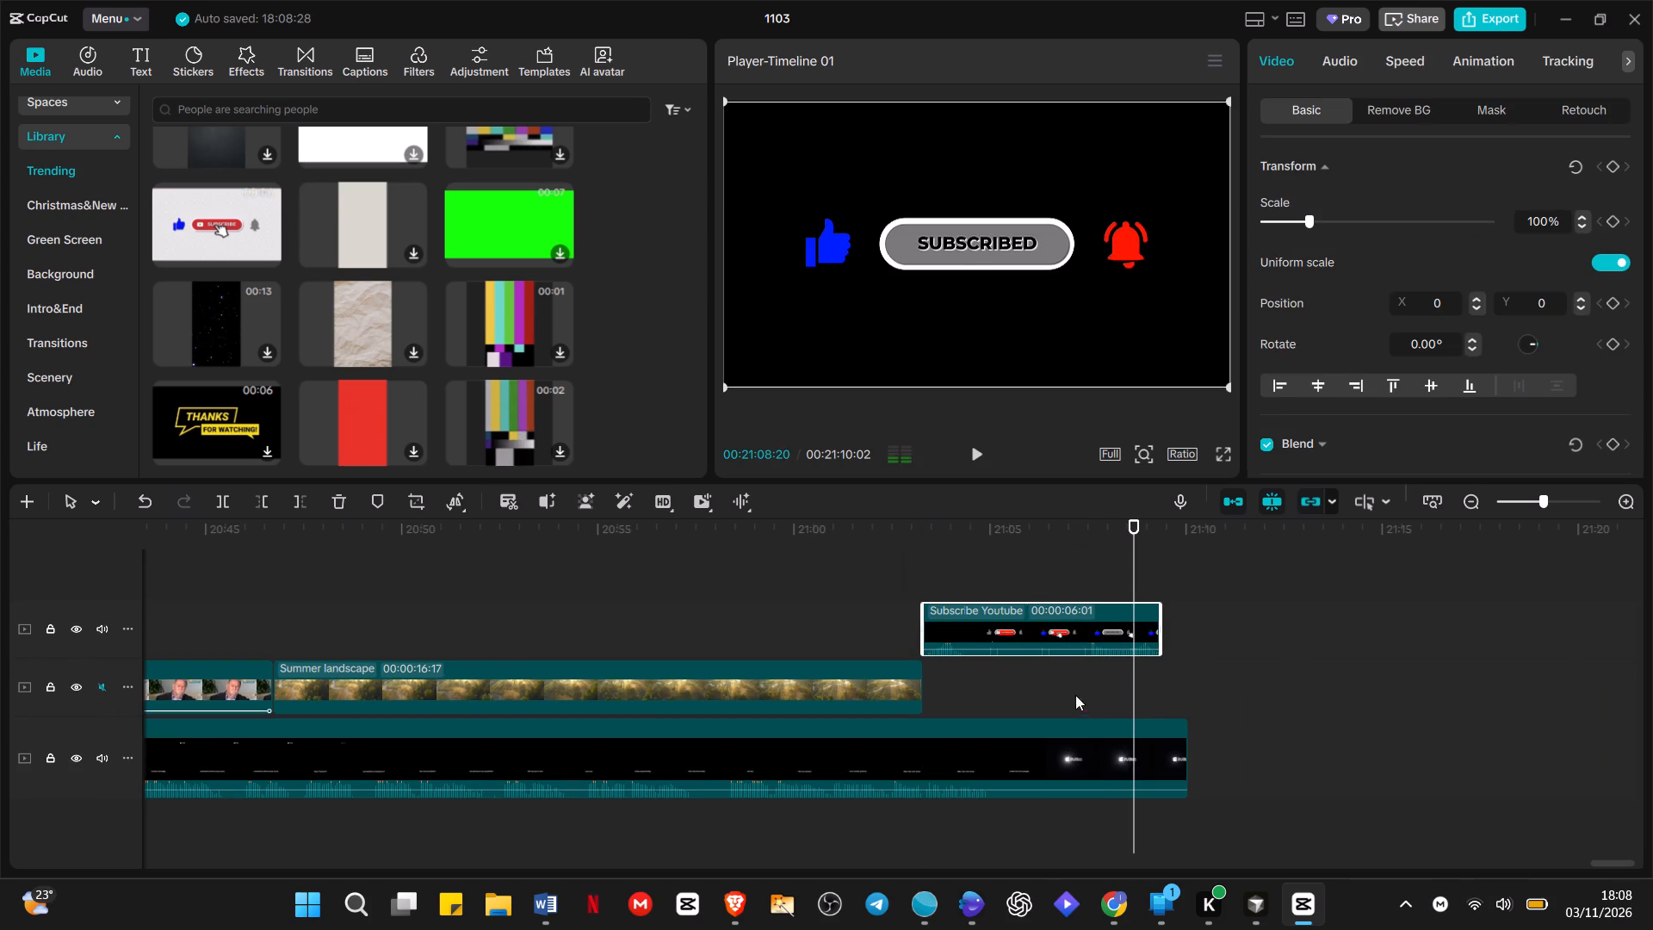
Trim off the narration video's tail after 00:21:09:04, near the end of the Subscribe animation.
key("space")
key("space")
left_click(1113, 756)
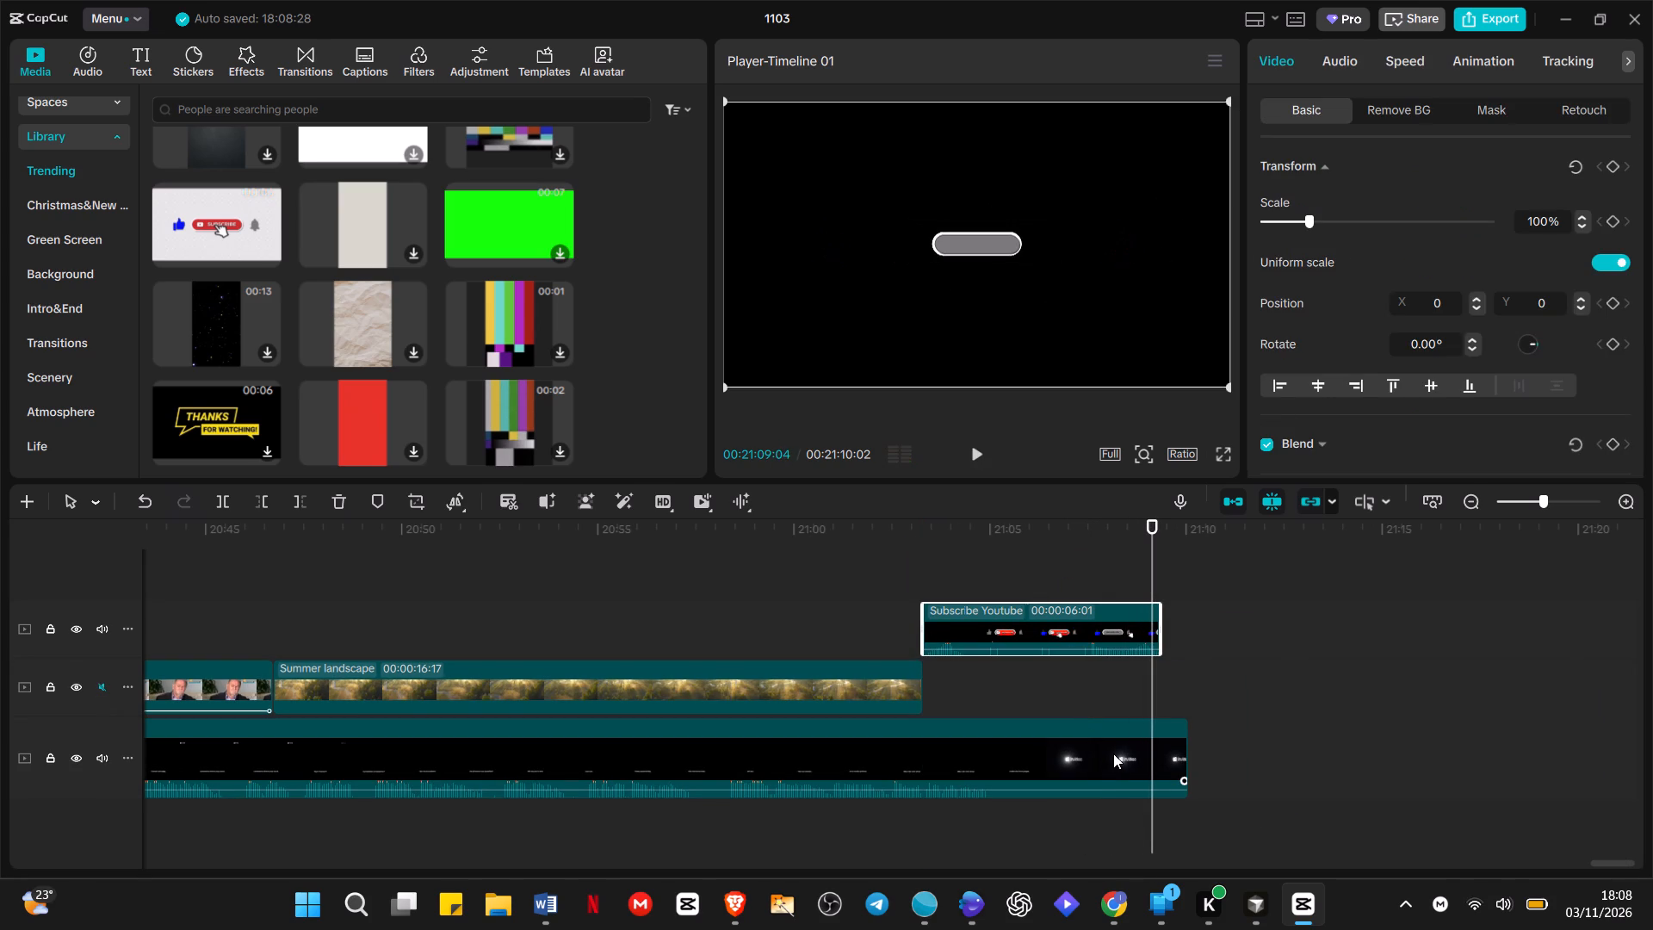
key("w")
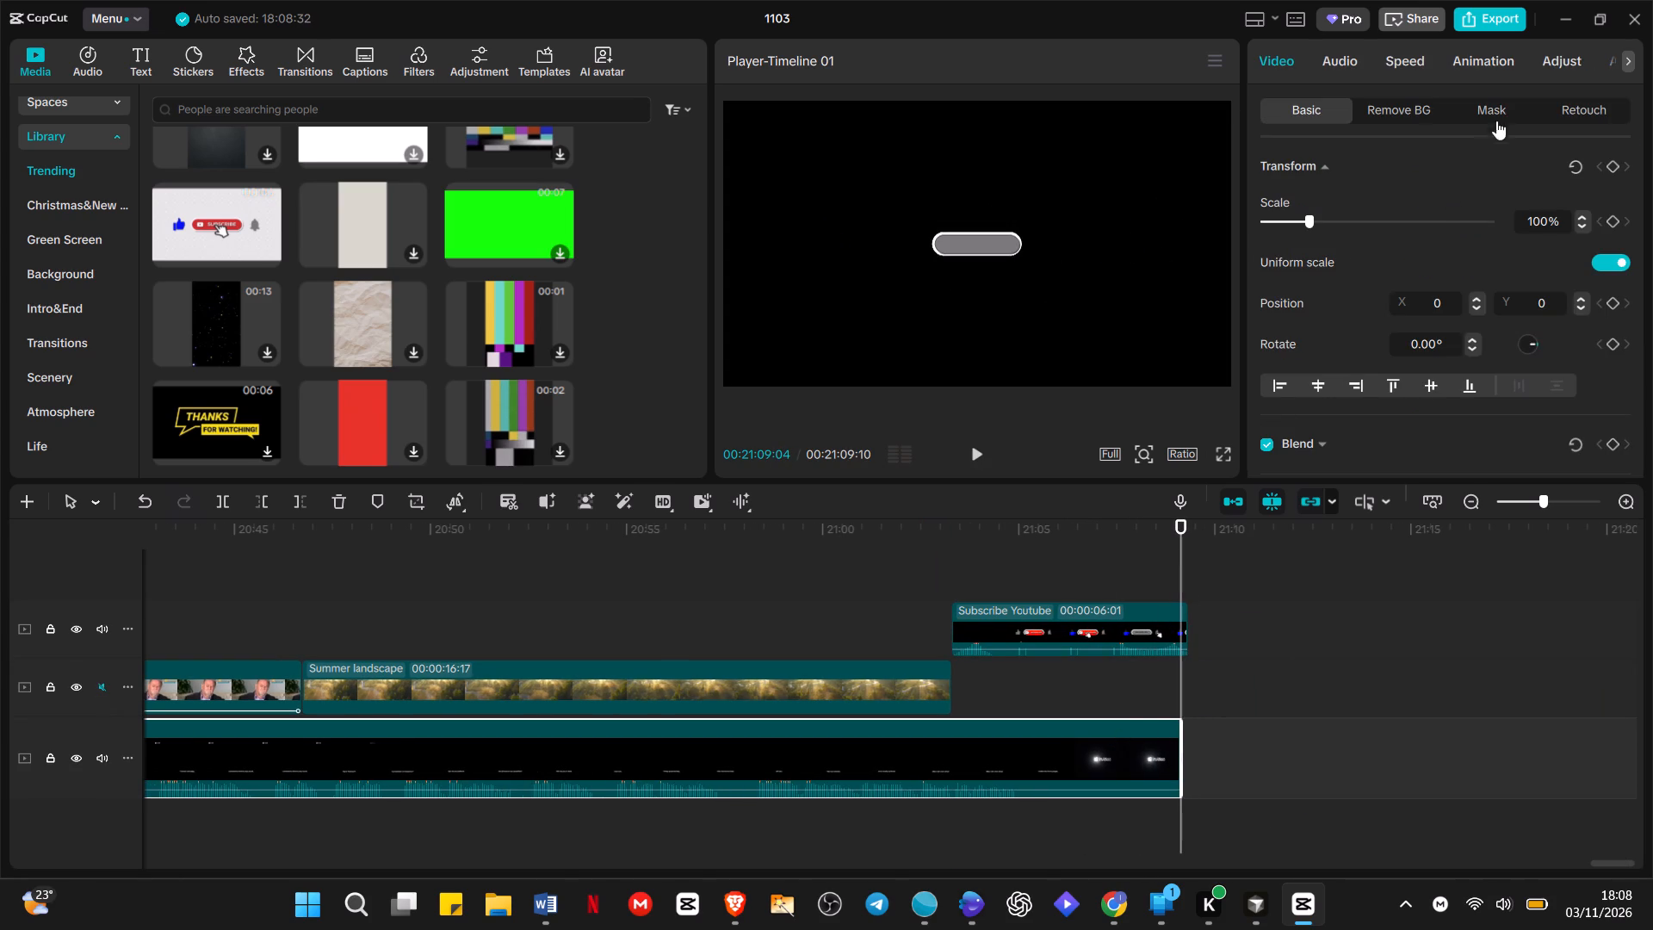
Export the timeline as a video named rc at 1080P resolution.
left_click(1501, 9)
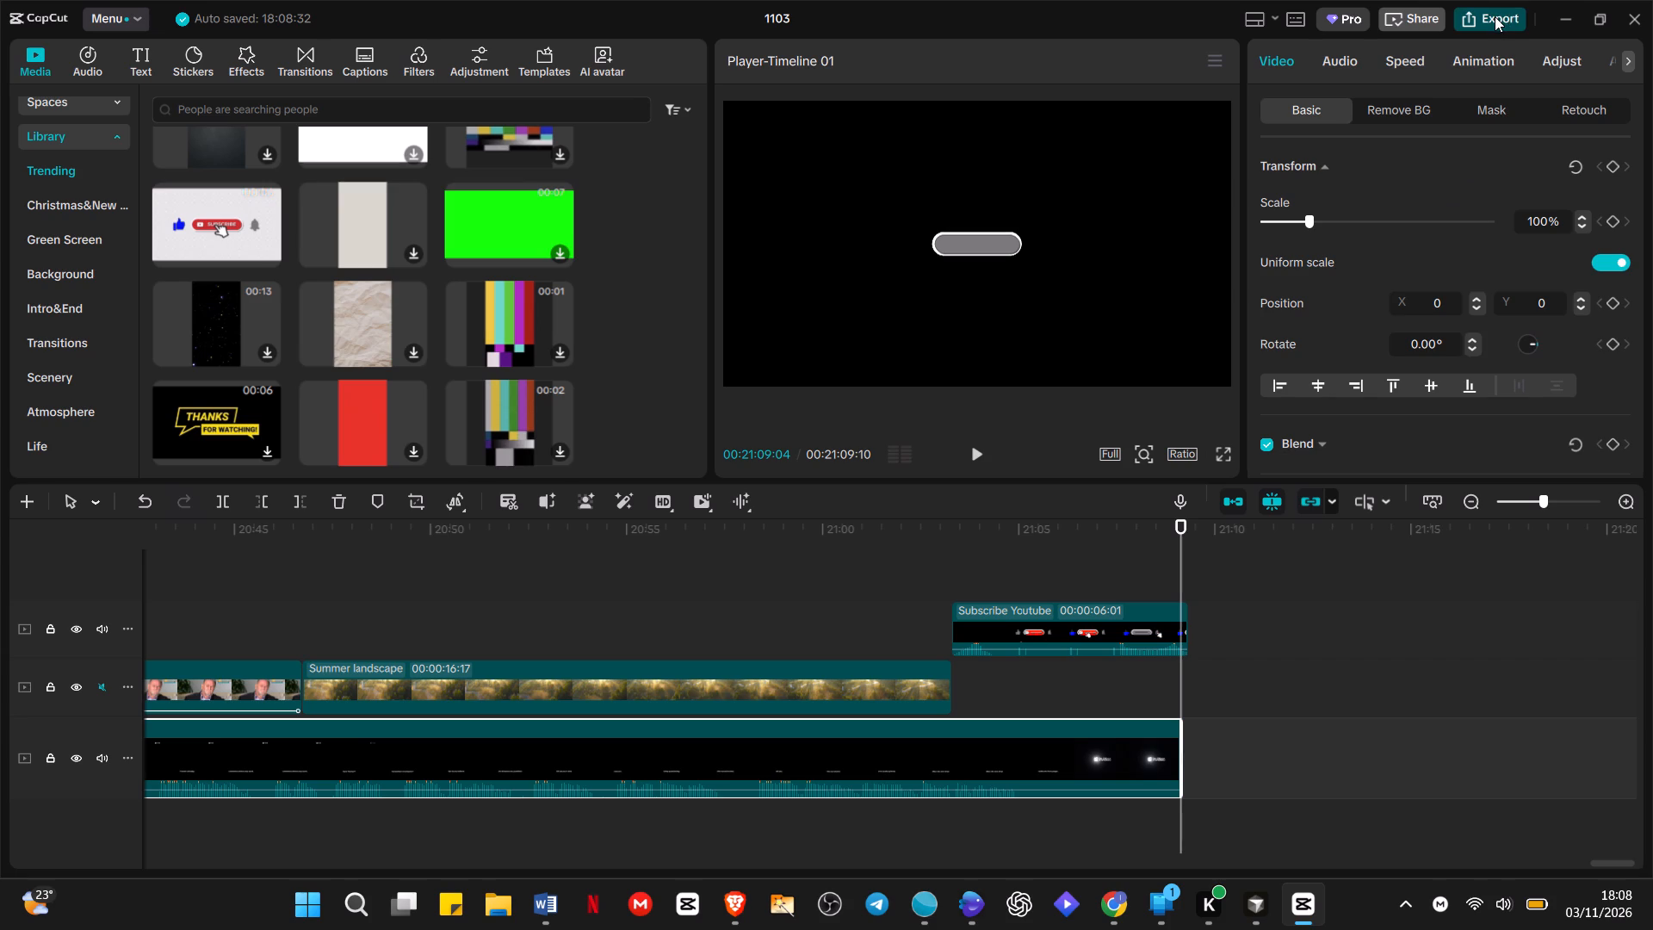
left_click_drag(1012, 187, 854, 152)
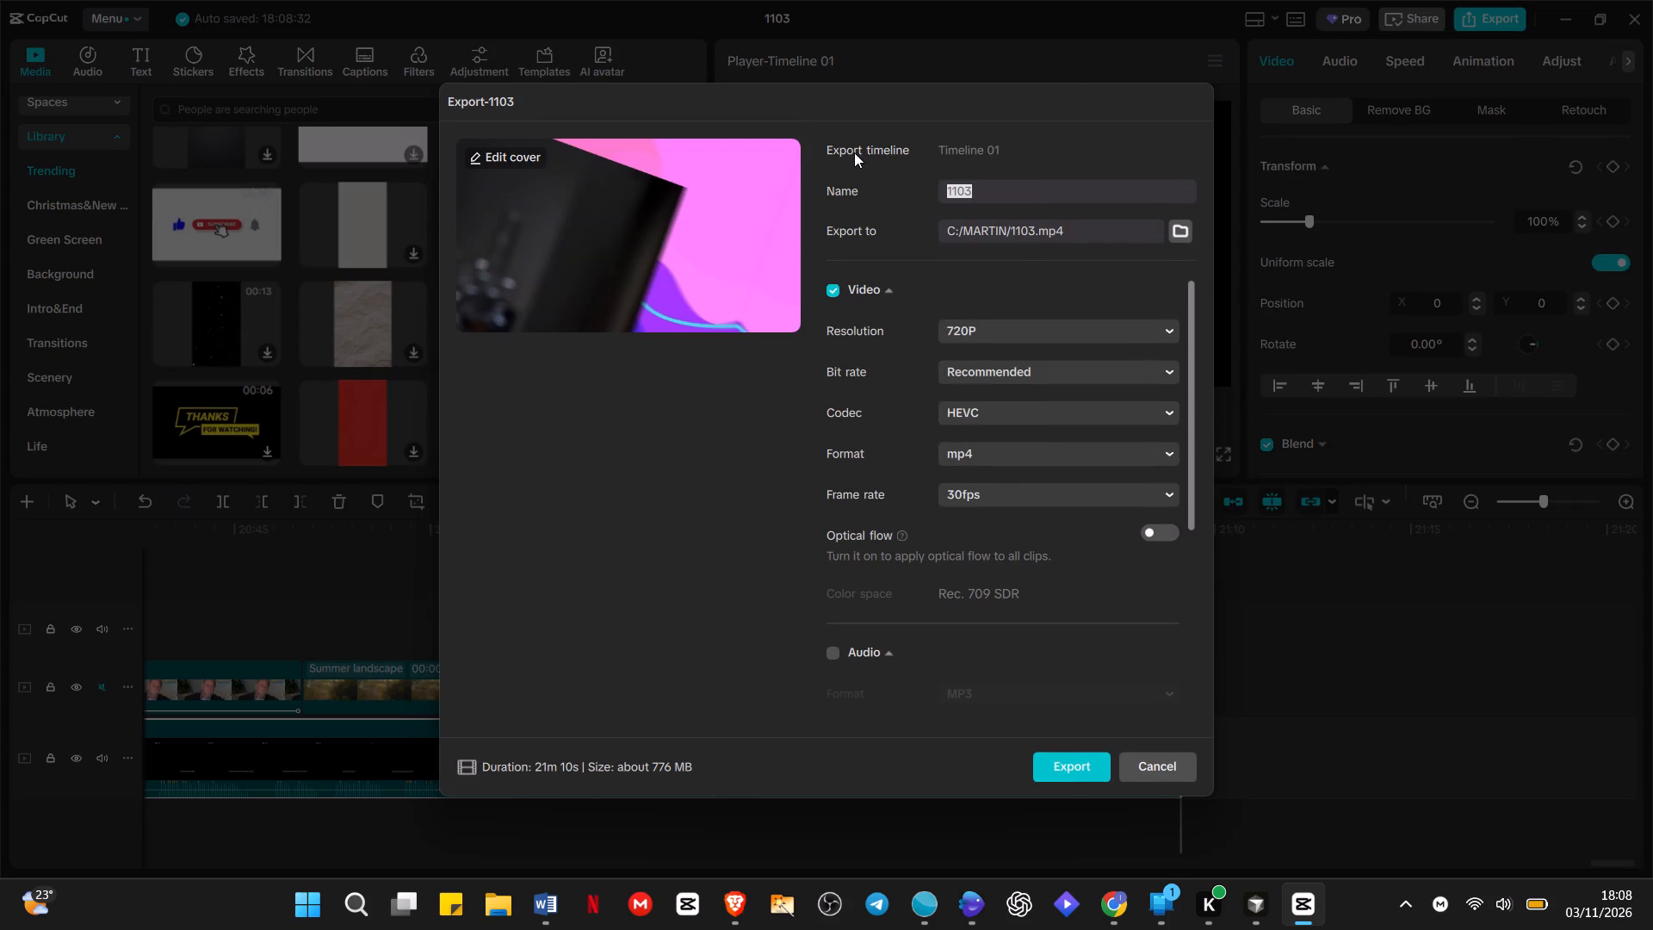
key("r")
key("c")
left_click(1143, 338)
left_click(1044, 437)
left_click(1070, 758)
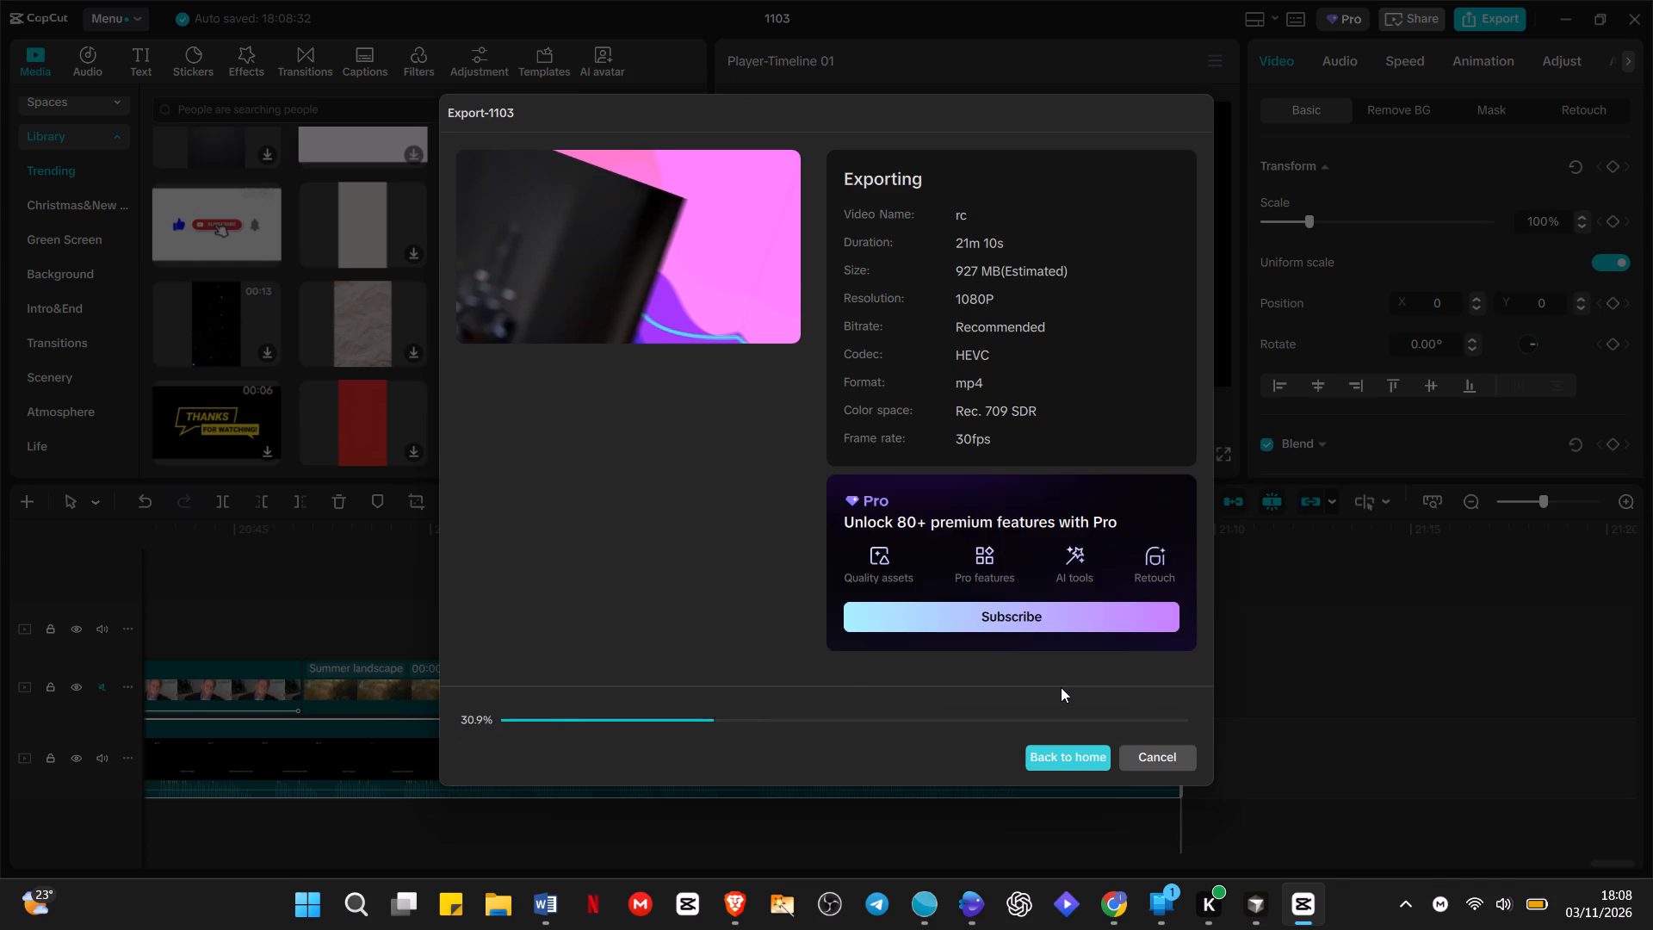